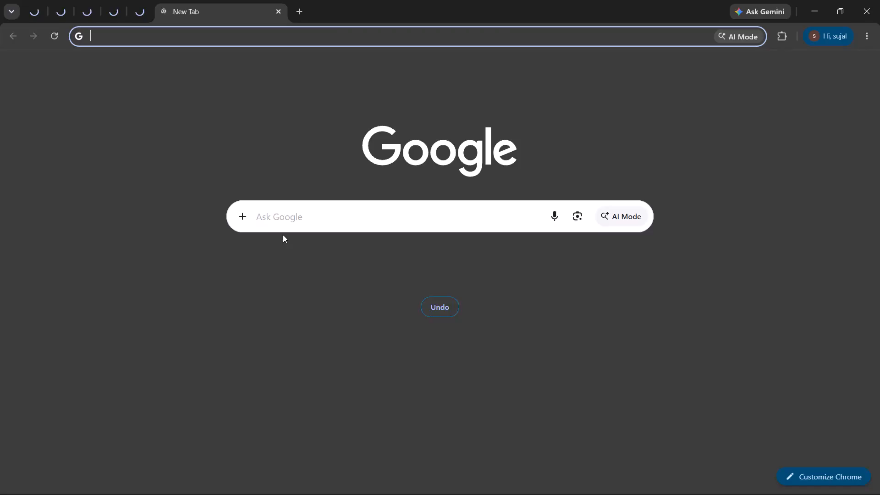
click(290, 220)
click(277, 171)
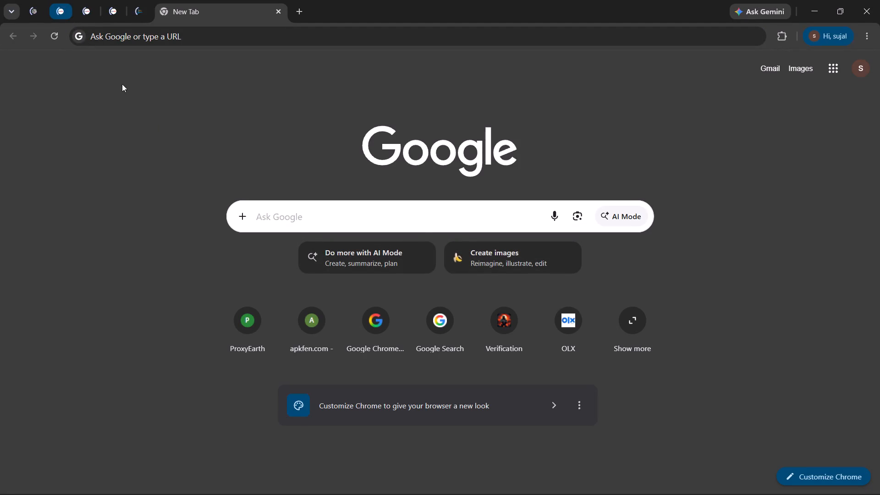
Reload the open CoinDCX futures pages and return to the SOL/USDT chart.
click(64, 10)
click(55, 38)
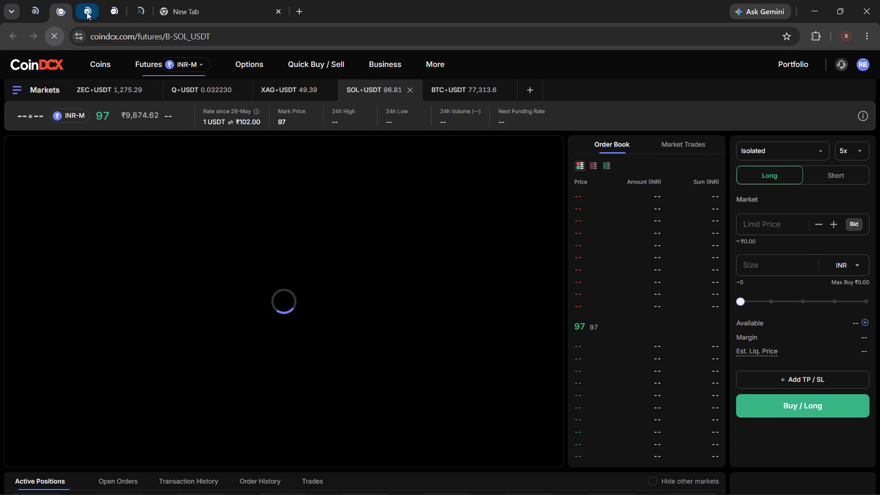
click(87, 12)
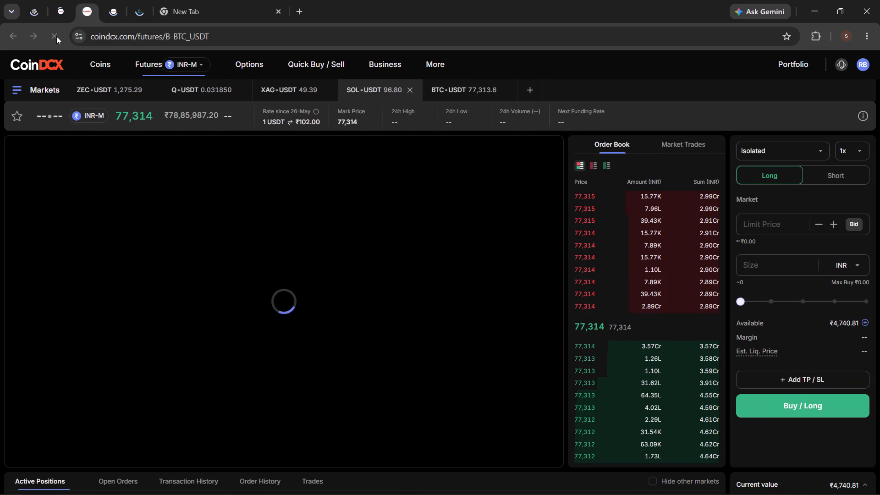
click(53, 38)
click(119, 10)
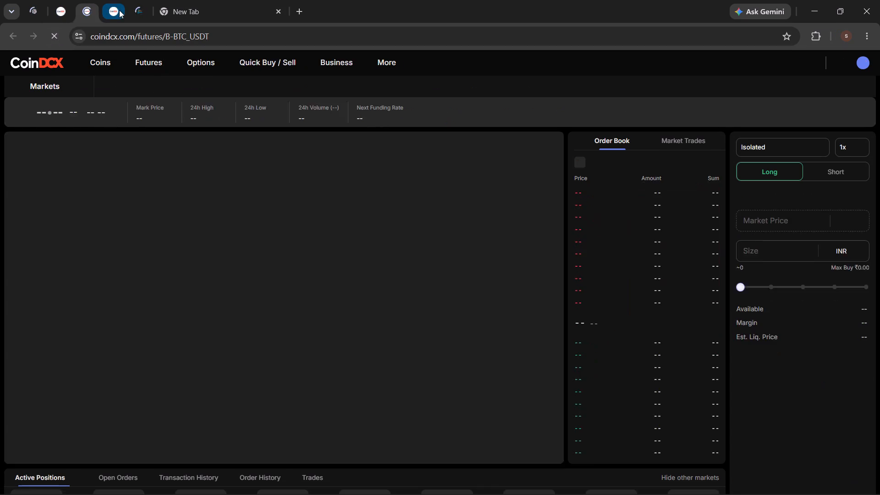
click(59, 39)
click(61, 11)
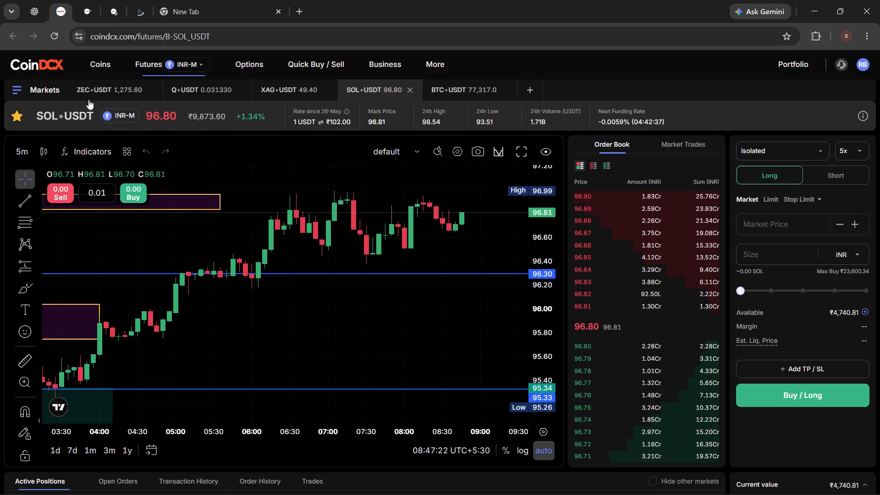
Dismiss the zooming hint and the detailed chart values hint on the SOL/USDT chart.
scroll(297, 309, down, 12)
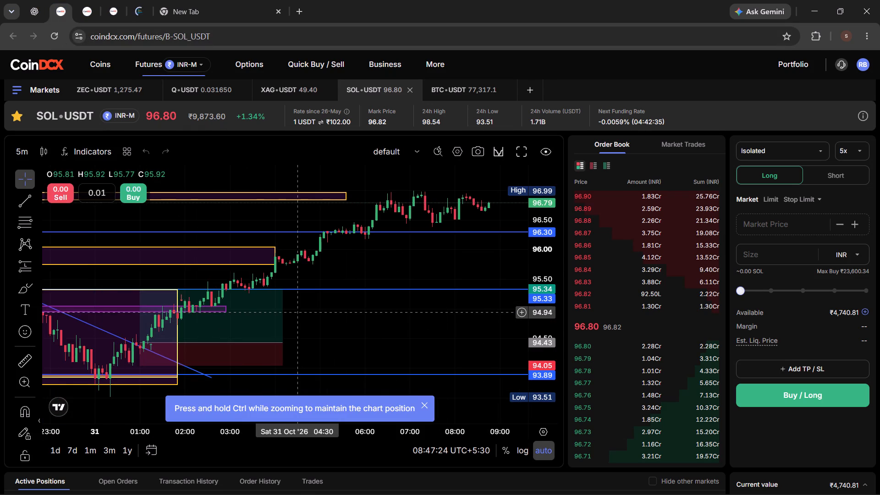
scroll(297, 312, down, 10)
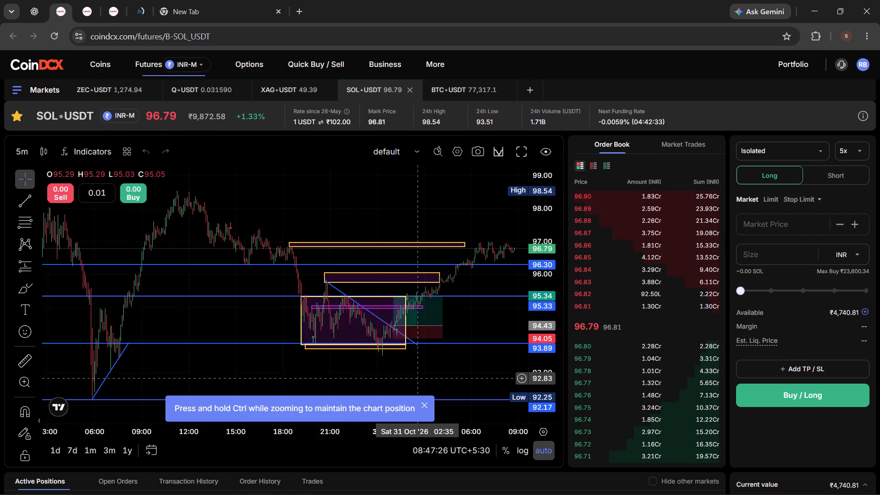
drag(418, 378, 369, 378)
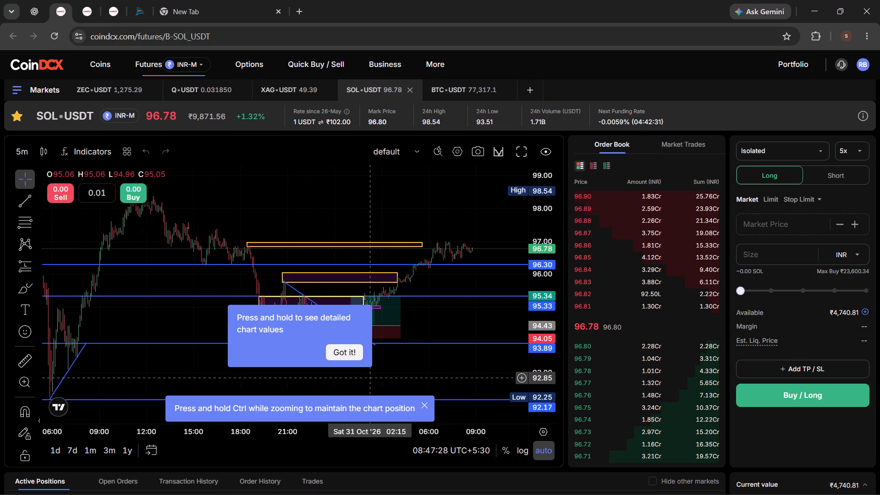
drag(369, 378, 347, 376)
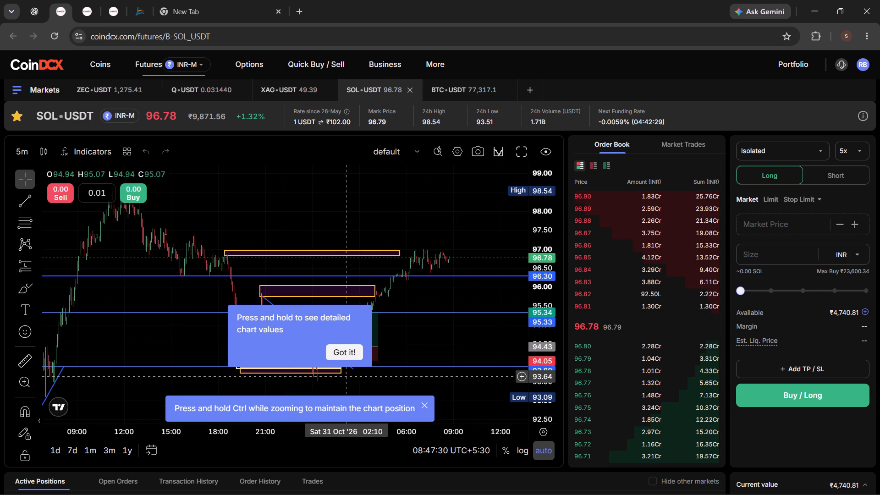
click(355, 357)
click(427, 406)
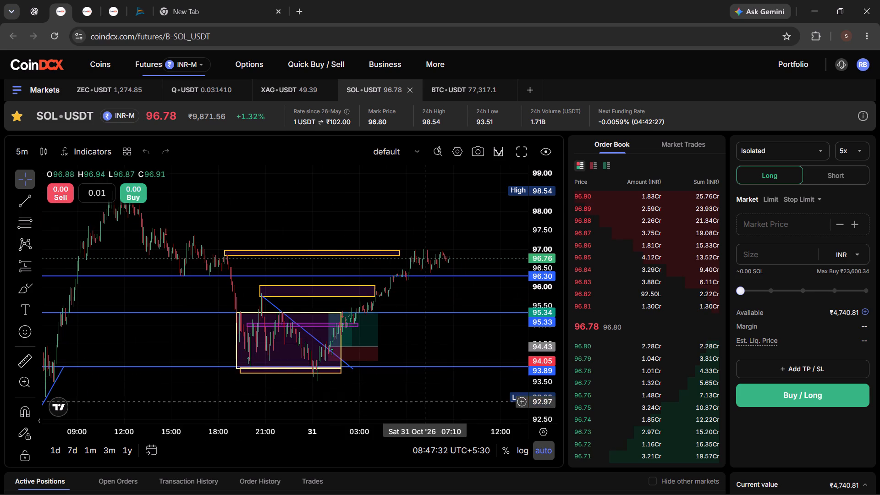
Examine the SOL/USDT 5-minute chart, from the earlier price swings to the latest candles and marked levels.
drag(416, 390, 411, 390)
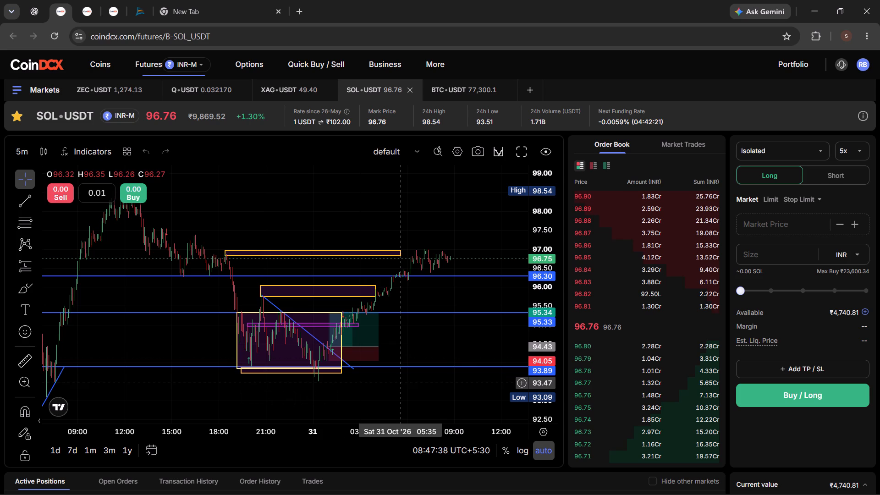
scroll(401, 383, down, 4)
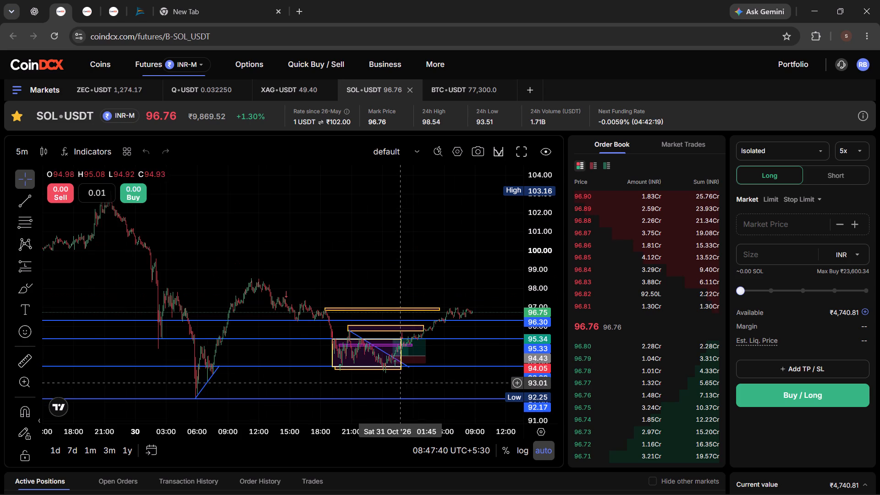
scroll(367, 270, down, 4)
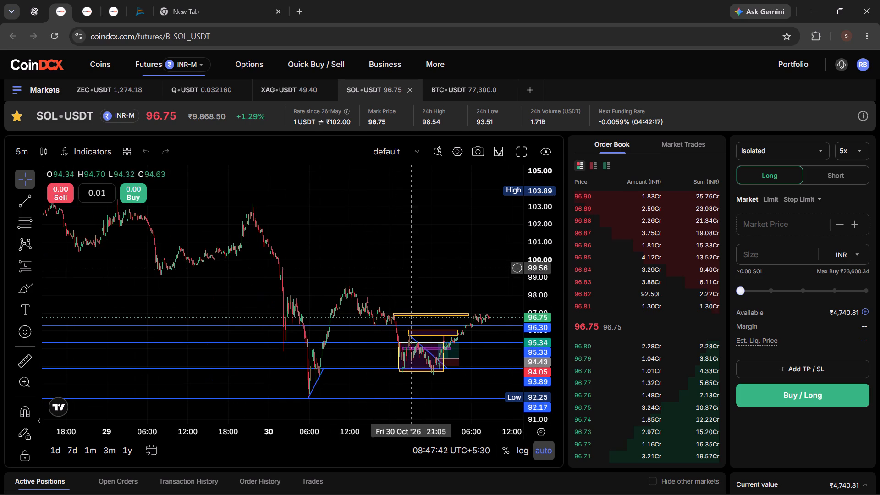
drag(423, 266, 332, 258)
scroll(330, 274, up, 12)
drag(268, 206, 474, 263)
scroll(382, 264, up, 3)
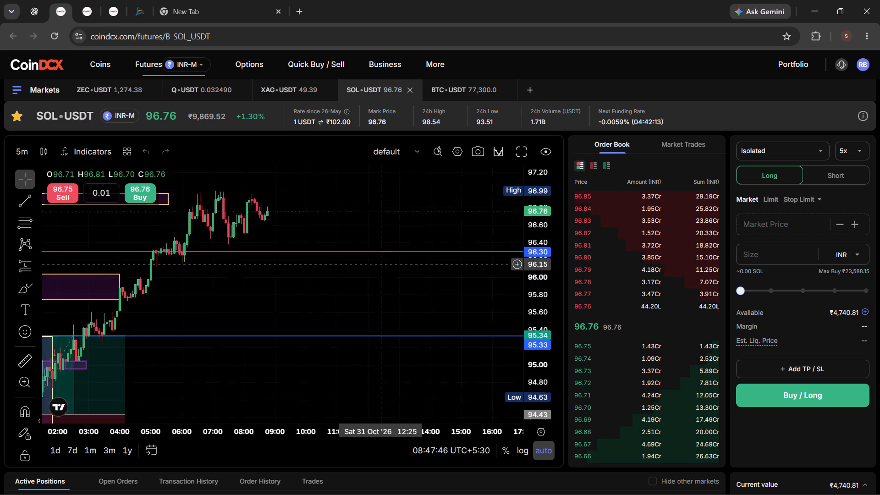
scroll(382, 264, up, 2)
drag(297, 199, 470, 261)
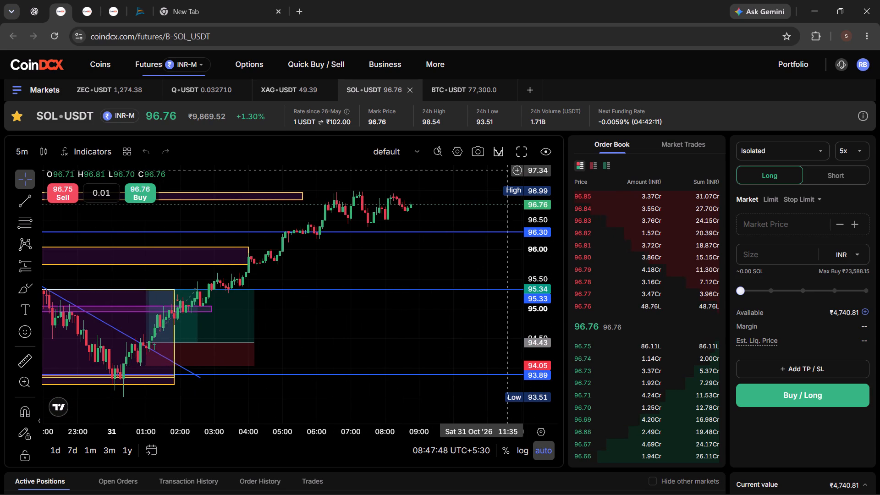
Show the SOL/USDT chart in full screen.
click(522, 155)
Examine the recent price action against the marked rectangle zones and horizontal levels on the full-screen chart.
scroll(629, 336, up, 5)
drag(566, 264, 559, 285)
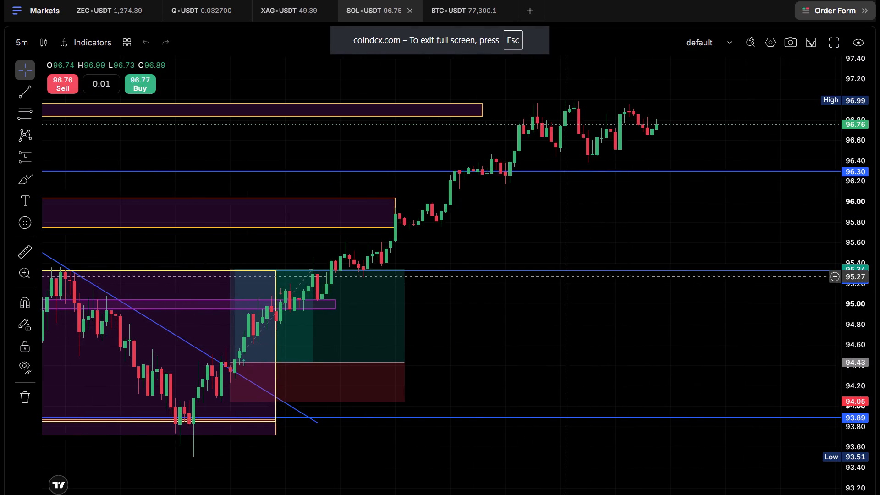
drag(559, 285, 504, 366)
drag(566, 235, 596, 330)
scroll(571, 257, down, 5)
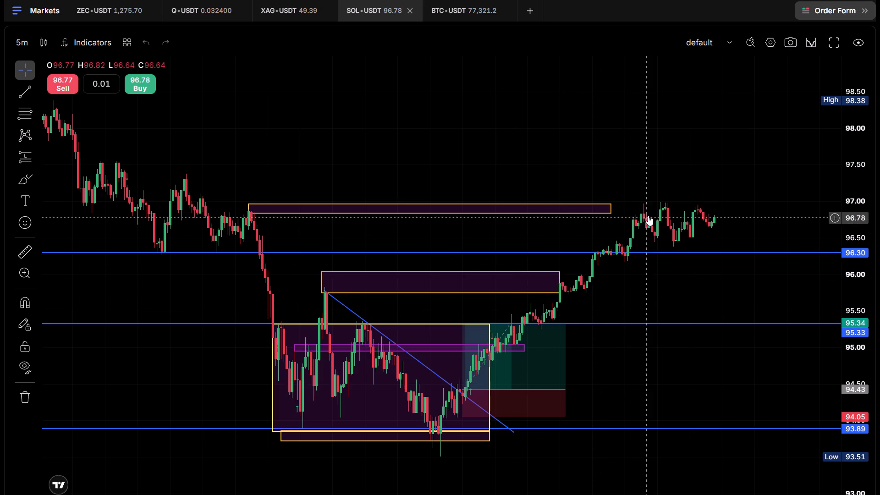
drag(479, 129, 592, 215)
scroll(596, 206, down, 1)
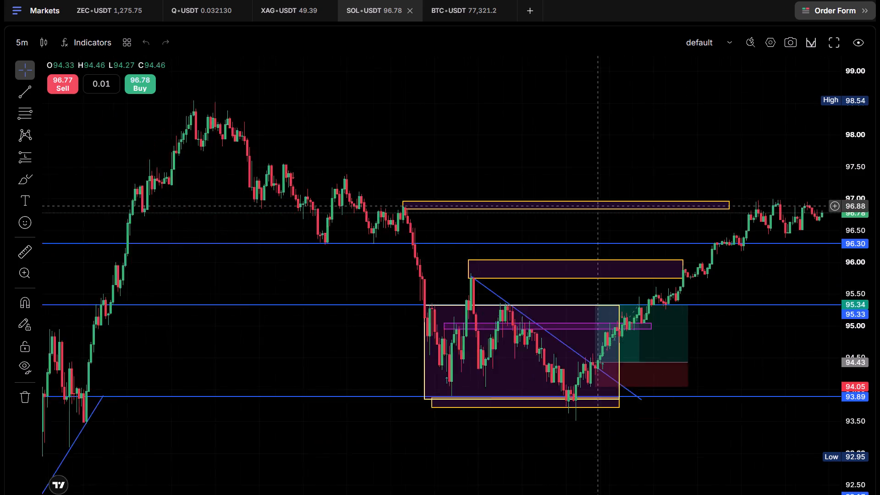
scroll(596, 206, down, 2)
scroll(595, 226, up, 4)
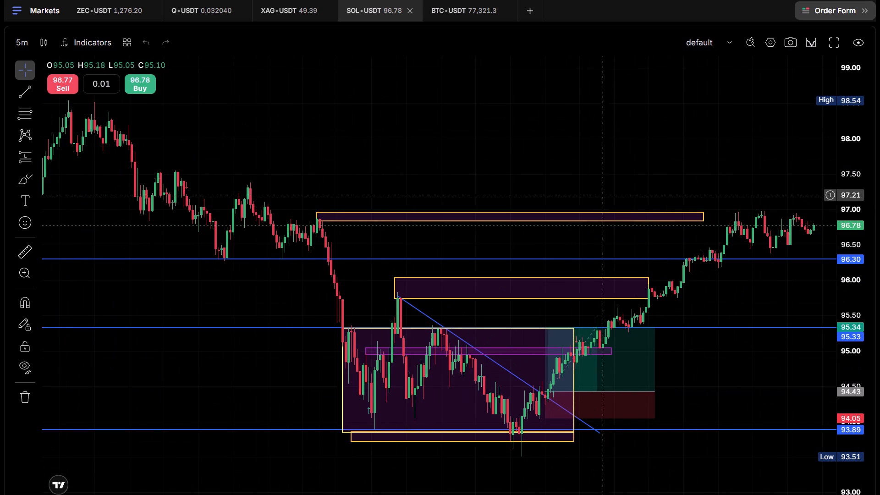
Draw a rectangle zone from about 98.81 to 98.56 just above the earlier swing high, extending past the latest candles.
scroll(658, 163, down, 4)
drag(667, 223, 609, 215)
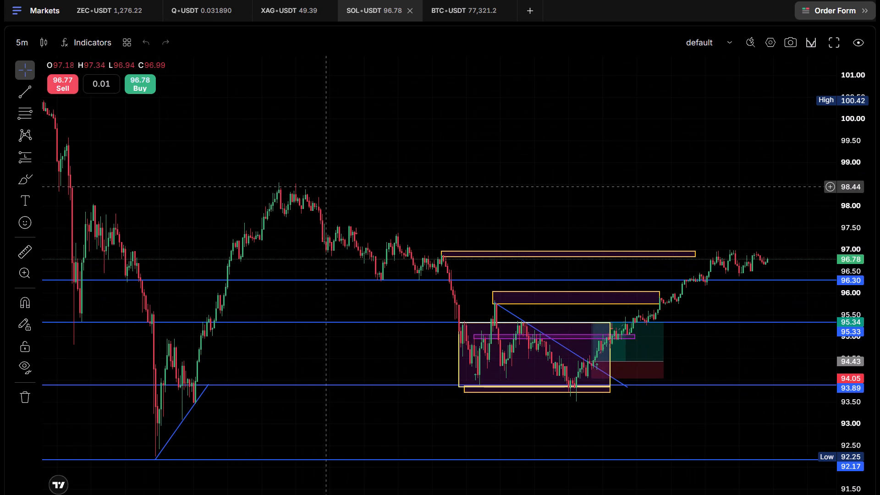
click(21, 179)
click(68, 317)
drag(279, 170, 450, 179)
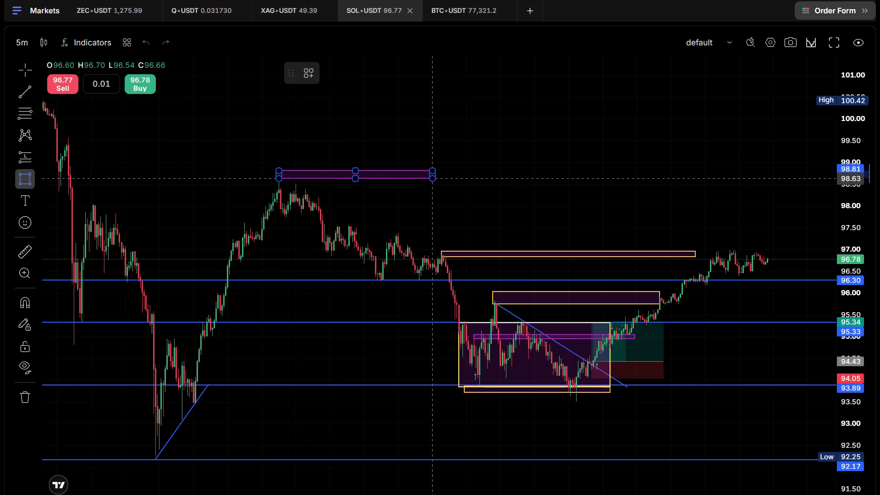
drag(450, 179, 813, 181)
click(813, 181)
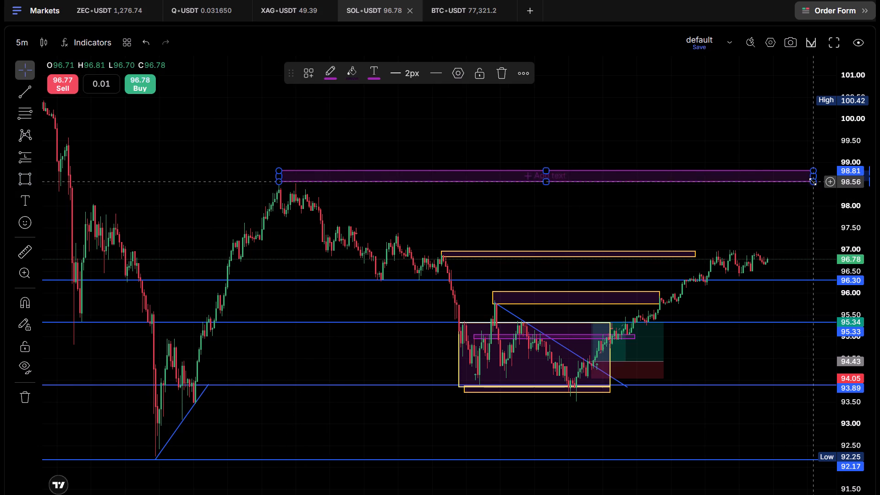
click(487, 179)
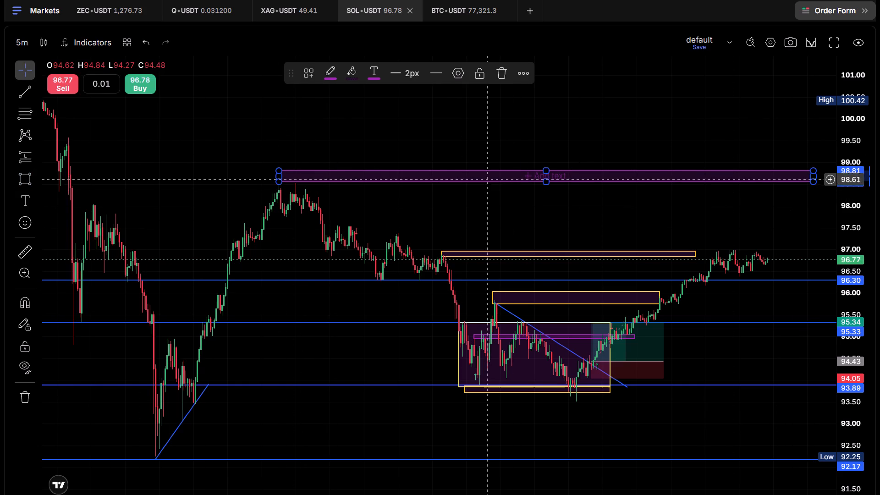
click(549, 120)
Examine the latest candles between the 96.30 level and the new upper rectangle zone at different zoom levels and price scales.
drag(660, 239, 213, 232)
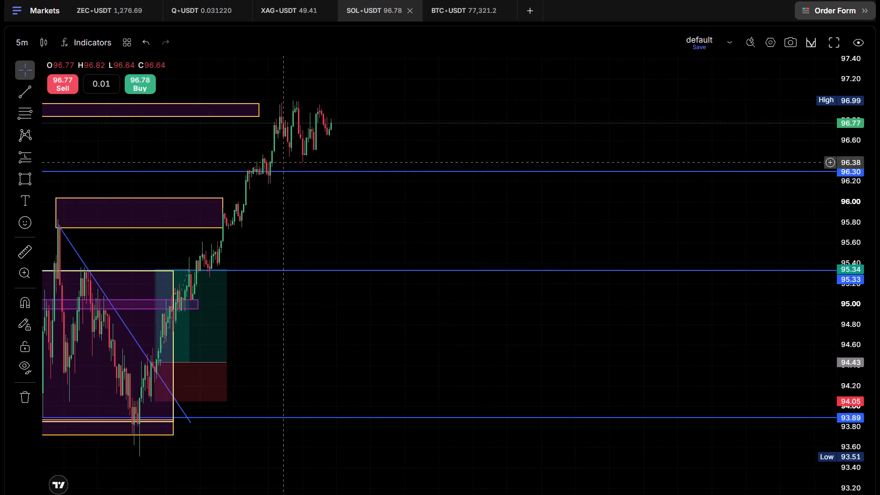
drag(426, 92, 627, 232)
scroll(611, 258, up, 9)
drag(318, 133, 654, 236)
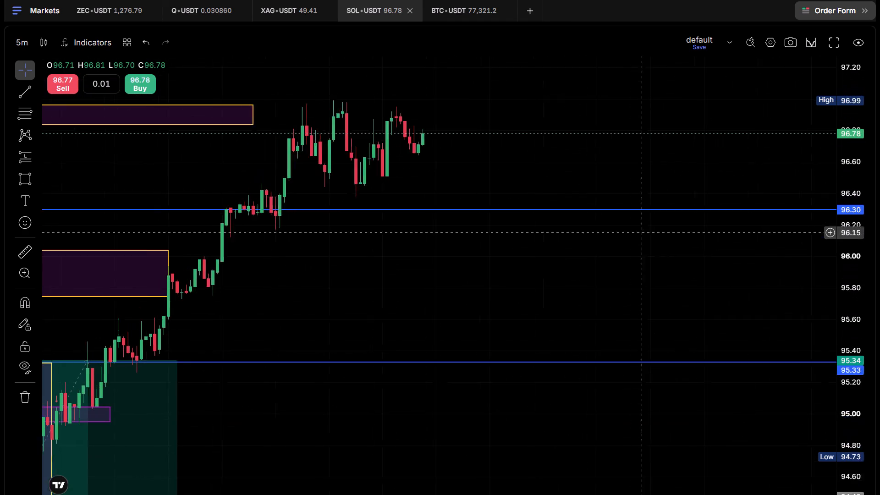
drag(654, 236, 663, 237)
drag(854, 149, 854, 320)
scroll(378, 300, up, 5)
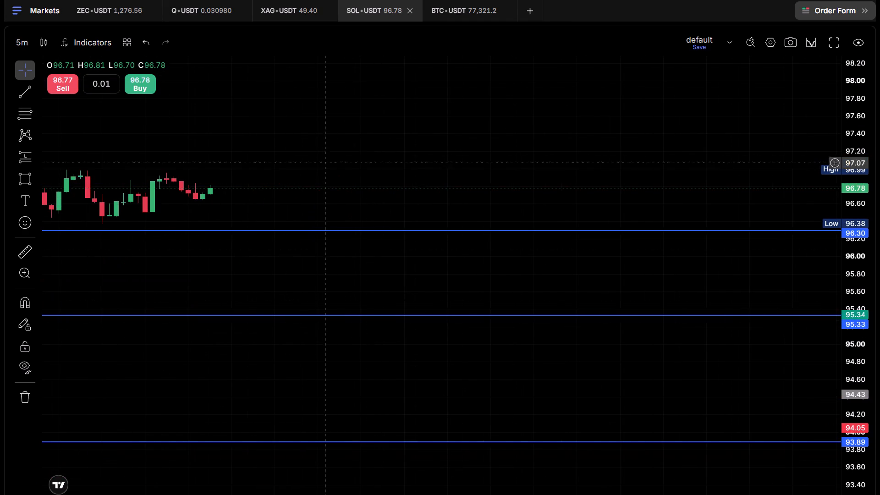
drag(299, 139, 680, 233)
scroll(693, 244, up, 3)
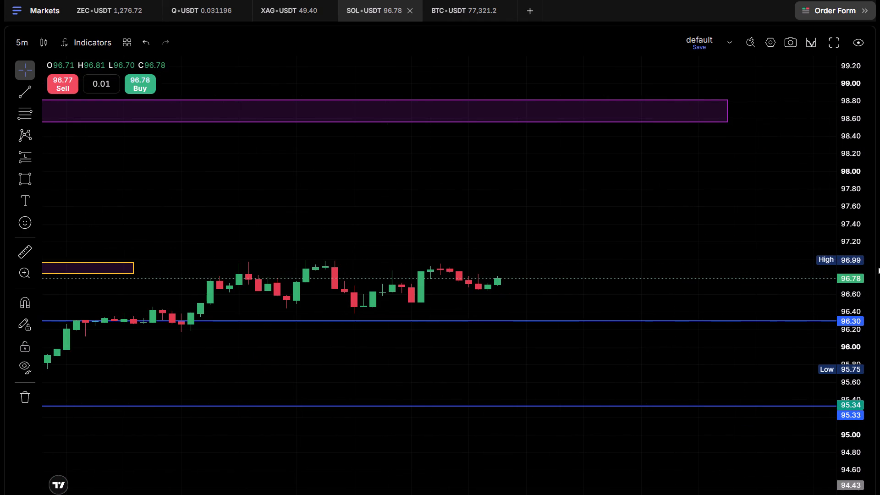
drag(857, 277, 839, 2)
scroll(540, 198, down, 4)
drag(591, 199, 557, 82)
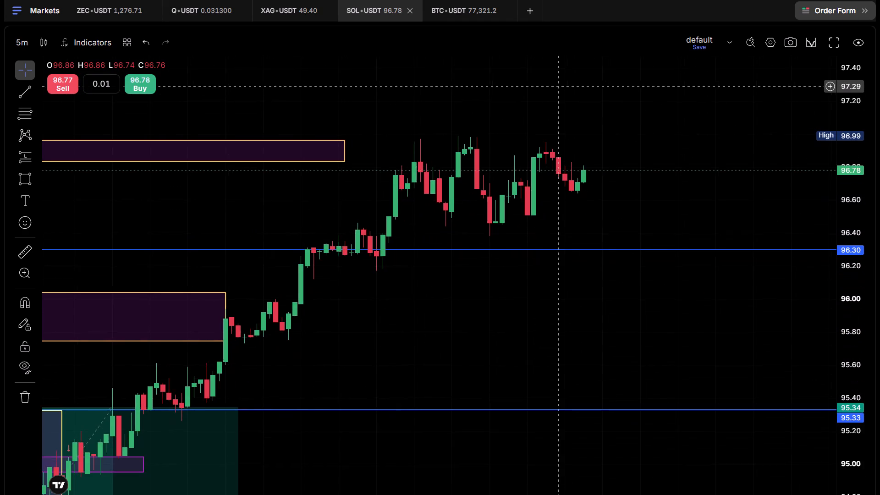
drag(557, 82, 557, 82)
scroll(544, 137, down, 2)
drag(547, 330, 506, 287)
scroll(501, 292, up, 3)
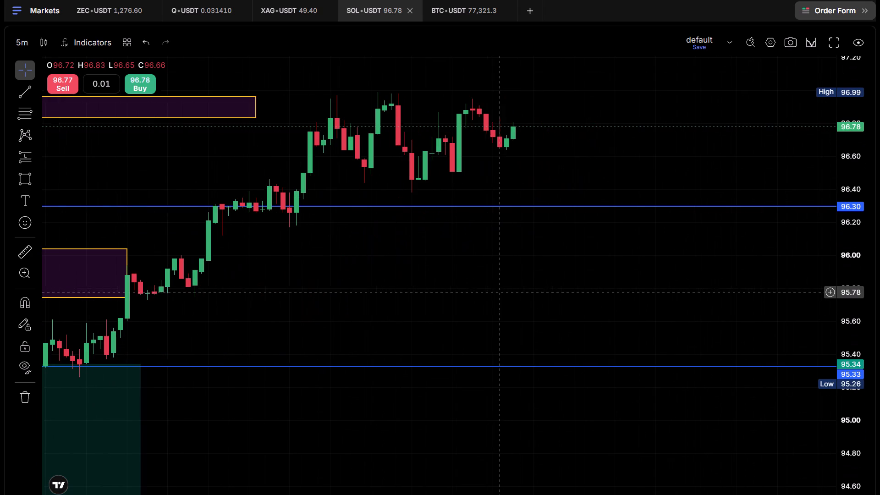
drag(434, 263, 445, 299)
Extend the orange-bordered rectangle zone just below 97.00 forward in time to slightly past the latest candle.
scroll(445, 299, down, 2)
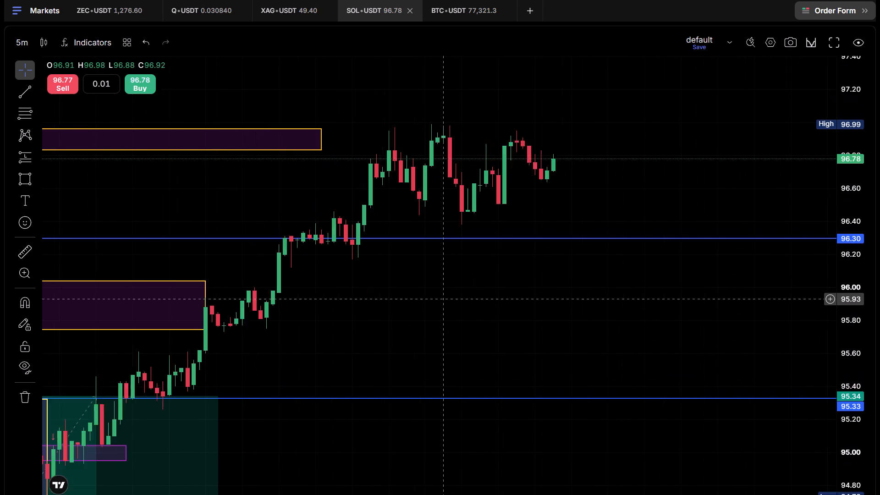
scroll(445, 299, down, 2)
drag(462, 142, 634, 140)
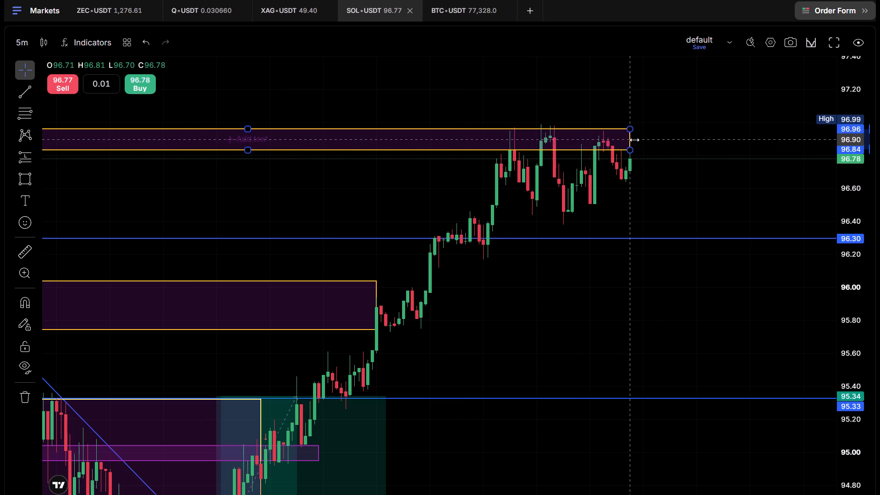
drag(634, 140, 661, 142)
Narrow the orange-bordered zone just below 97.00 by raising its lower edge to about 96.88, at the earlier candle's high.
drag(260, 147, 261, 145)
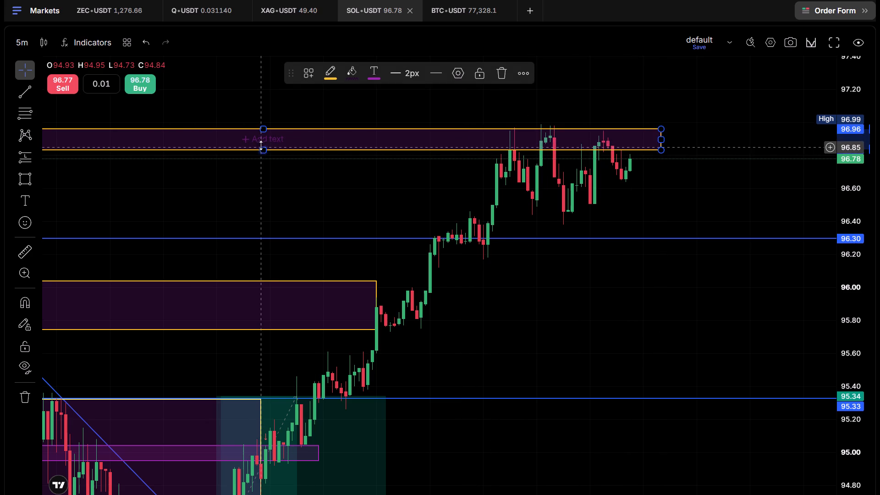
drag(261, 145, 265, 136)
drag(236, 182, 595, 199)
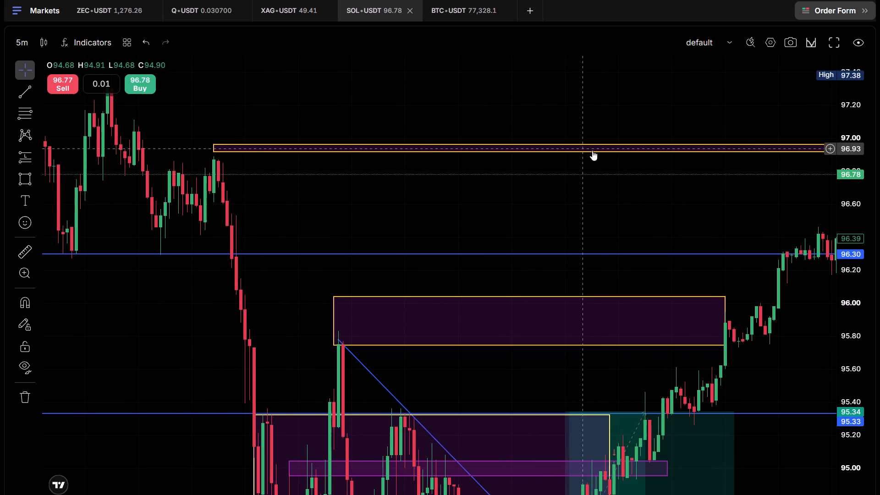
drag(610, 150, 610, 158)
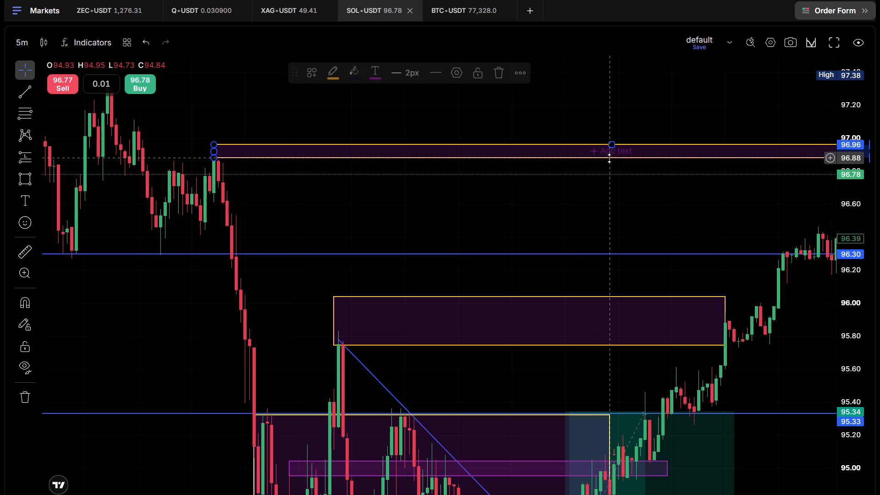
drag(629, 200, 255, 200)
click(738, 141)
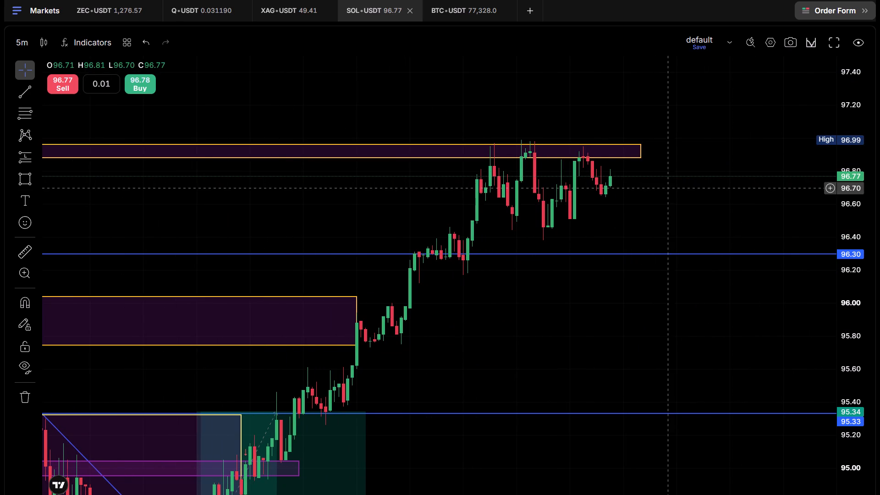
Draw a rectangle zone from about 96.46 to 96.40 under the recent swing lows, extending past the latest candle.
click(668, 221)
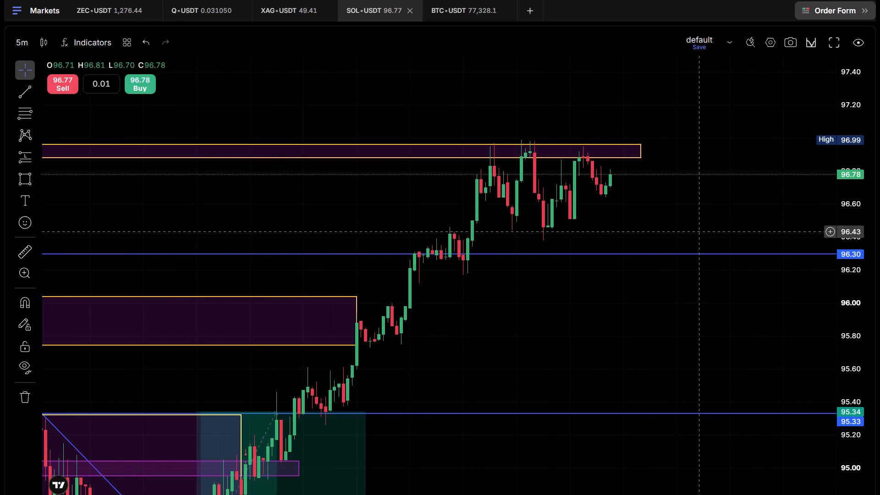
drag(699, 231, 602, 242)
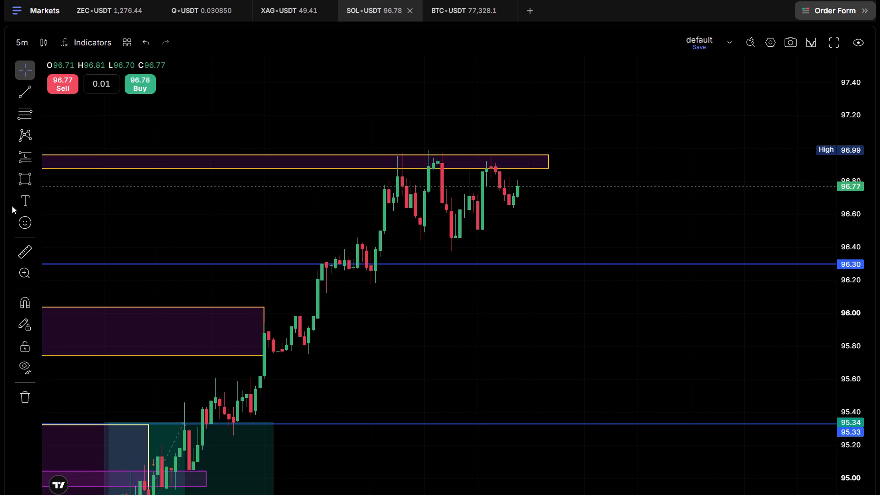
click(21, 182)
drag(414, 238, 519, 250)
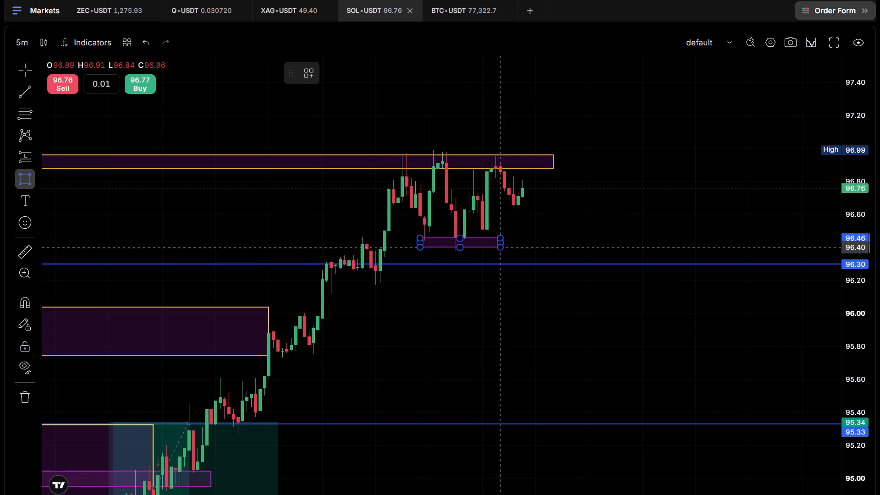
drag(519, 250, 588, 247)
click(588, 247)
Examine the price action between the orange-bordered zone below 97.00 and the new rectangle above 96.30, back to the earlier decline.
drag(614, 128, 731, 192)
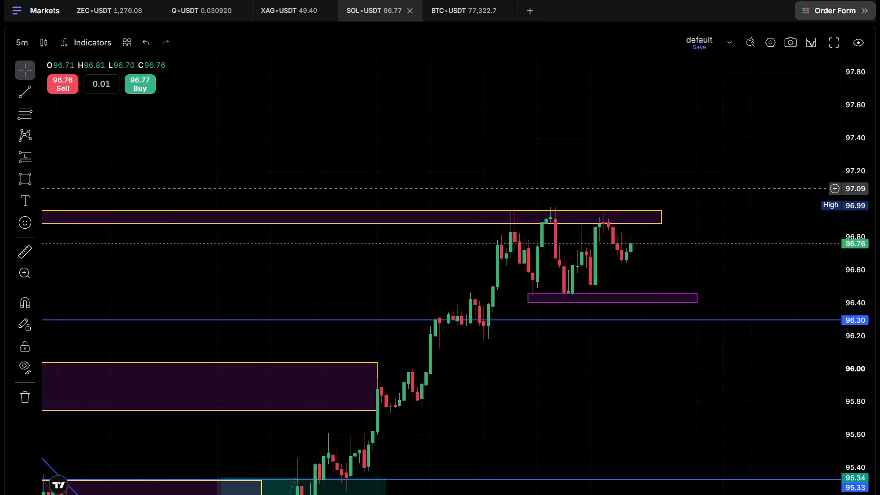
drag(731, 192, 687, 176)
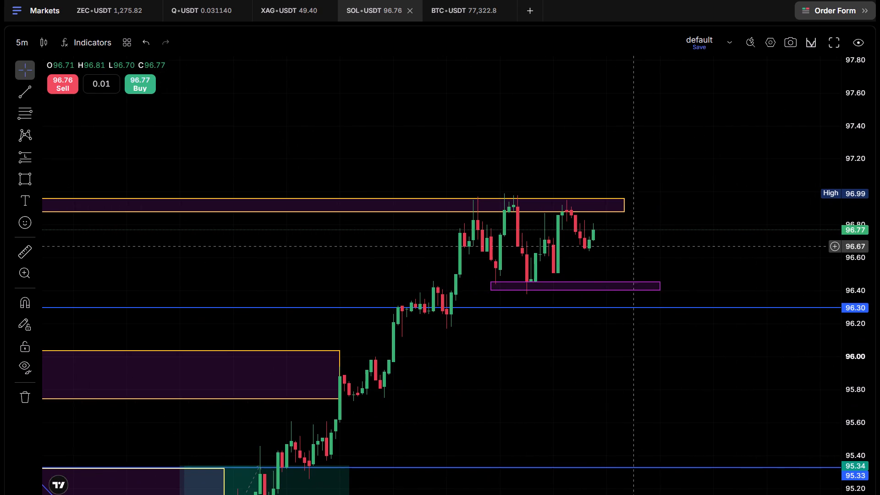
click(608, 284)
click(669, 255)
drag(269, 237, 579, 248)
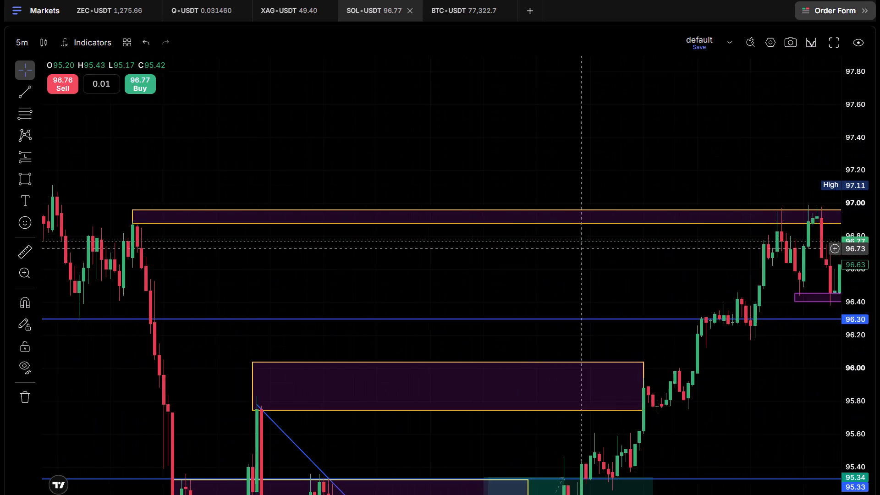
drag(579, 248, 301, 221)
drag(584, 317, 504, 329)
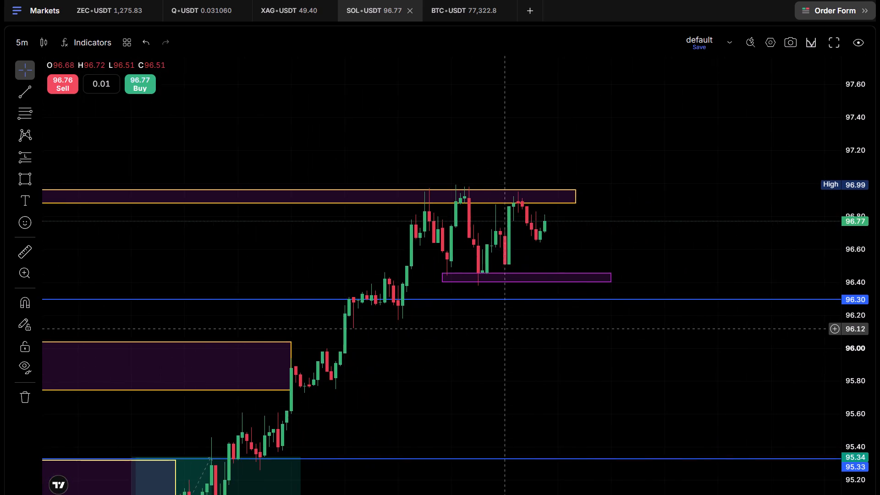
drag(504, 329, 501, 304)
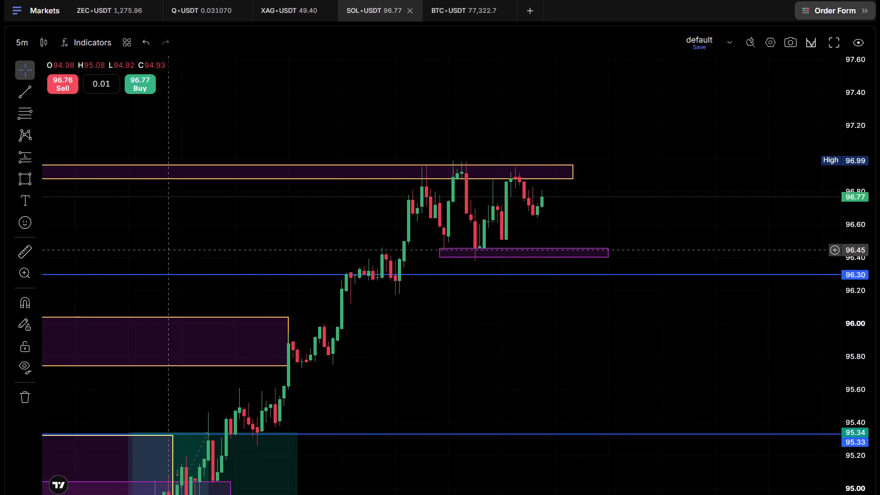
Draw a rising trend line from the swing low at about 96.16, under the recent lows, to about 96.88 beyond the latest candle.
click(22, 90)
click(396, 297)
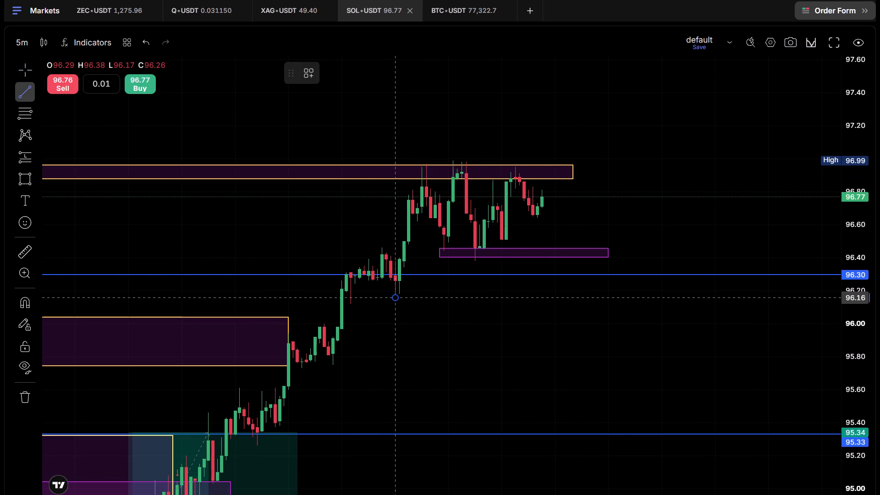
click(588, 206)
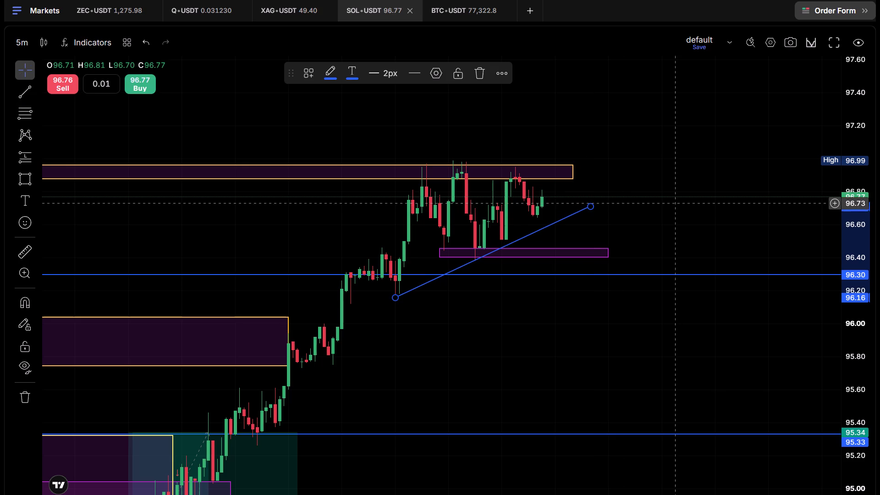
drag(593, 206, 640, 181)
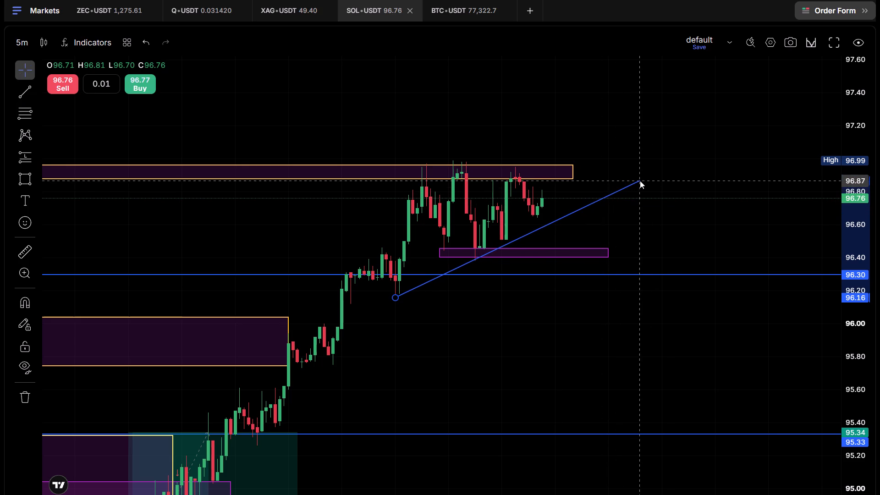
drag(640, 181, 650, 178)
click(650, 178)
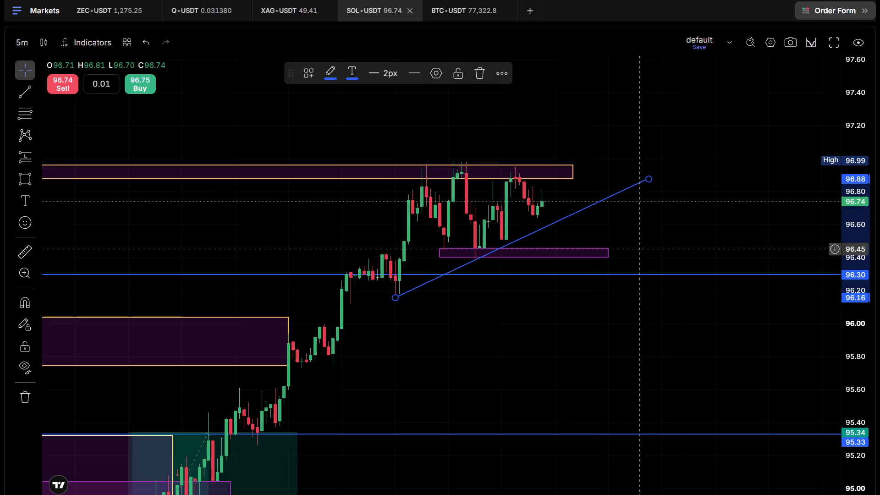
Extend the orange-bordered zone just below 97.00 forward in time to the trend line's upper end.
drag(575, 172, 643, 173)
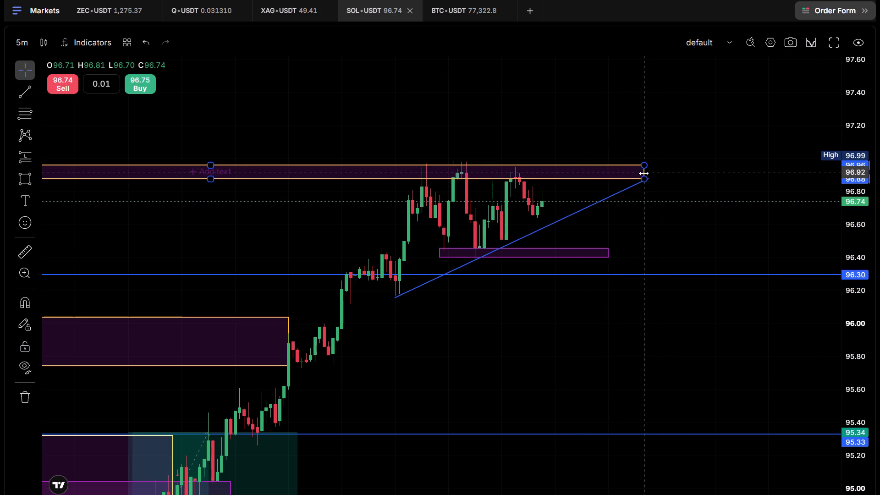
drag(643, 173, 650, 172)
click(650, 172)
Draw a polyline from the trend line's starting low through the three recent highs and the lows between them, ending at about 96.65.
drag(638, 231, 619, 251)
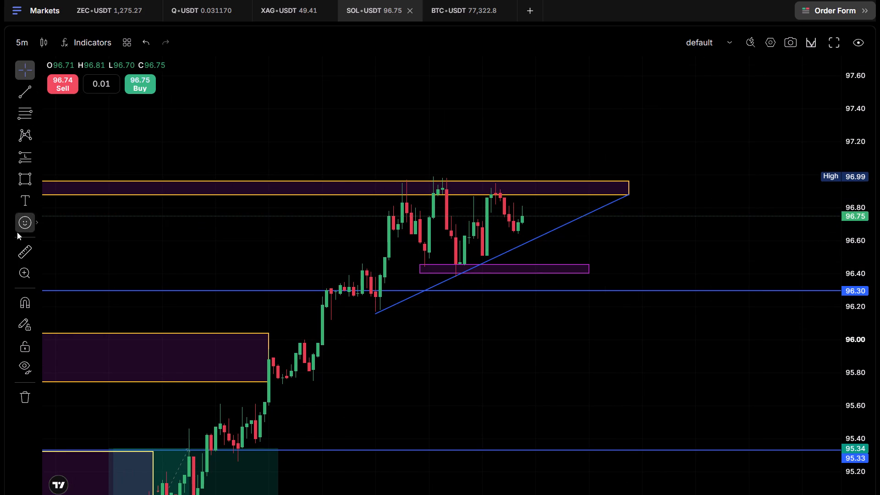
click(20, 175)
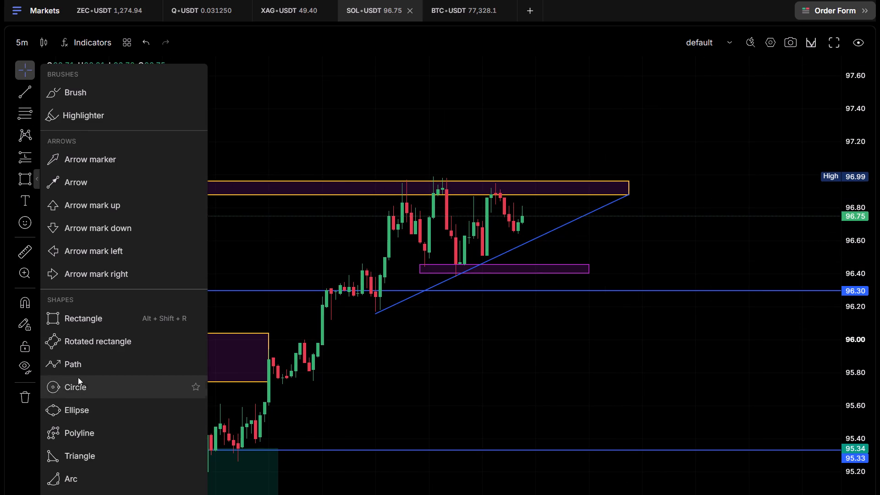
click(74, 429)
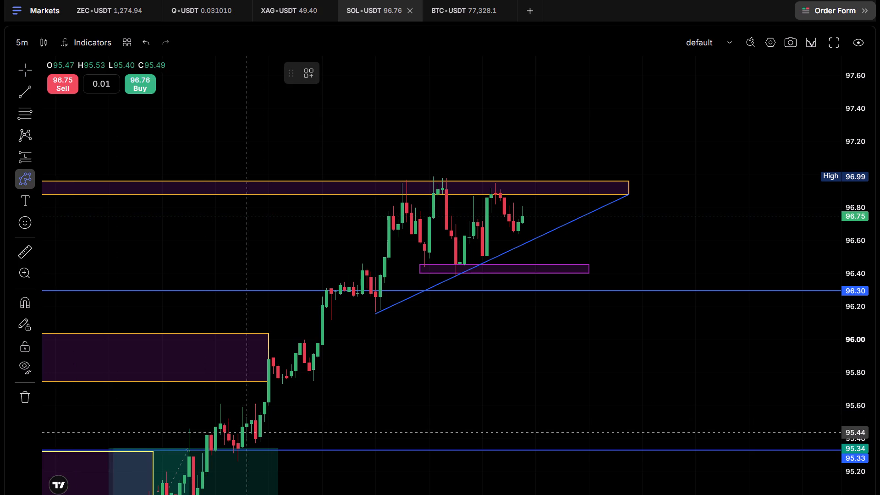
click(380, 308)
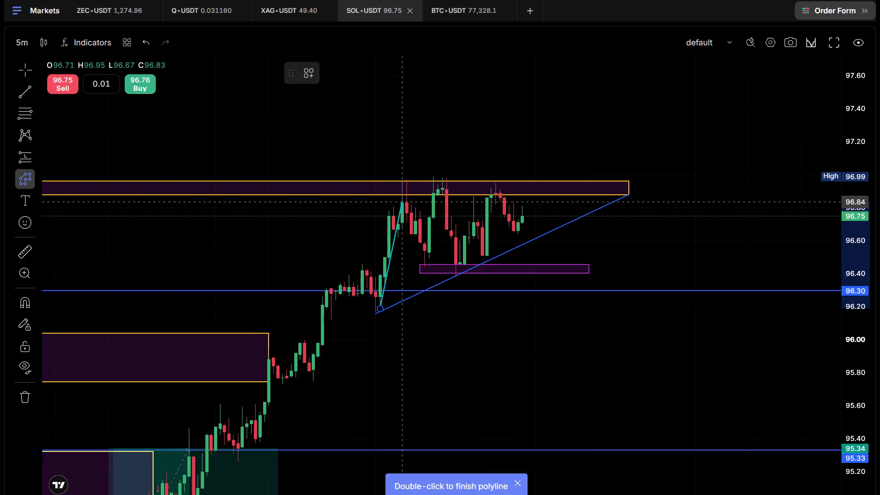
click(401, 183)
click(426, 272)
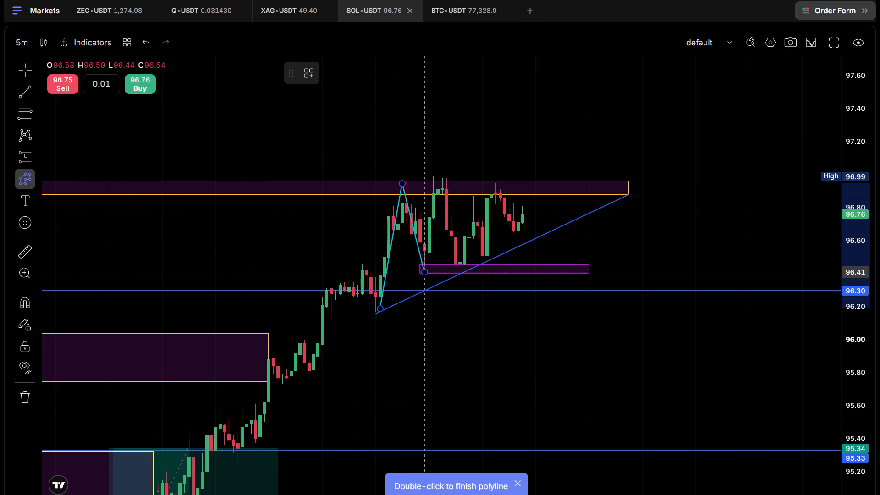
click(441, 181)
click(459, 273)
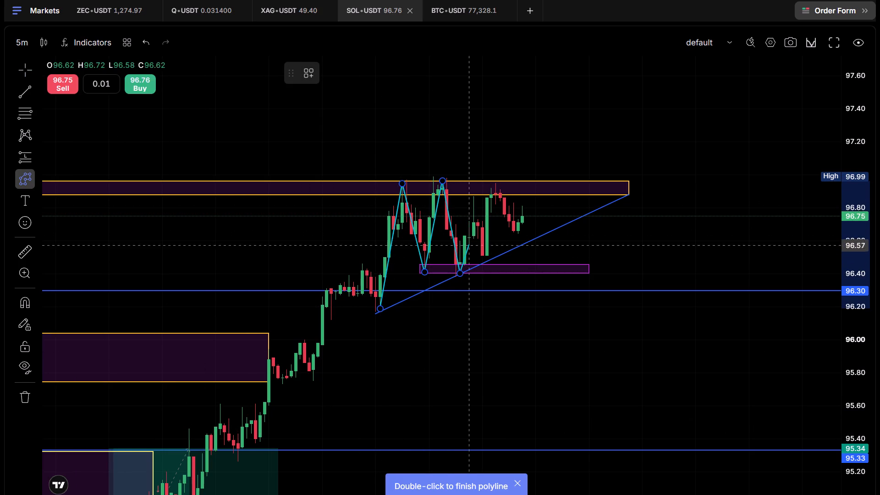
click(498, 184)
click(516, 232)
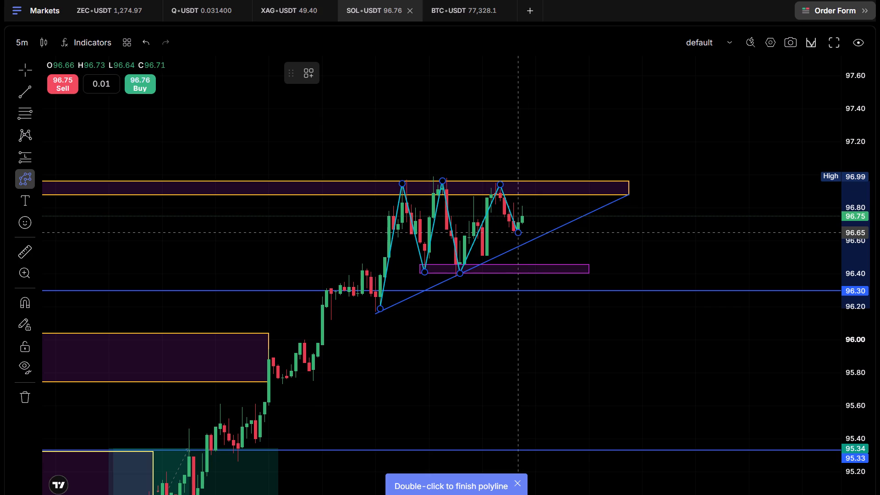
click(516, 232)
Set the polyline's thickness to 4px.
click(374, 74)
click(373, 147)
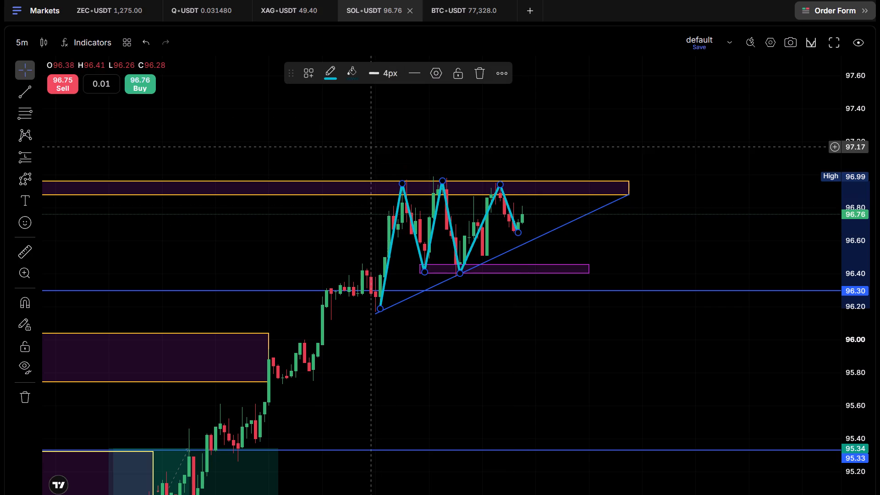
click(629, 157)
Examine the marked pattern and the price range above it, up to the purple zone around 98.56 to 98.81.
scroll(545, 335, up, 3)
drag(401, 347, 527, 361)
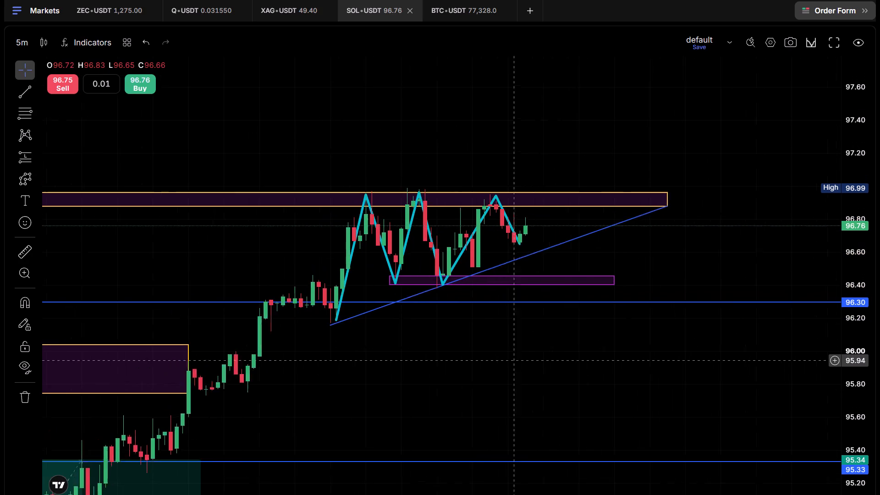
drag(527, 361, 502, 328)
scroll(495, 325, down, 3)
drag(586, 306, 465, 340)
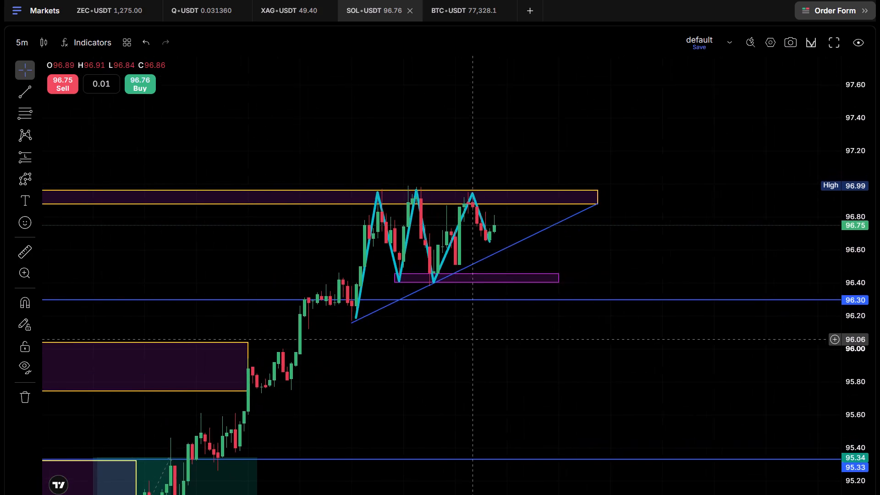
drag(465, 340, 460, 313)
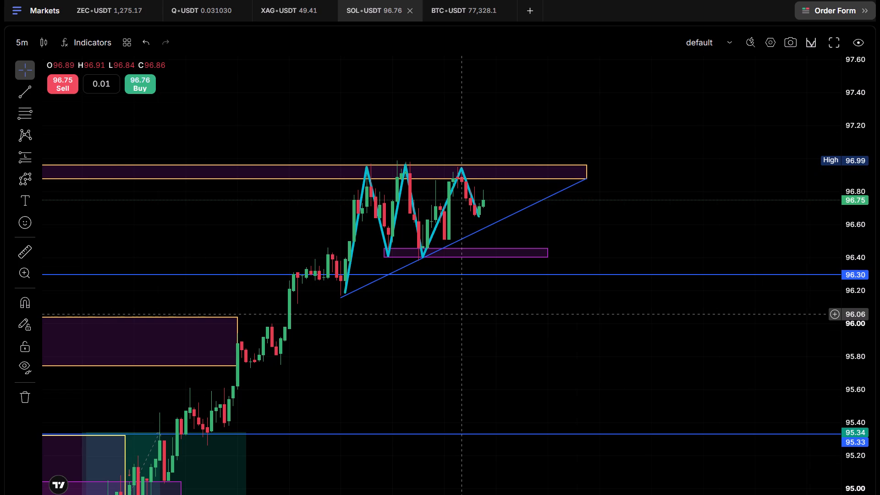
scroll(460, 313, down, 4)
drag(603, 99, 651, 278)
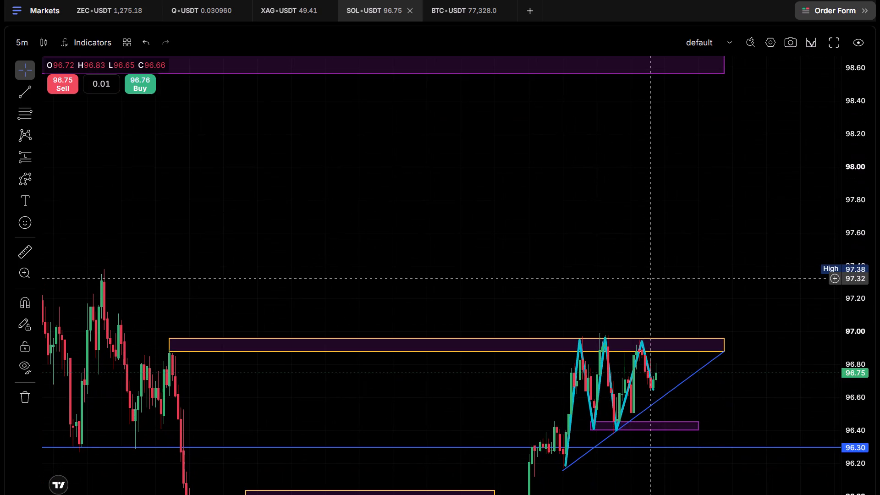
drag(651, 278, 693, 329)
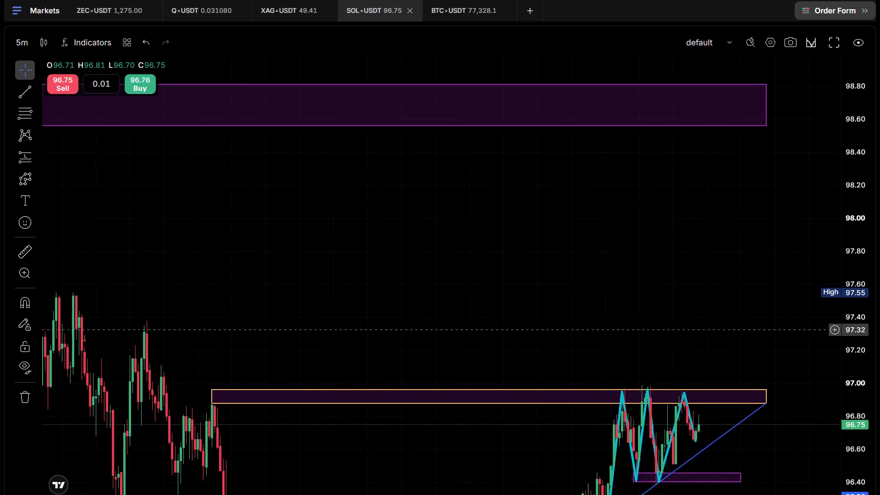
drag(693, 329, 733, 320)
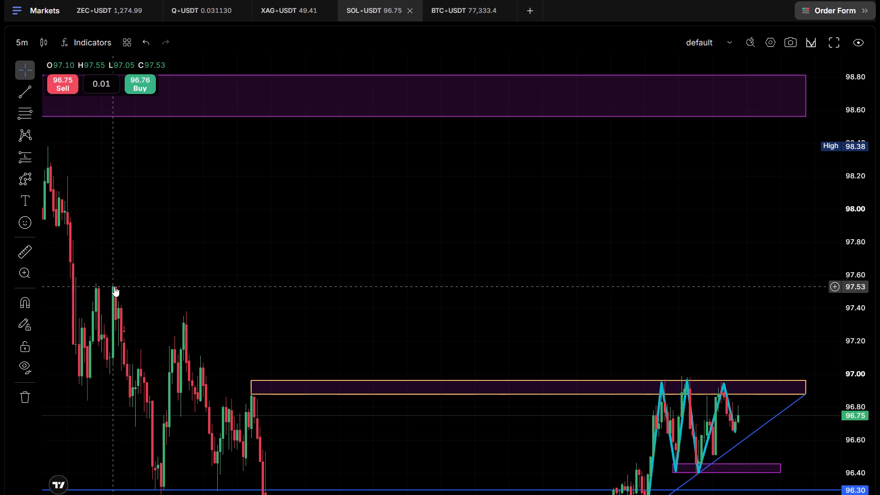
Examine the latest candles between the orange-bordered zone and the rising trend line at closer zoom and a stretched price scale.
scroll(616, 380, up, 3)
scroll(610, 335, up, 4)
drag(603, 340, 547, 245)
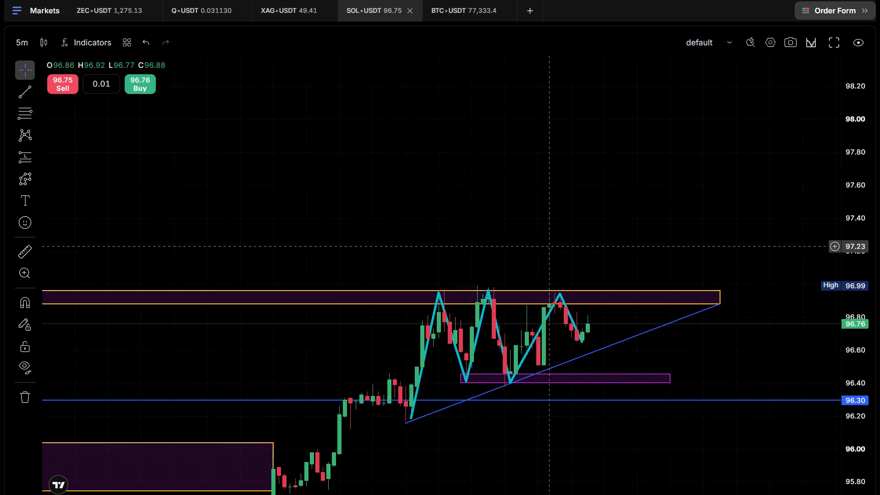
drag(547, 245, 547, 244)
scroll(545, 244, down, 1)
scroll(545, 244, up, 2)
drag(569, 429, 545, 434)
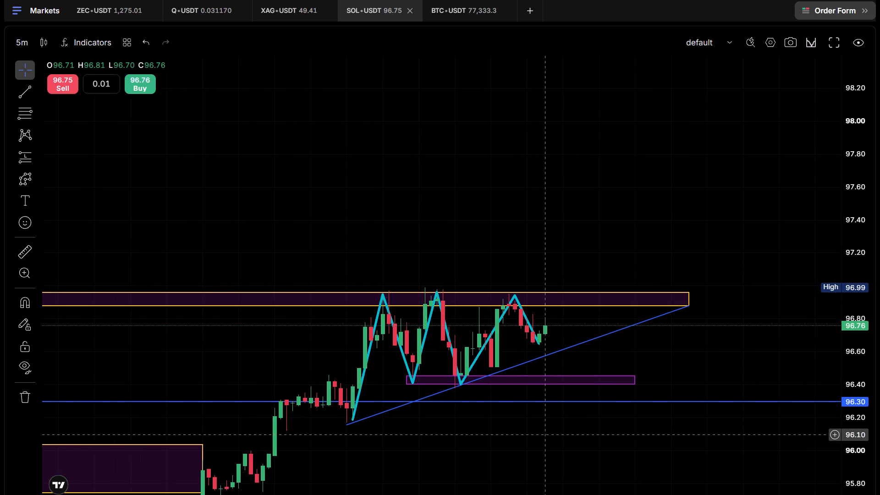
drag(545, 434, 545, 434)
drag(850, 297, 867, 170)
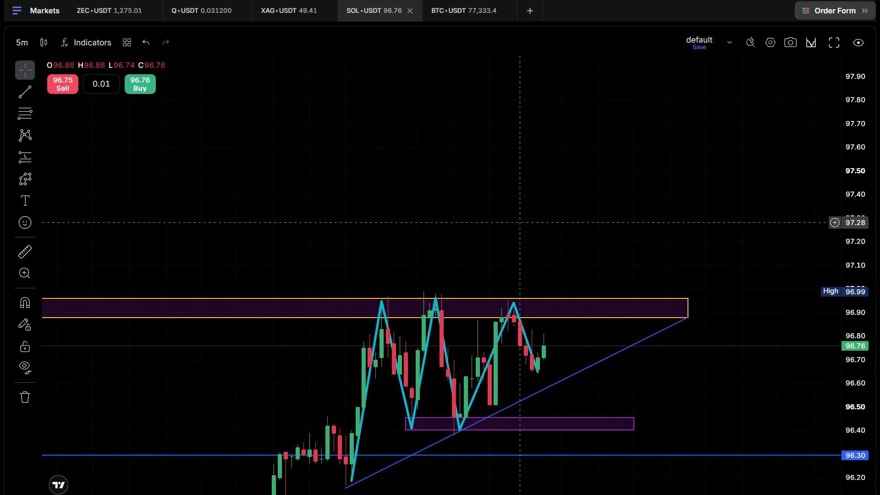
drag(483, 224, 476, 150)
scroll(470, 173, up, 2)
drag(455, 171, 466, 172)
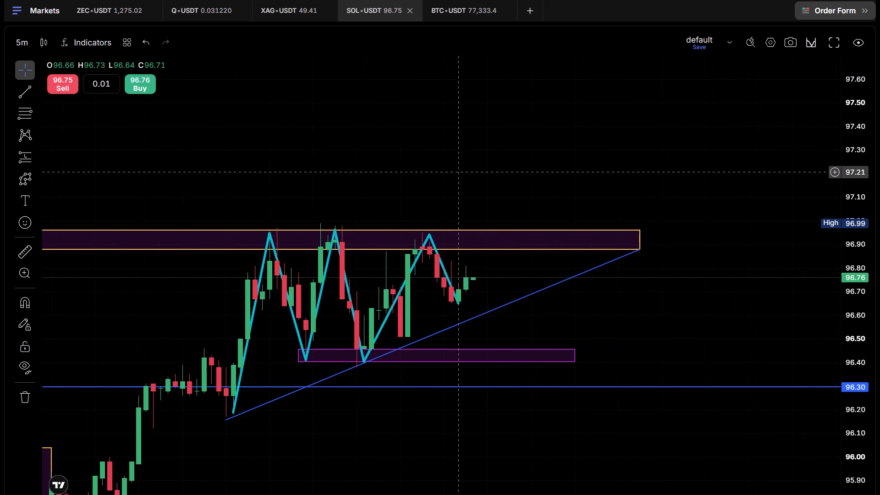
drag(466, 172, 542, 169)
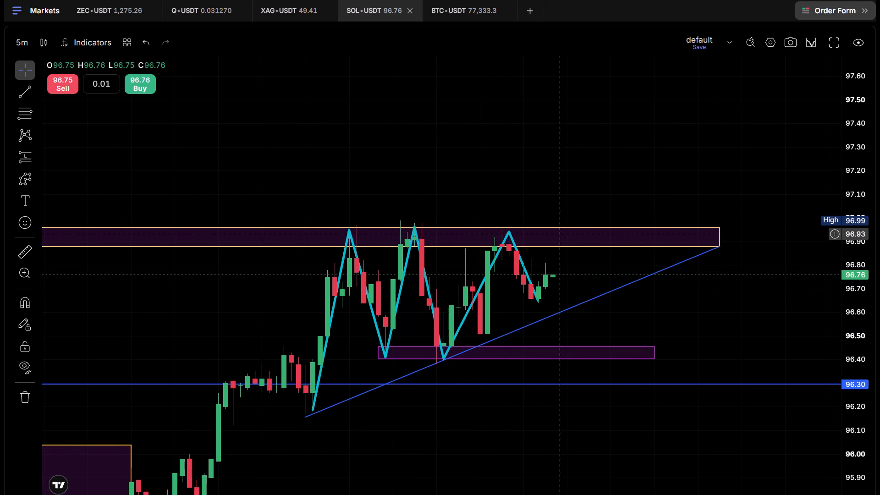
Draw a thin rectangular zone at about 97.36 to 97.38 from the earlier swing high to beyond the latest candles.
scroll(216, 303, down, 10)
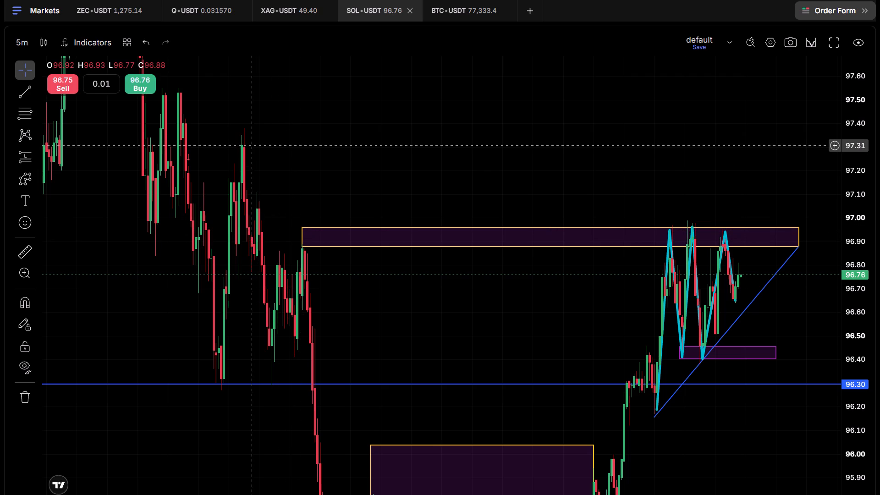
drag(285, 94, 243, 170)
click(22, 176)
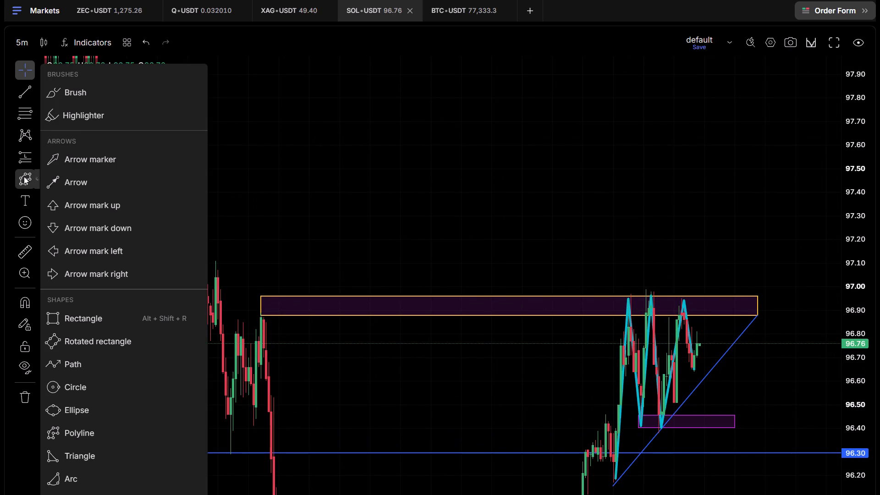
click(73, 317)
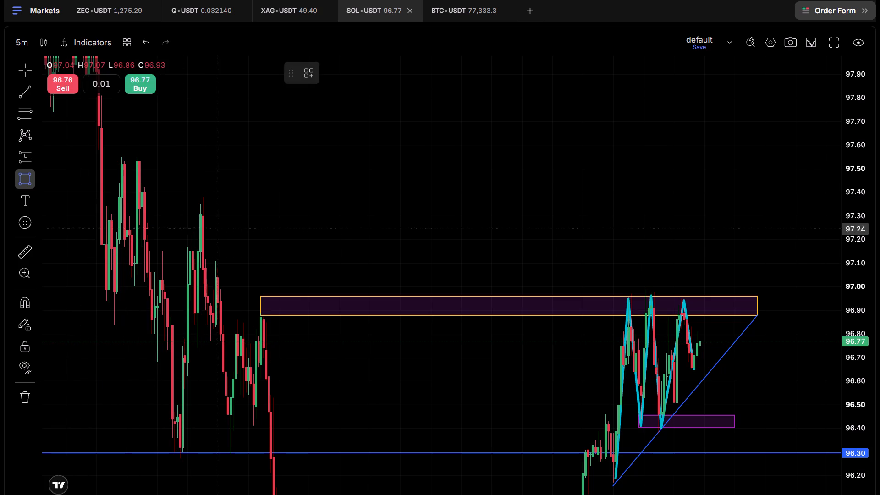
drag(199, 197, 682, 210)
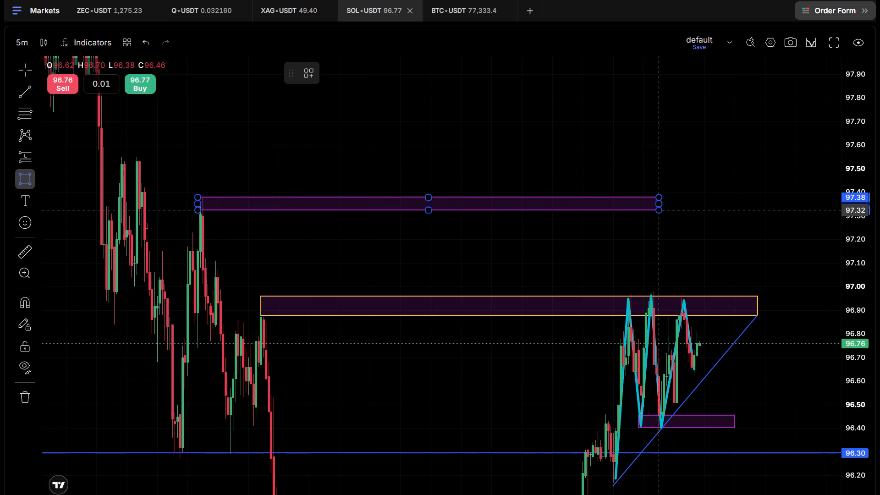
drag(682, 210, 784, 202)
click(784, 202)
Draw a second rectangular zone at about 97.53 to 97.55 from the earlier twin highs to beyond the latest candles.
drag(498, 155, 505, 186)
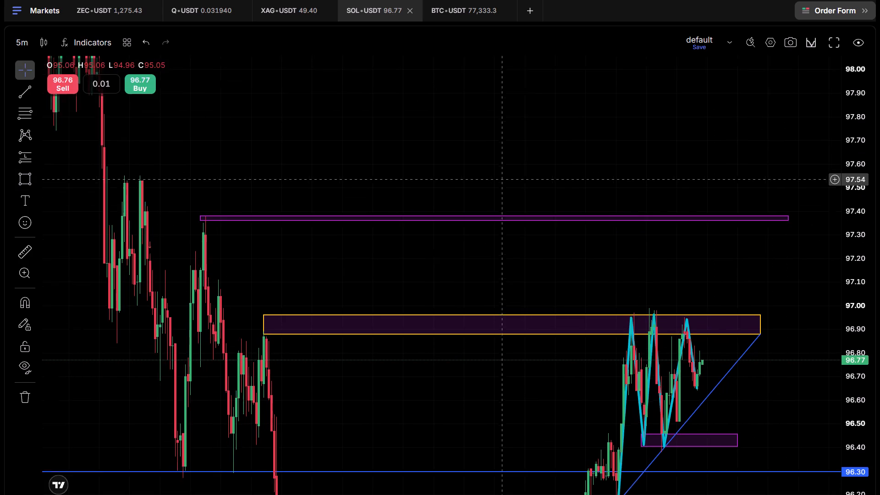
drag(505, 186, 508, 197)
click(20, 184)
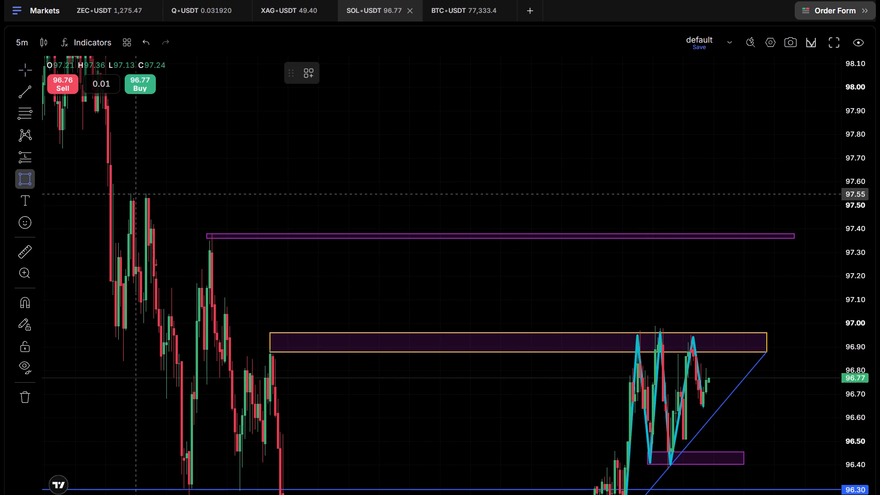
drag(131, 192, 659, 204)
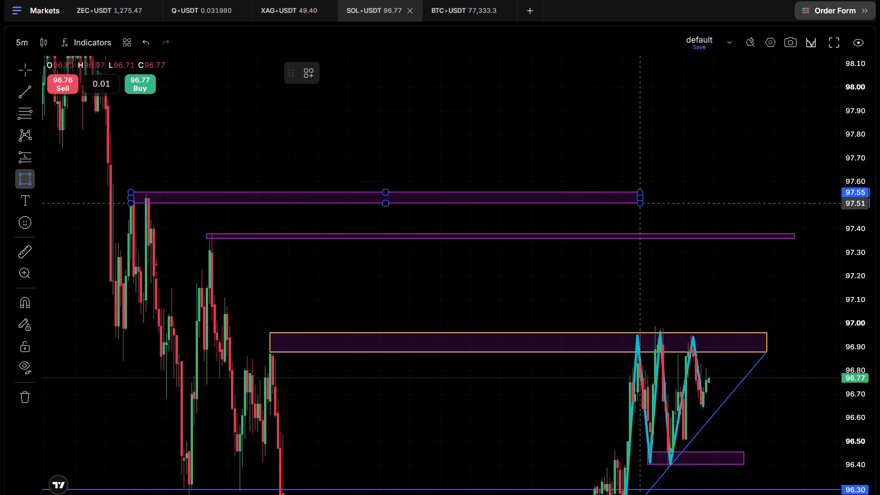
drag(659, 204, 791, 199)
click(791, 199)
Set the border of the large purple zone at 98.56 to 98.81 to green.
drag(548, 157, 540, 262)
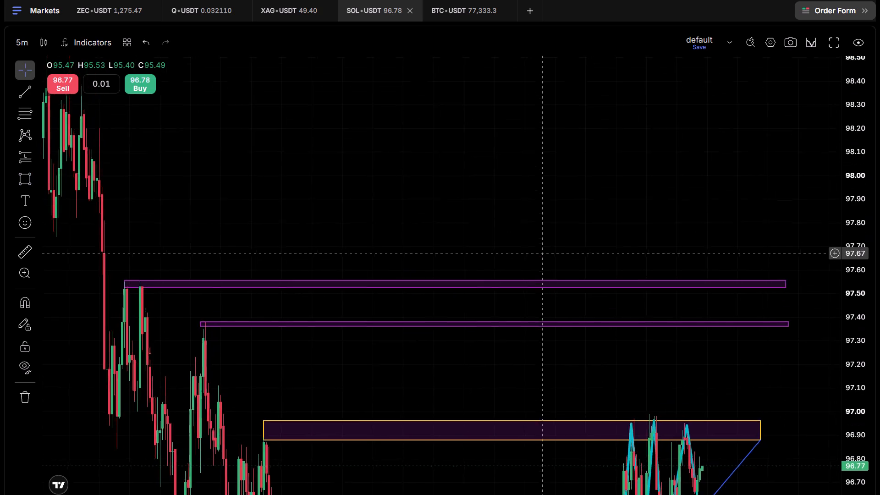
drag(540, 262, 511, 341)
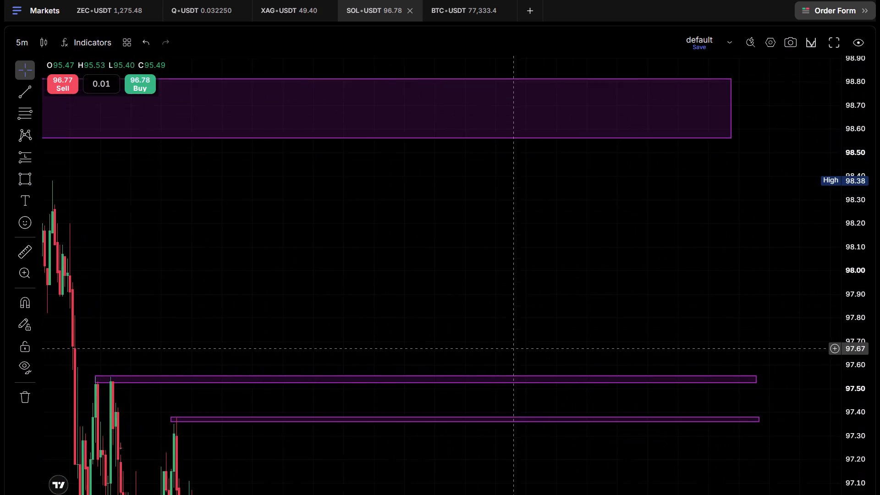
drag(511, 341, 511, 338)
click(372, 129)
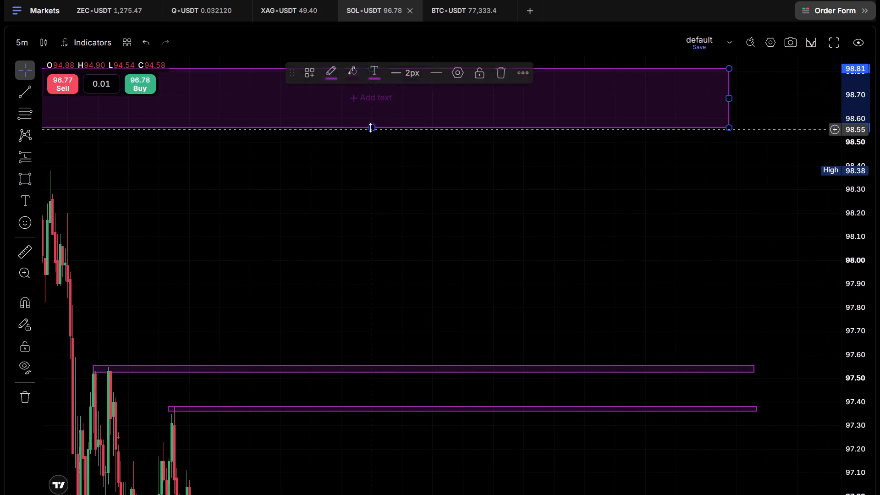
drag(432, 175, 517, 248)
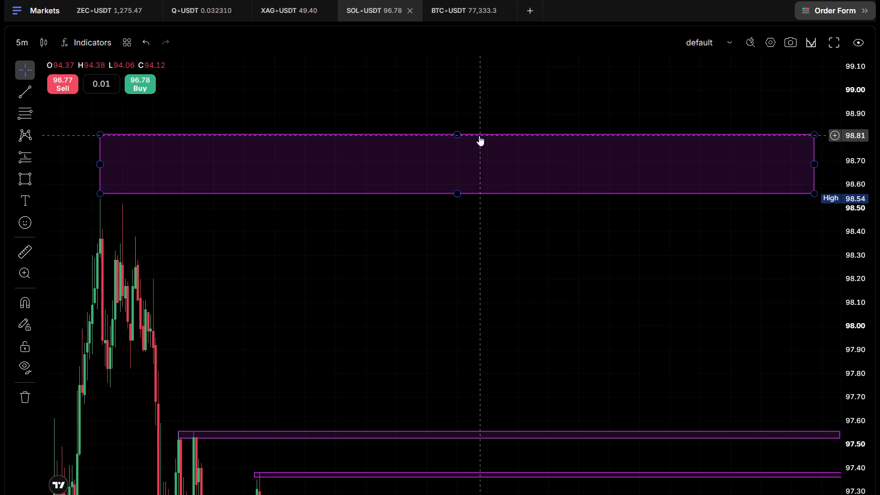
drag(562, 314, 407, 214)
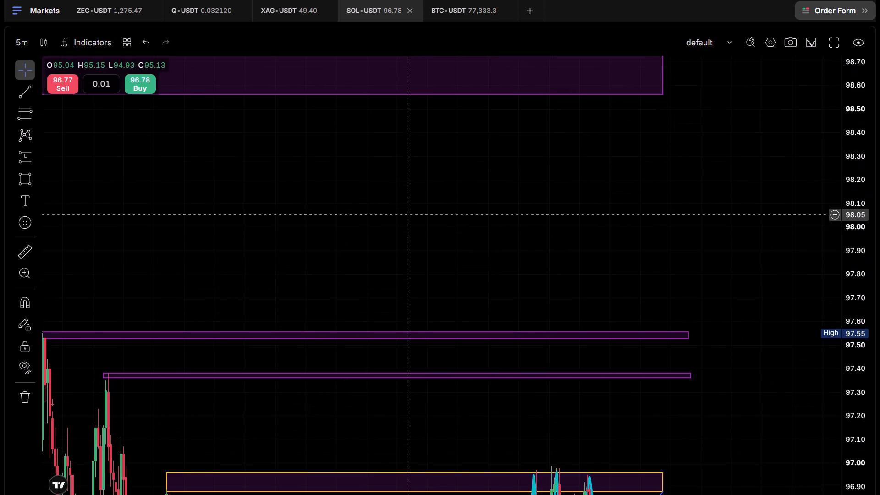
drag(407, 214, 484, 294)
click(462, 144)
click(435, 175)
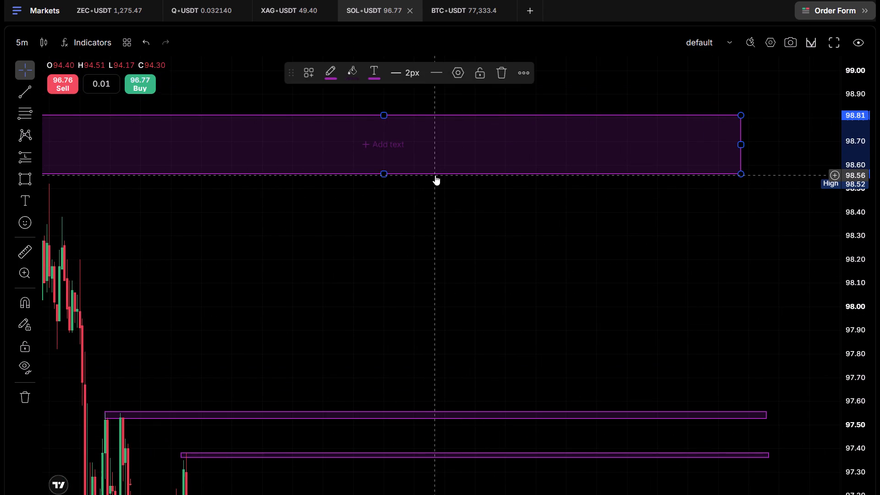
click(332, 70)
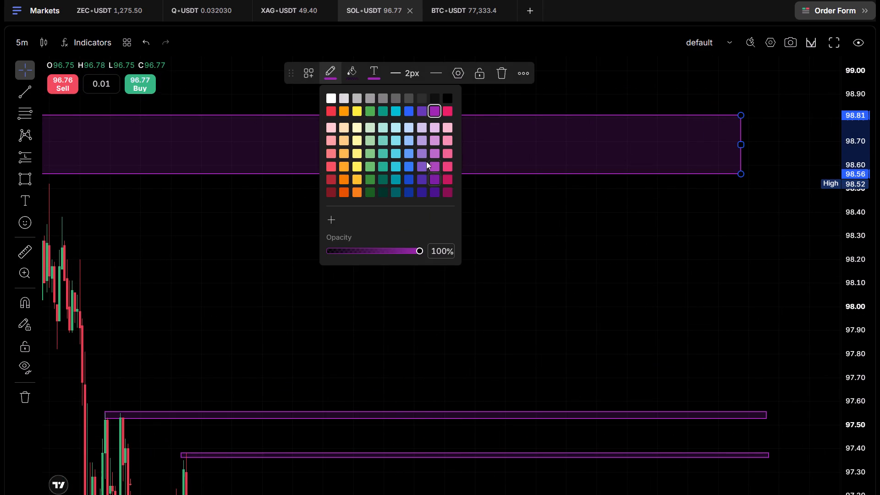
click(374, 112)
click(591, 234)
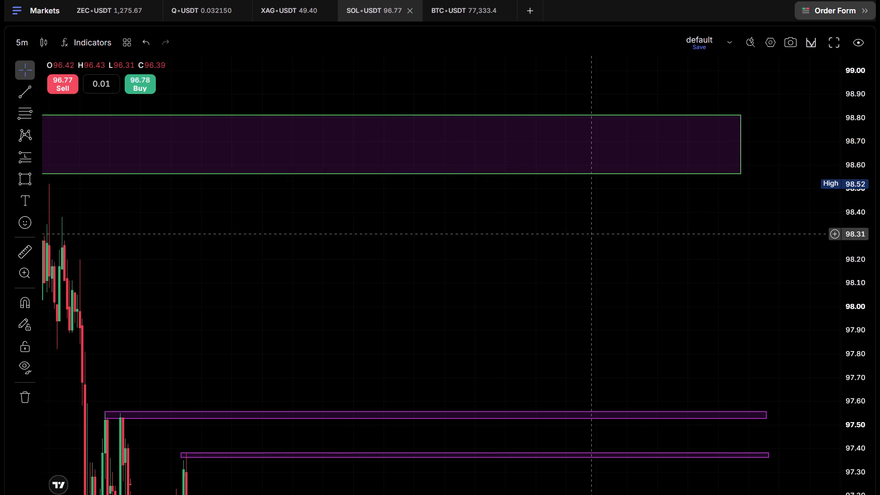
Examine the price range between the green-bordered zone, the two thin purple zones and the orange-bordered zone.
drag(626, 289, 693, 293)
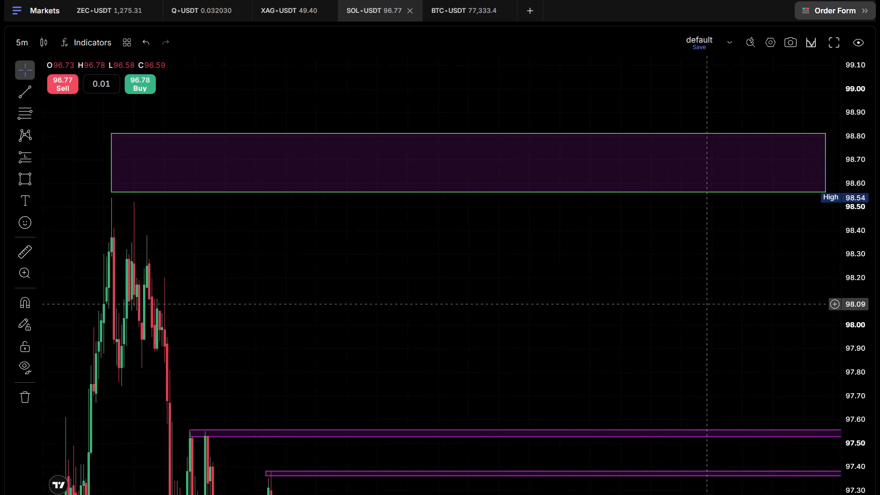
drag(693, 293, 582, 211)
drag(700, 279, 613, 177)
drag(677, 393, 667, 334)
drag(660, 308, 671, 390)
drag(674, 196, 674, 205)
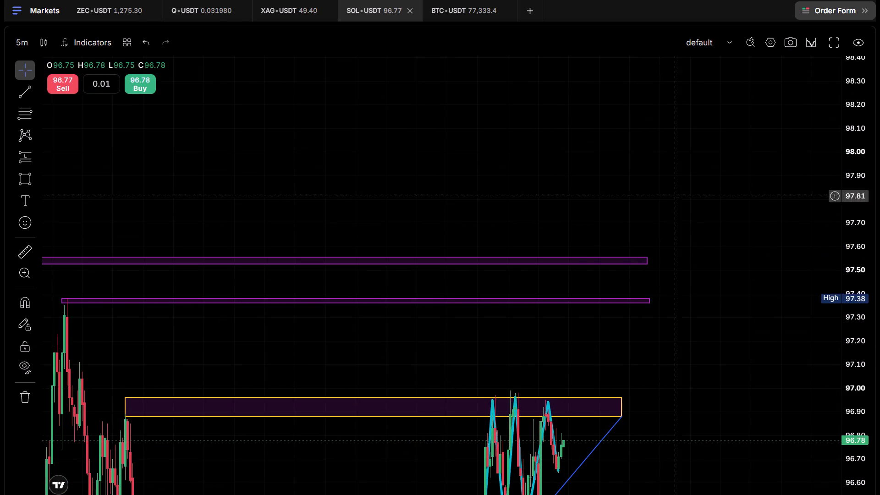
drag(674, 205, 682, 335)
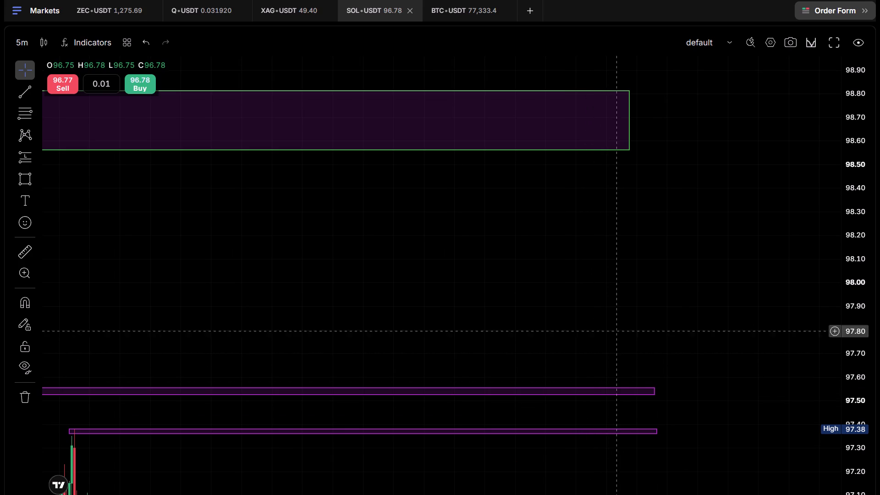
drag(711, 374, 721, 351)
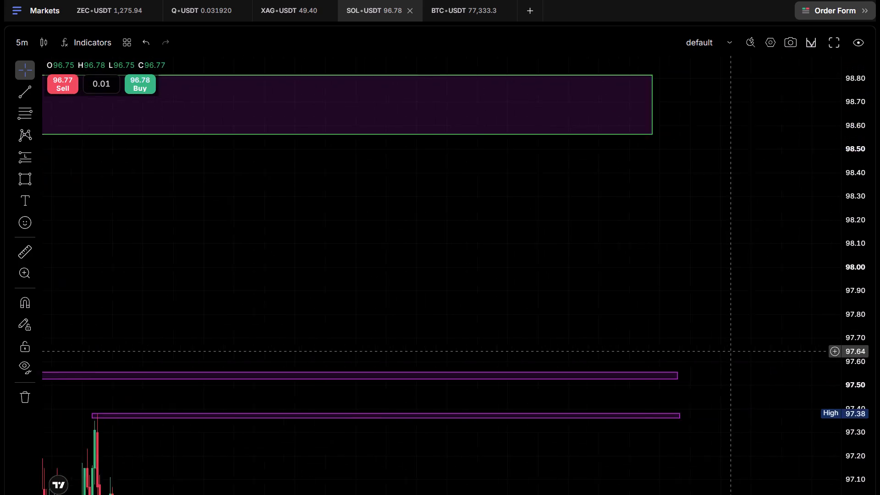
drag(721, 351, 540, 264)
Examine the marked swing pattern at closer zoom against the two thin zones above and the rising trend line below.
scroll(616, 347, up, 2)
drag(431, 381, 551, 334)
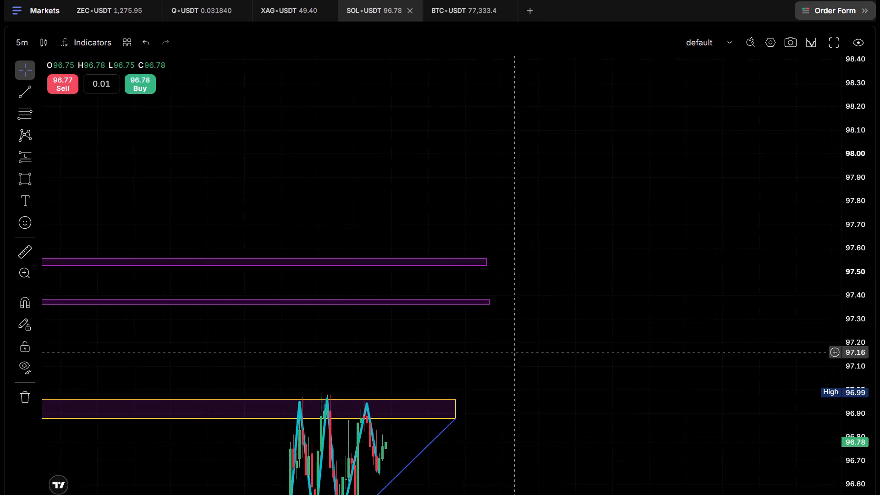
drag(551, 334, 580, 309)
scroll(582, 330, up, 4)
drag(438, 345, 612, 326)
scroll(605, 335, up, 2)
drag(469, 307, 574, 308)
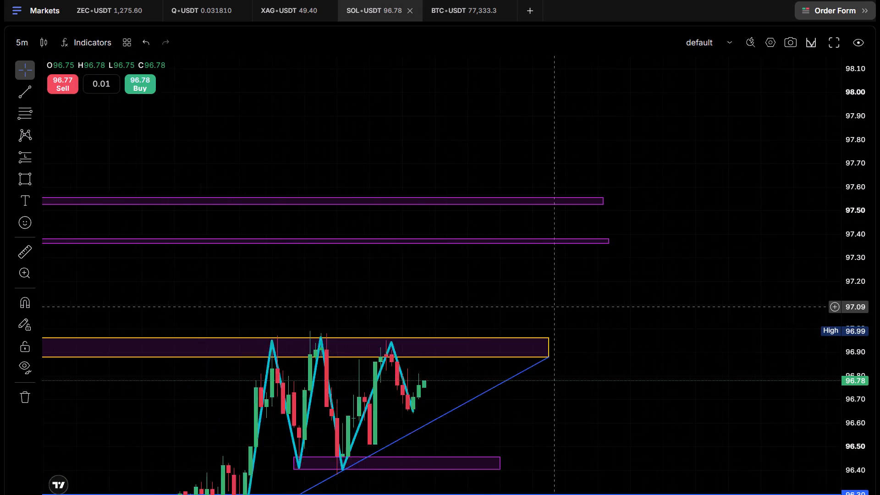
drag(574, 308, 586, 311)
scroll(606, 328, up, 2)
drag(532, 316, 619, 296)
scroll(619, 296, down, 1)
drag(629, 311, 636, 220)
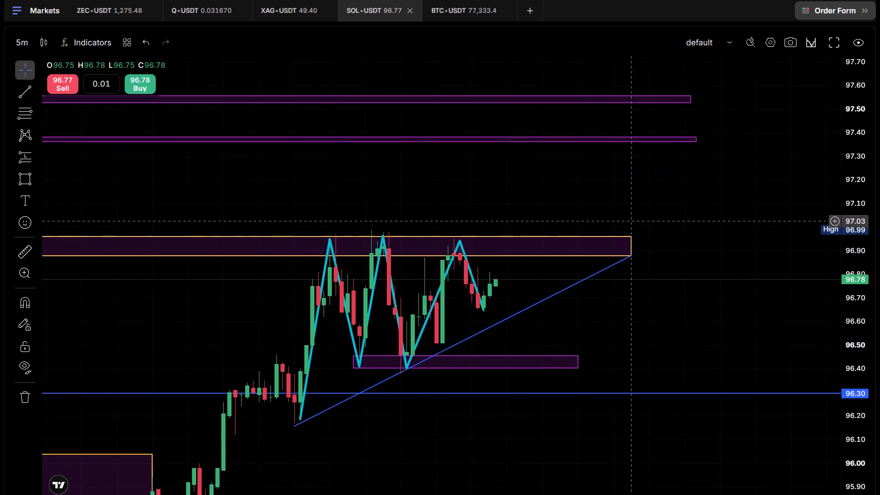
drag(636, 220, 649, 210)
drag(649, 190, 651, 198)
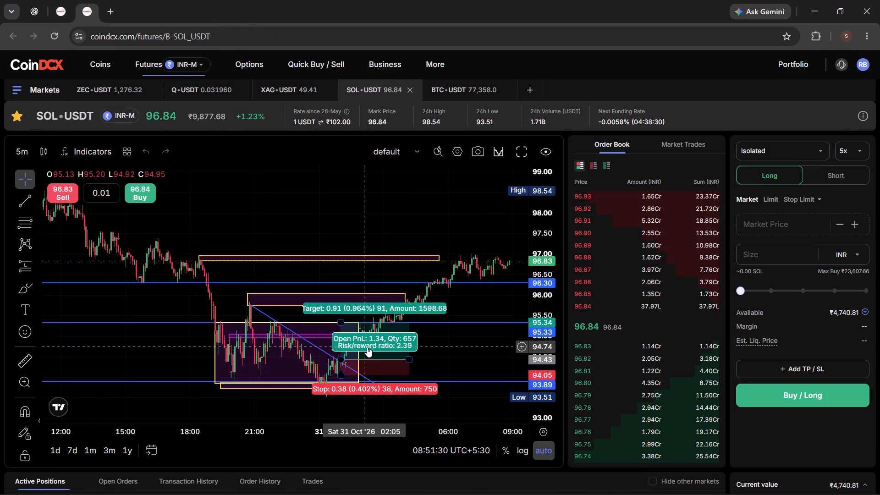
Compare the SOL/USDT charts in the two browser tabs, one with the earlier long-position markup and one with the new zones.
drag(480, 204, 479, 203)
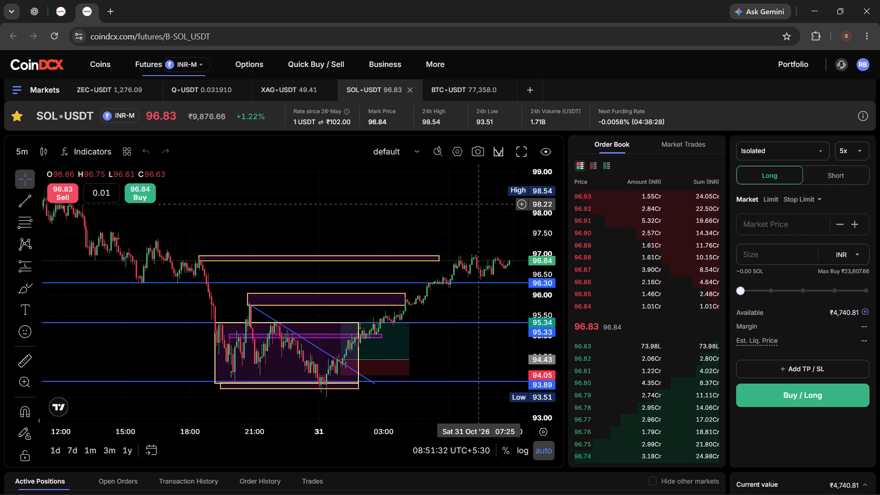
drag(479, 203, 404, 191)
click(60, 16)
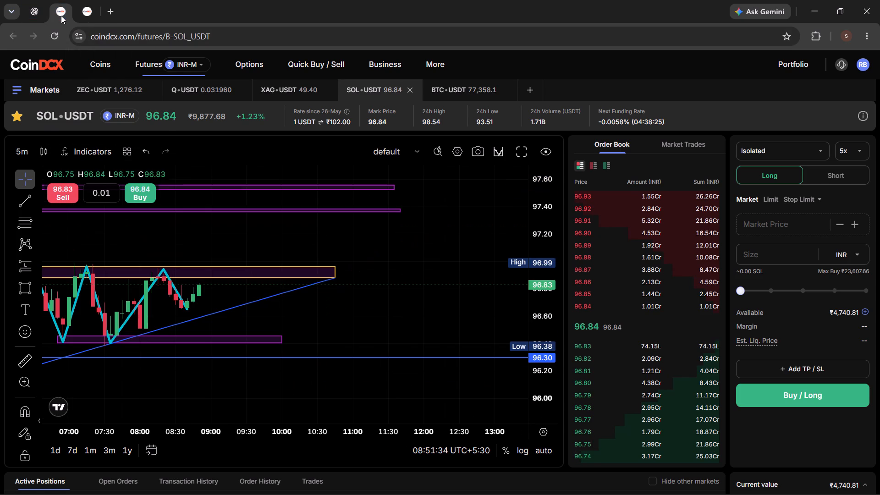
drag(313, 249, 453, 259)
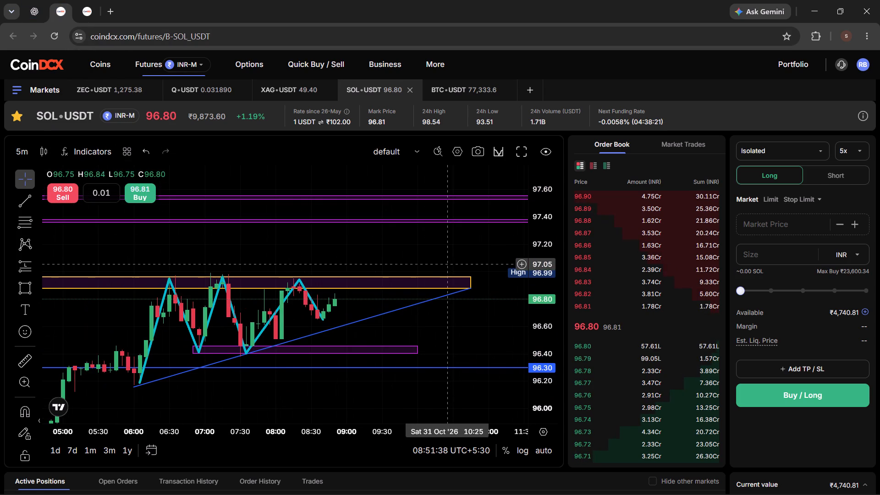
click(90, 14)
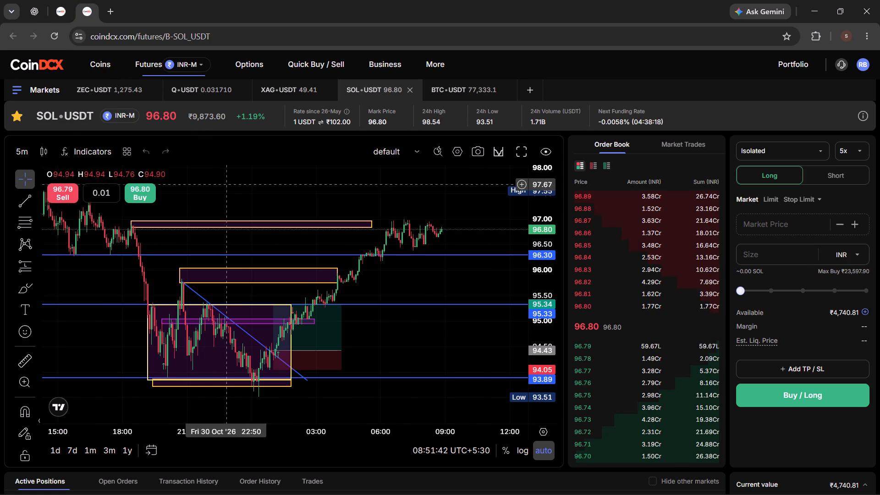
drag(235, 204, 289, 218)
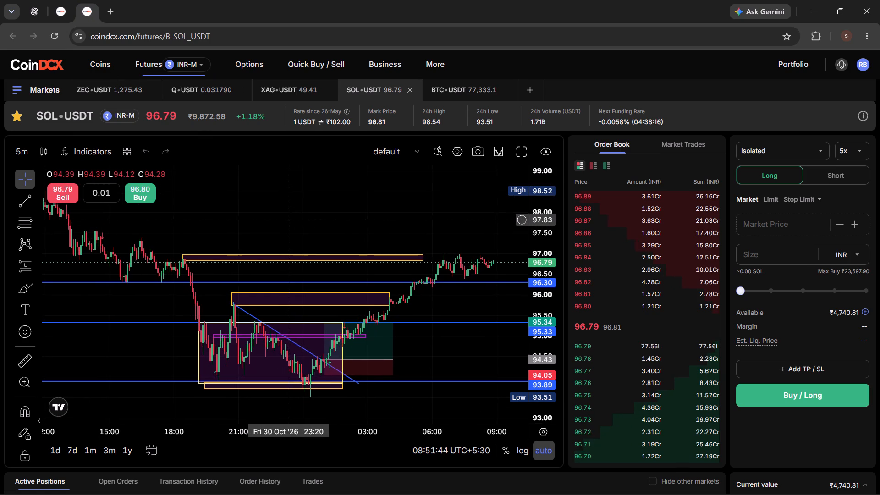
drag(289, 218, 291, 208)
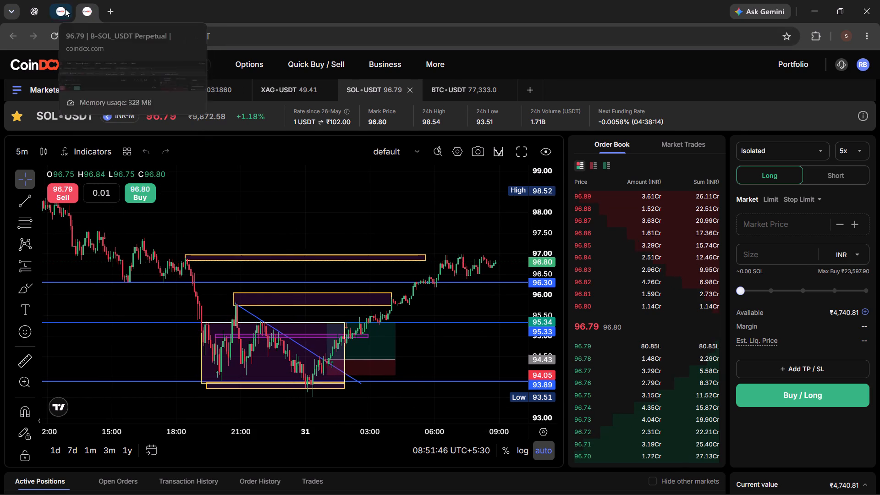
click(60, 10)
Switch the market in the second chart's browser tab to ETH/USDT.
click(88, 11)
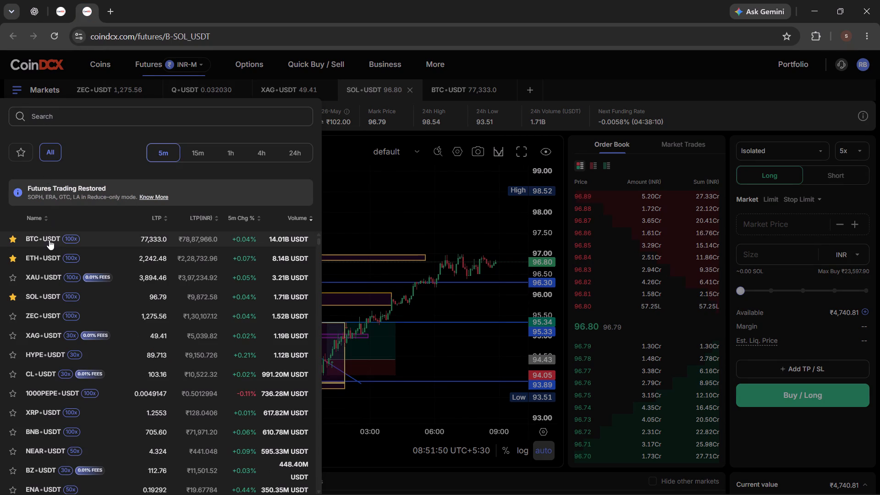
click(46, 255)
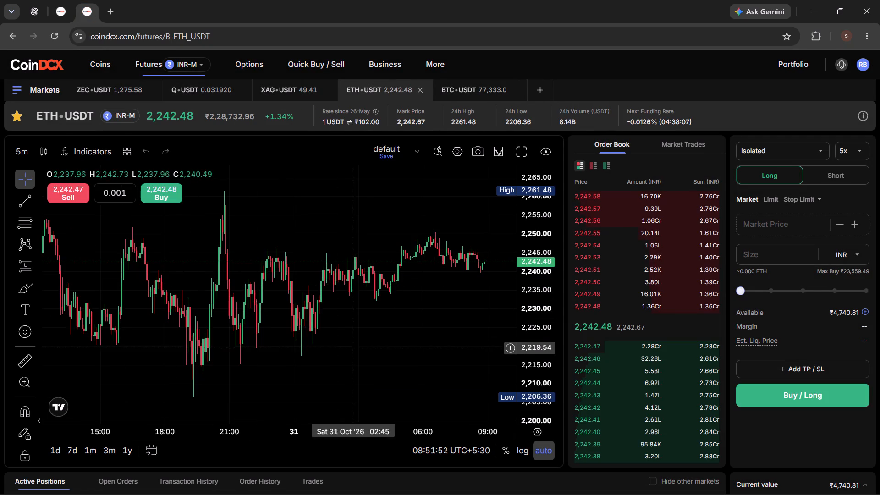
Show the ETH/USDT 5-minute chart full screen, zoomed out to include the earlier high and the low after the drop.
scroll(384, 351, down, 6)
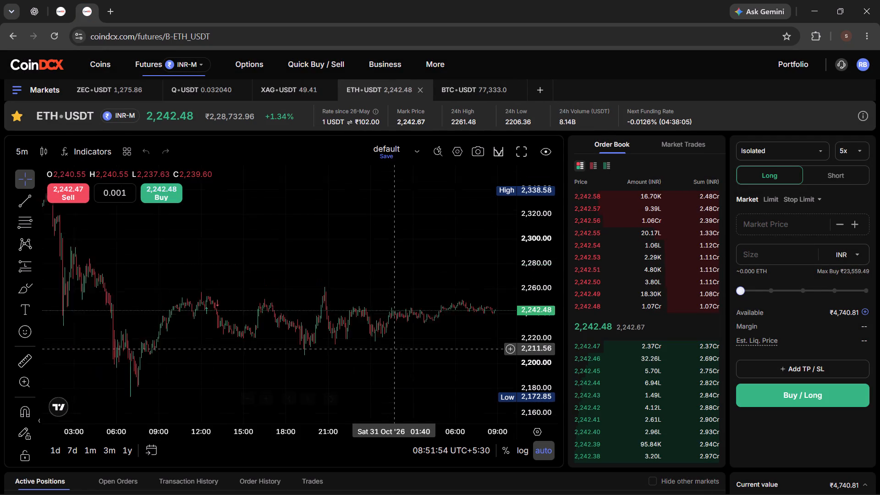
drag(410, 362, 308, 314)
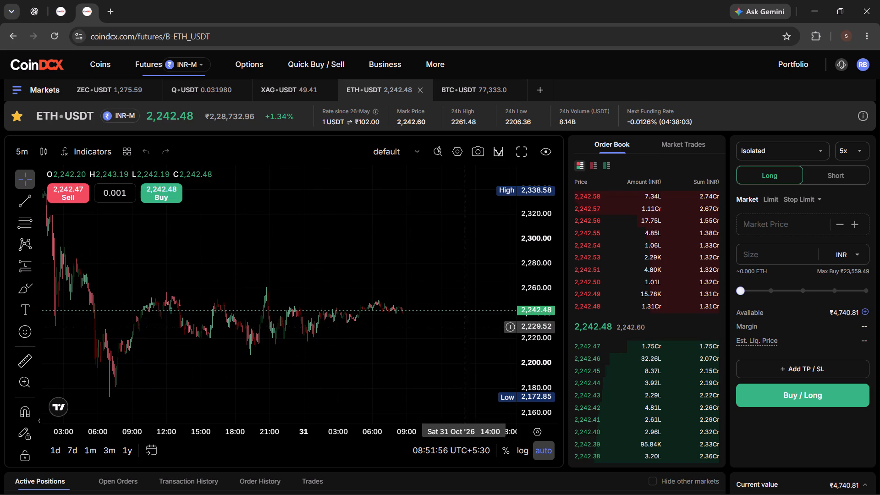
click(518, 153)
drag(607, 297, 534, 224)
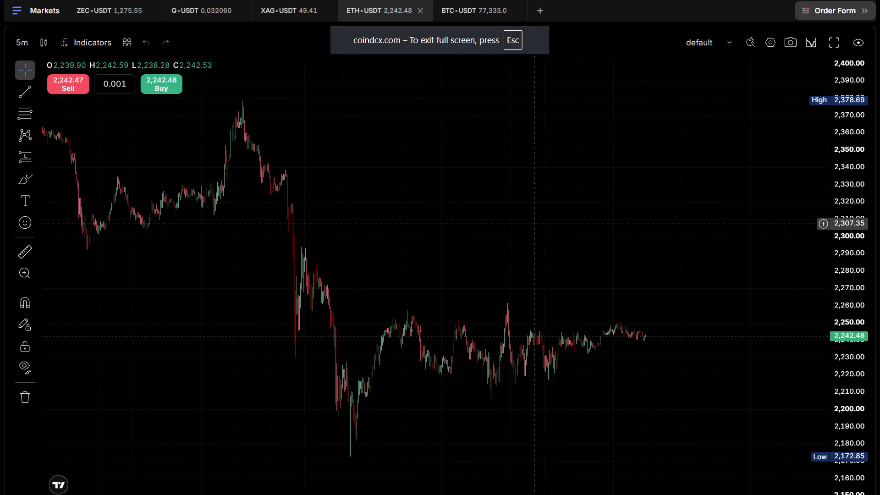
drag(534, 224, 533, 224)
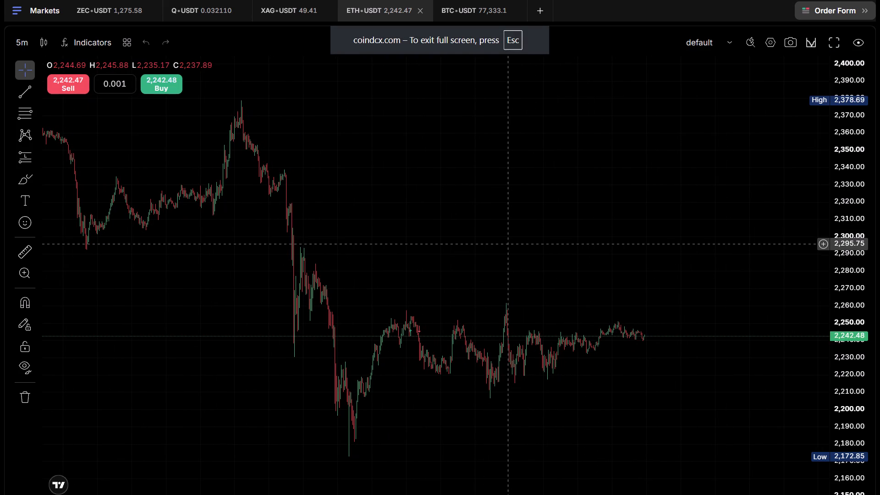
Trace the ETH/USDT swings with a polyline from the high before the drop, through the low at about 2,173, to the latest candle.
click(25, 177)
click(66, 430)
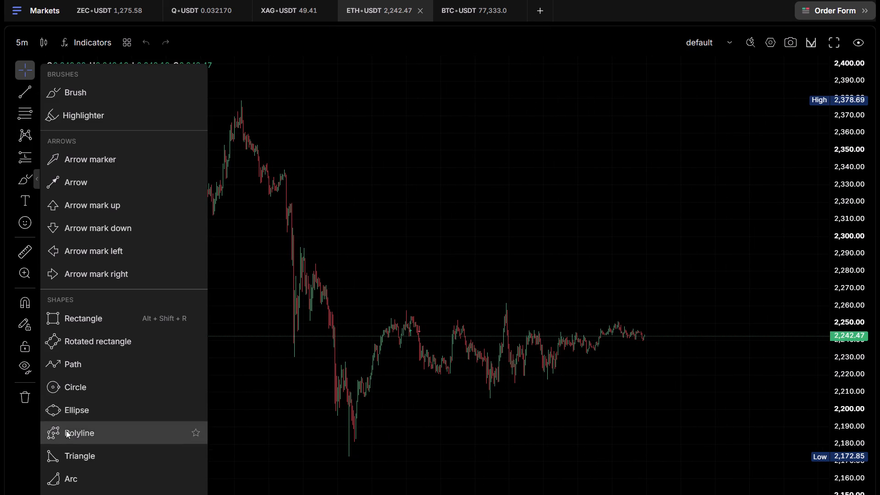
click(240, 105)
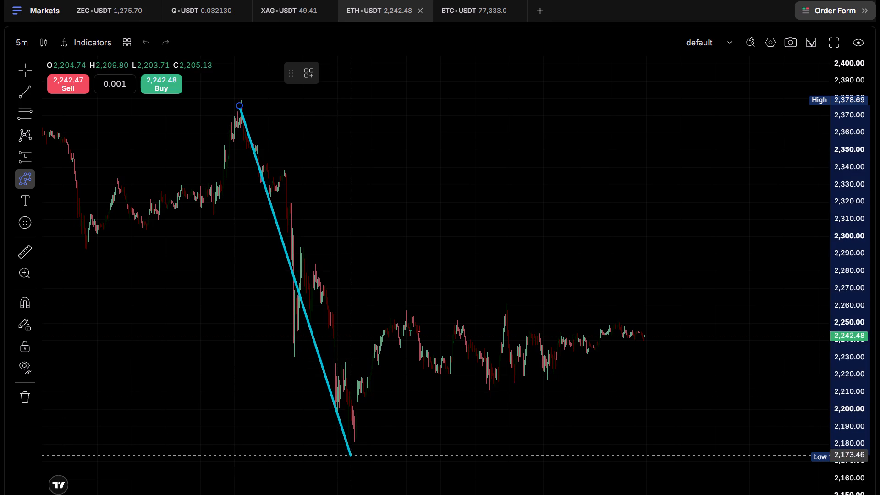
click(352, 455)
click(408, 312)
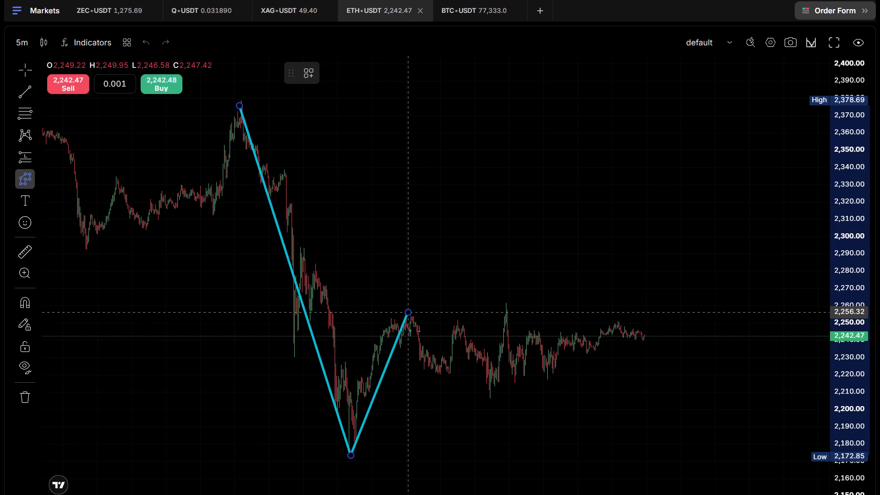
click(447, 375)
click(459, 321)
click(495, 396)
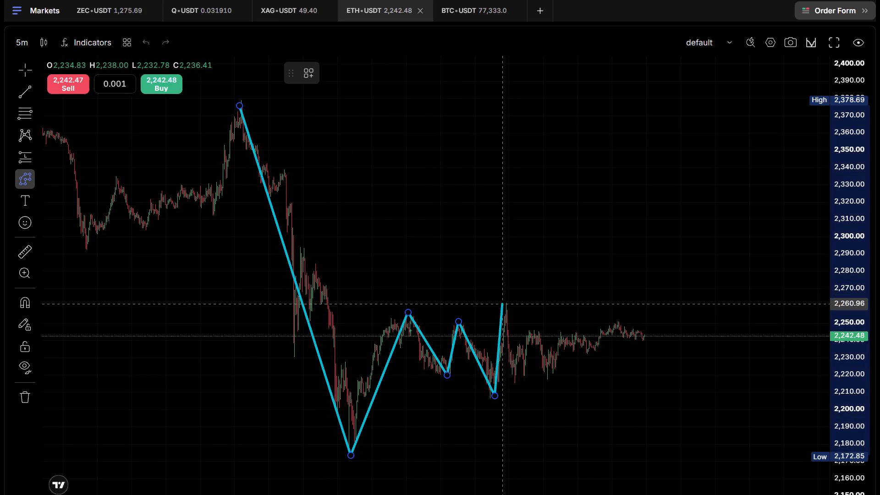
click(503, 304)
click(513, 375)
click(533, 331)
click(552, 375)
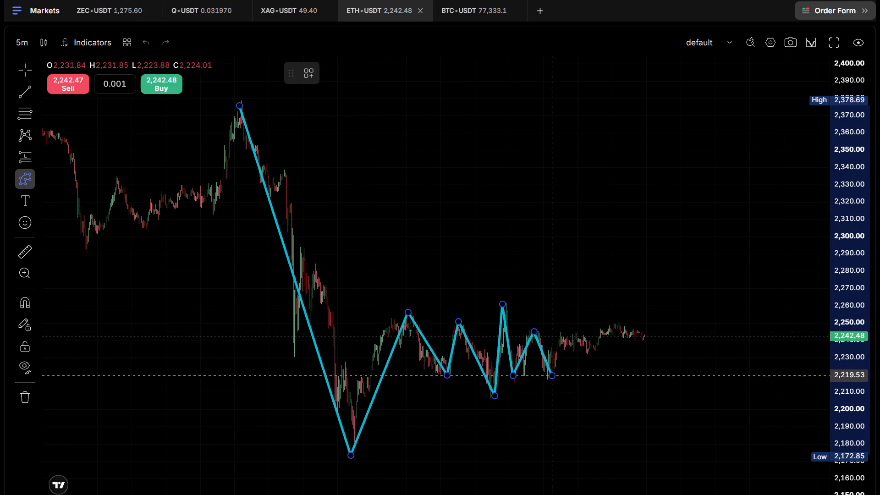
click(562, 339)
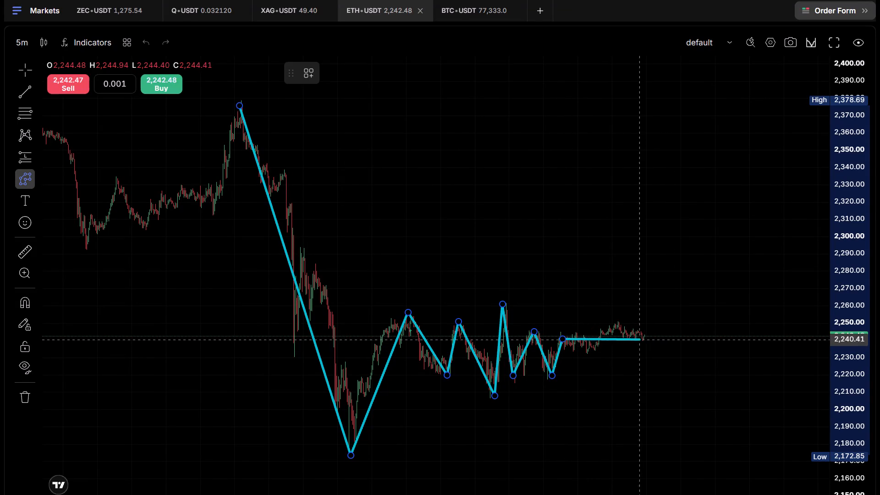
click(592, 352)
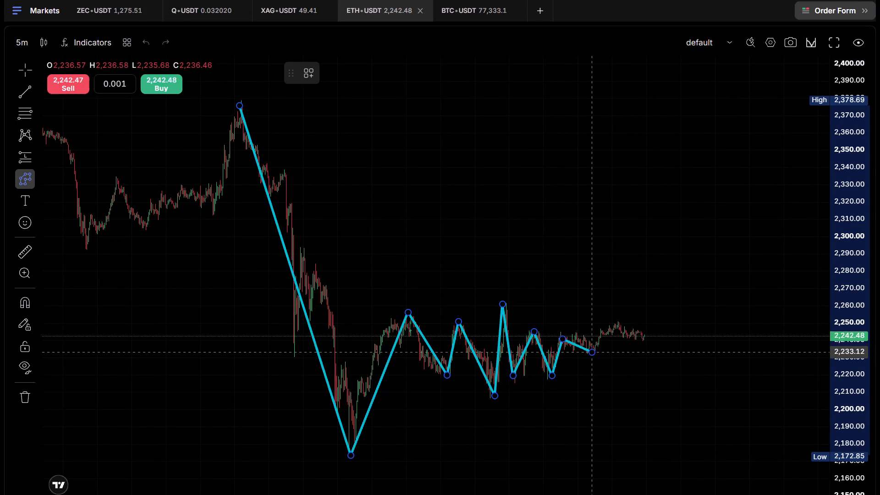
click(618, 322)
click(627, 340)
click(640, 330)
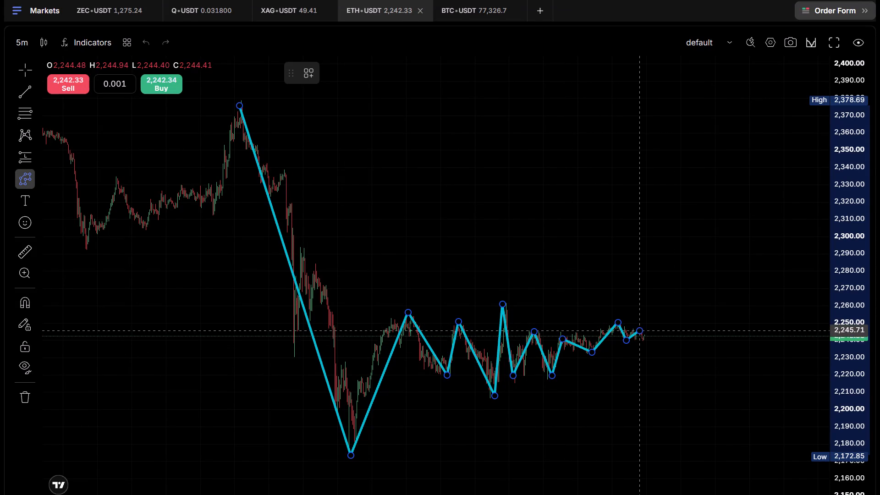
double_click(643, 340)
Draw a thin rectangle zone across the upper swing highs, from about 2,261.55 to 2,256.89, extending past the latest candle.
scroll(662, 301, up, 4)
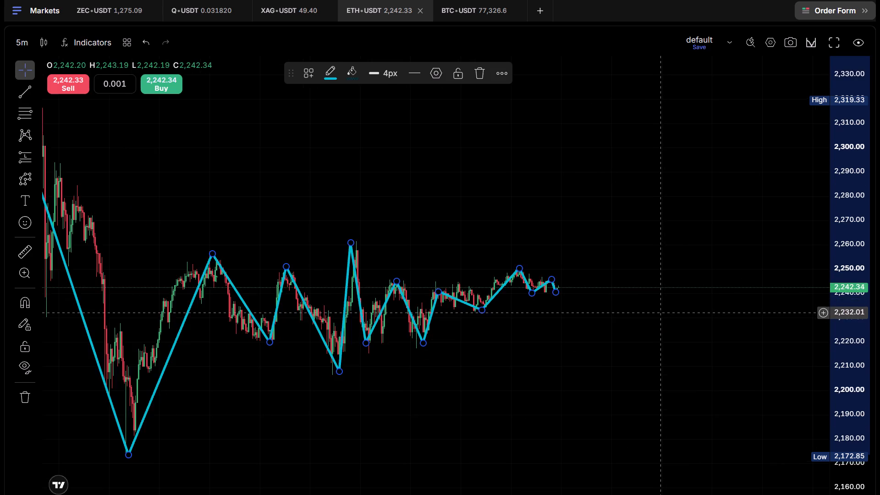
scroll(660, 313, up, 3)
drag(456, 178, 705, 228)
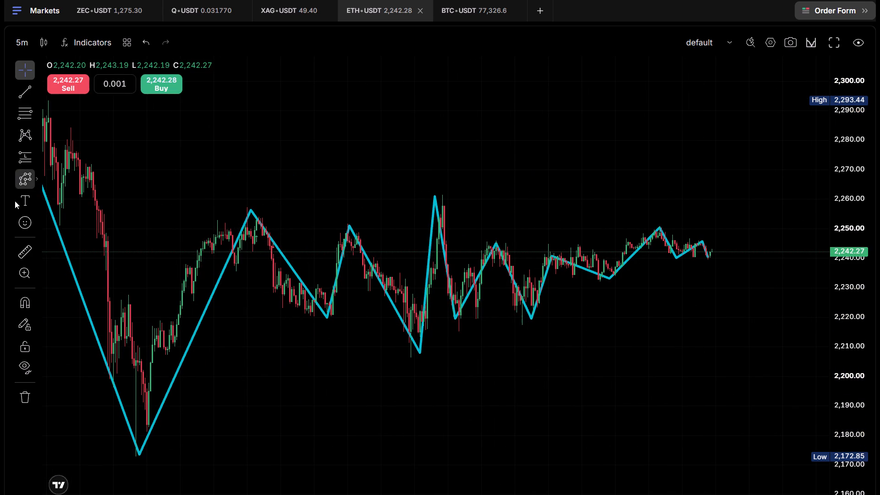
click(18, 182)
click(69, 313)
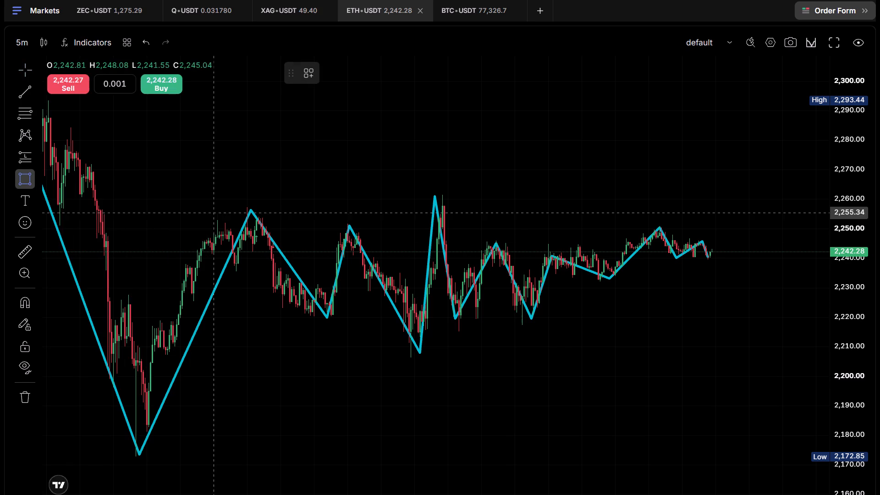
drag(219, 194, 740, 209)
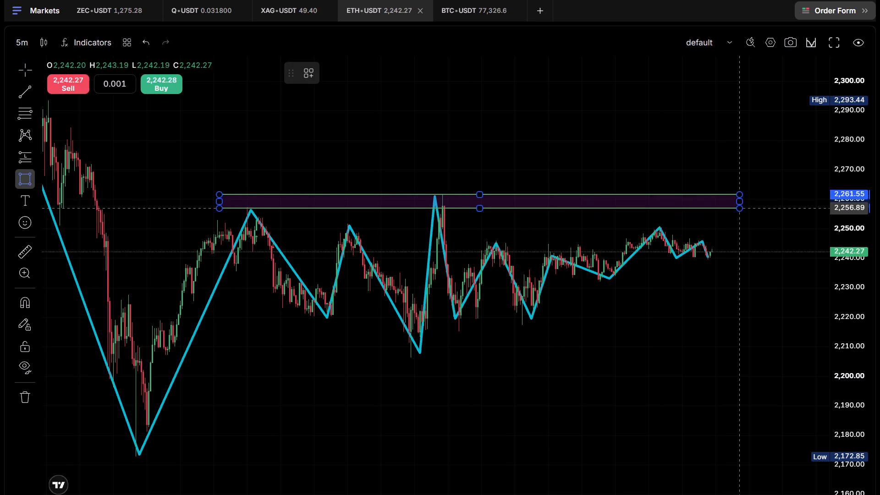
drag(740, 209, 742, 209)
click(742, 209)
Draw a rectangle zone under the consolidation's swing lows and place it at about 2,217.48 to 2,208.93, extending past the latest candle.
drag(591, 368, 589, 339)
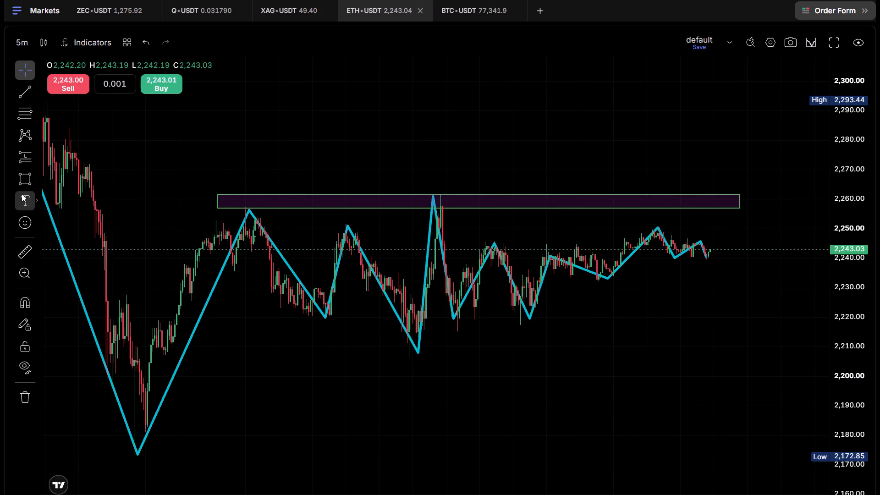
click(19, 179)
drag(300, 316, 618, 366)
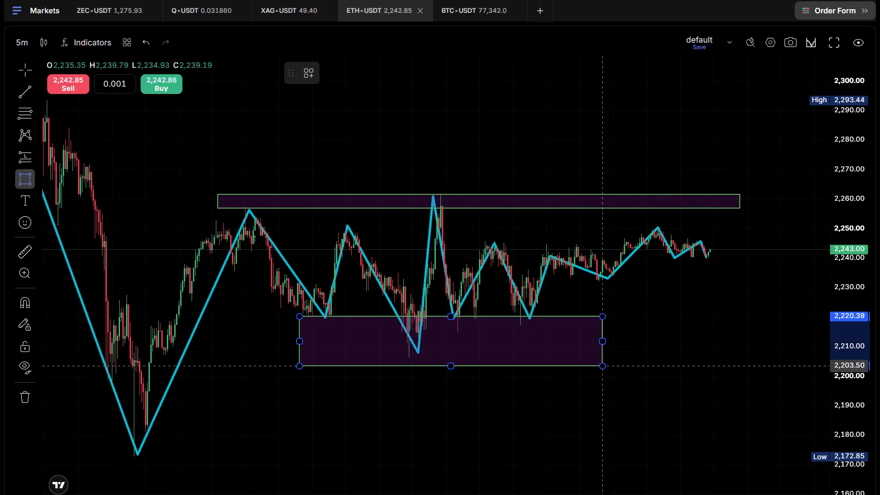
drag(618, 366, 759, 341)
click(759, 341)
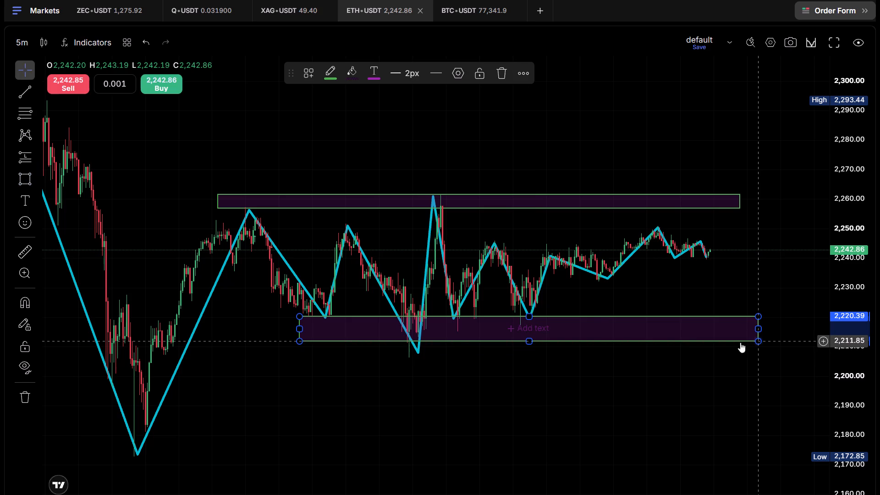
drag(579, 334, 567, 343)
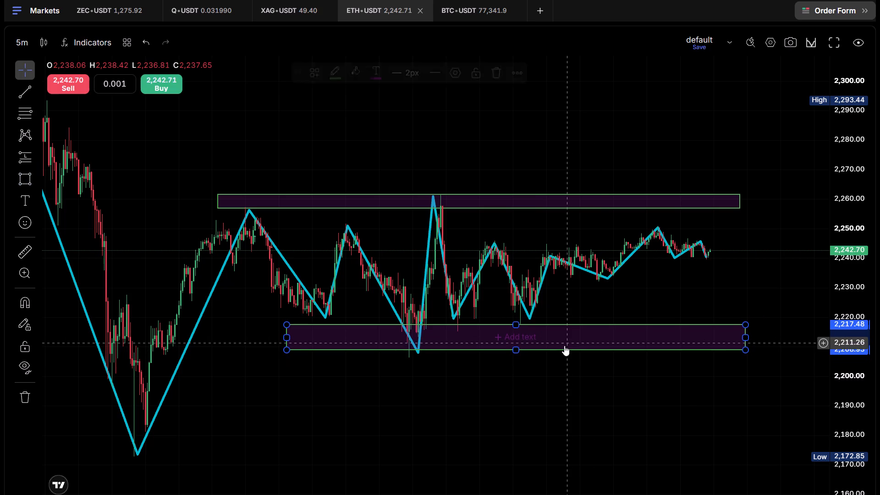
Change the border colour of the zone under the swing lows to dark pink.
click(332, 78)
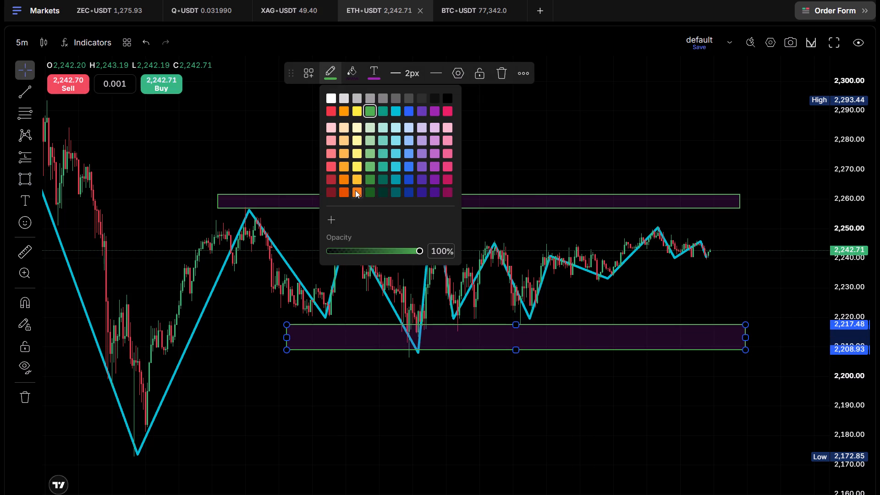
click(446, 181)
click(458, 395)
Draw another thin rectangle zone at the major low after the drop, from about 2,181.08 to 2,174.45, extending past the latest candle.
drag(588, 339, 573, 340)
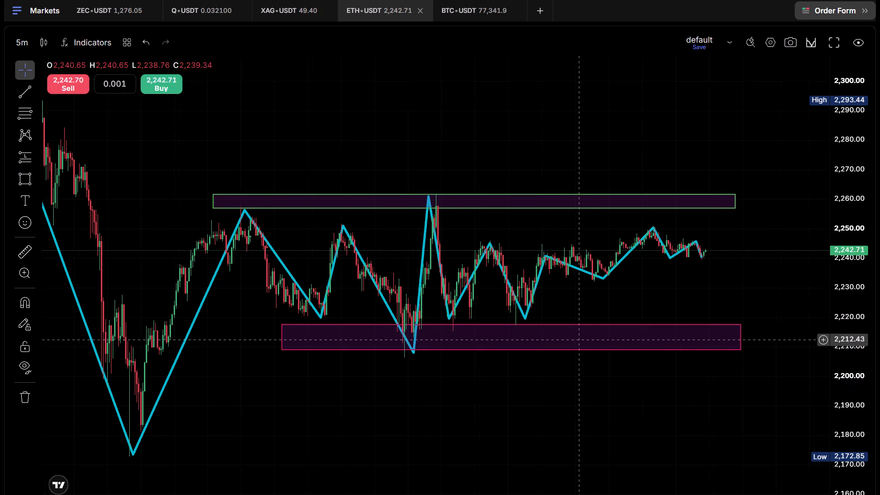
drag(573, 340, 554, 343)
scroll(543, 348, down, 2)
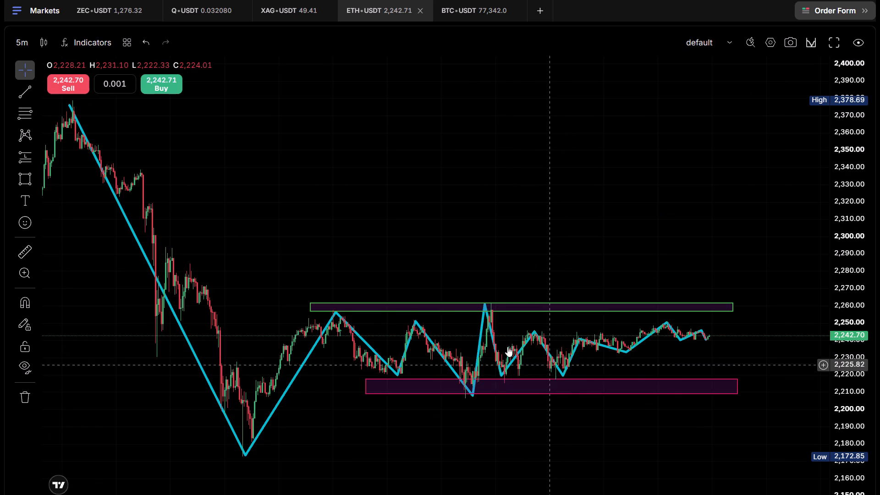
drag(486, 438, 458, 440)
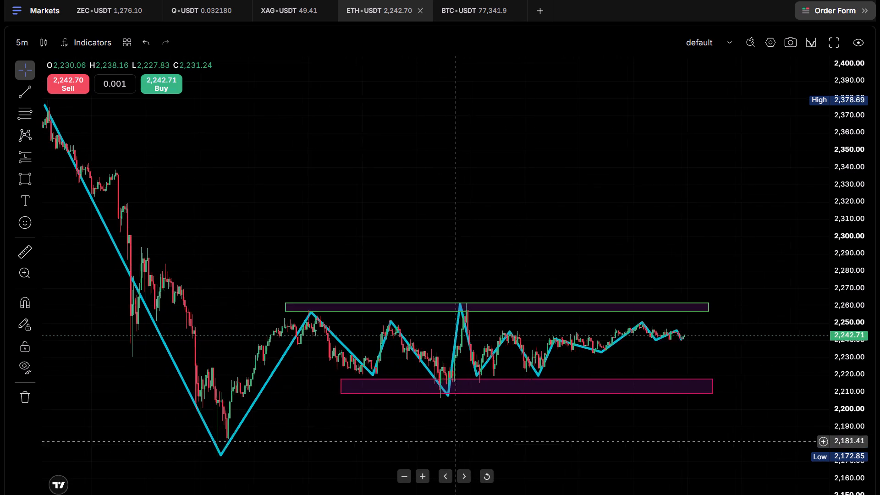
drag(458, 440, 475, 433)
click(30, 181)
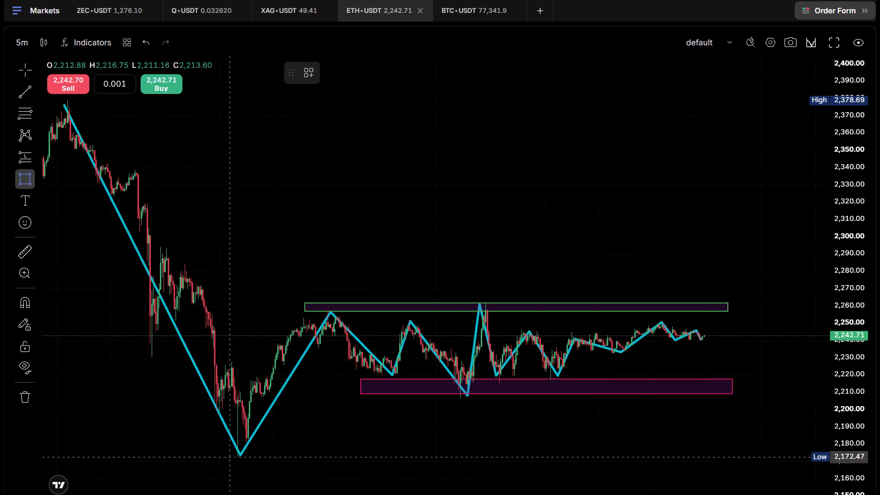
drag(247, 442, 746, 453)
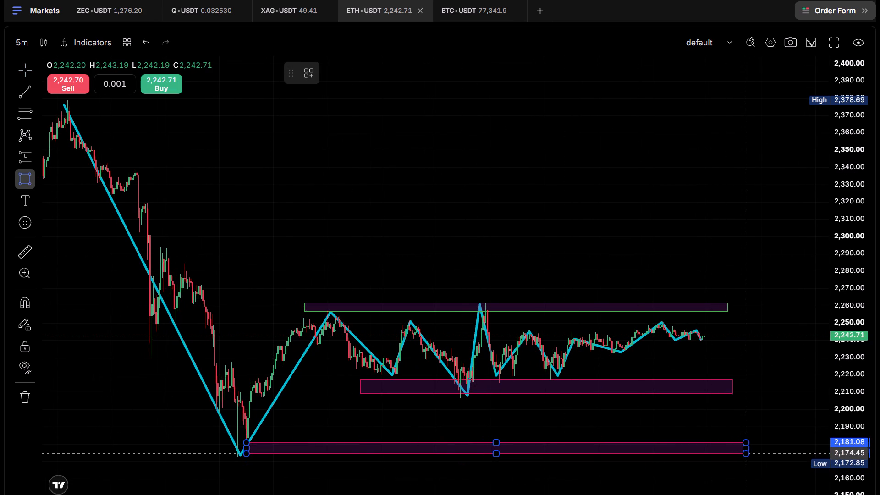
drag(746, 453, 746, 453)
click(746, 453)
Switch the ETH/USDT chart to the 1-day timeframe with the latest daily candles large enough to mark.
drag(754, 329, 709, 339)
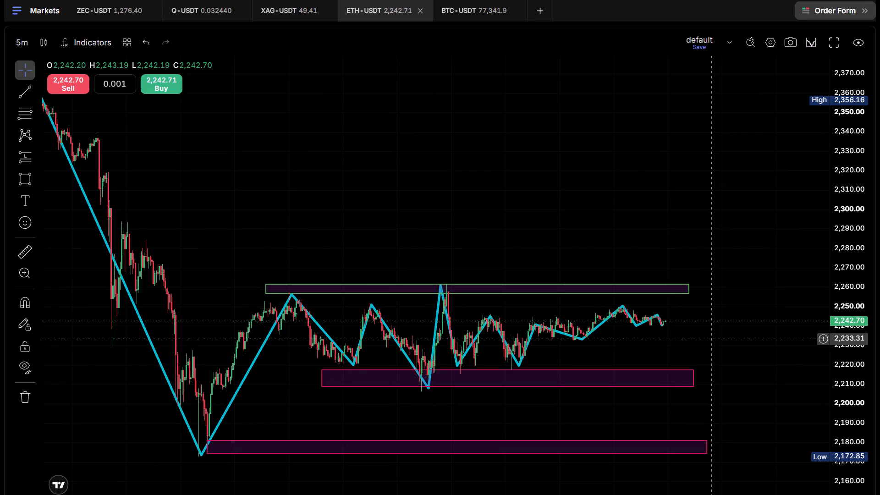
drag(709, 339, 709, 339)
scroll(719, 266, down, 4)
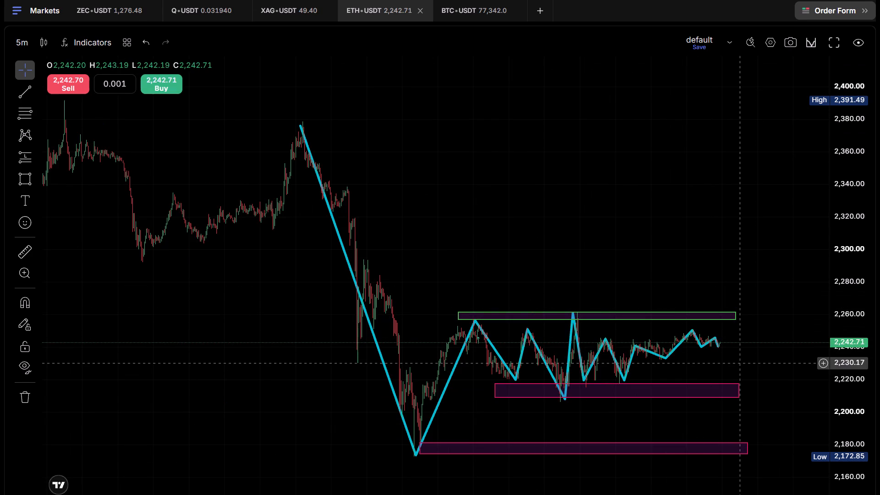
scroll(740, 363, up, 8)
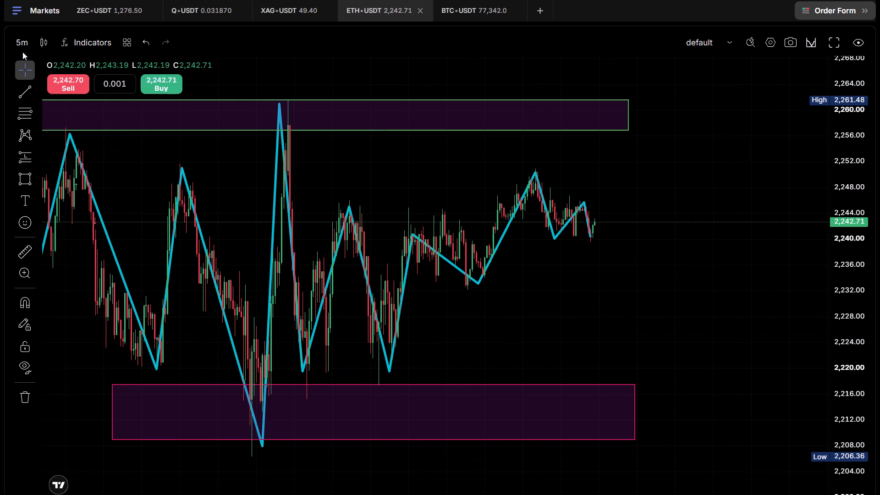
click(22, 52)
click(27, 336)
scroll(589, 328, up, 9)
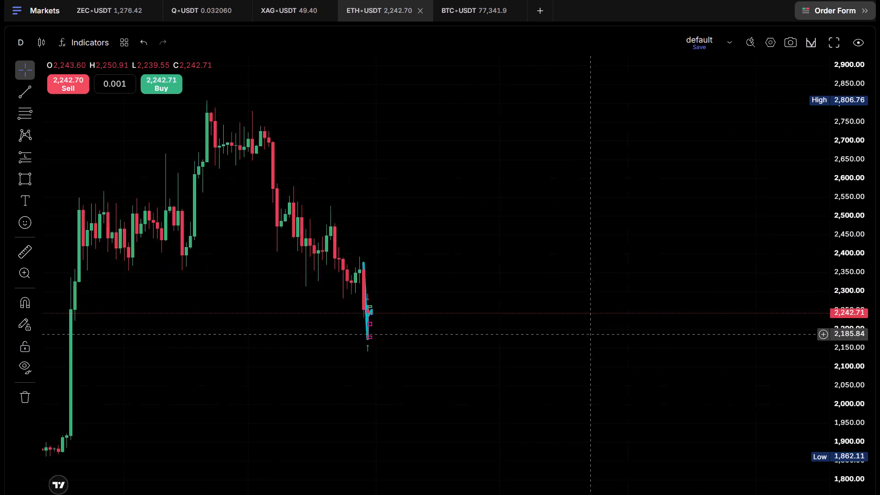
scroll(589, 334, up, 6)
drag(195, 305, 673, 302)
scroll(660, 315, up, 8)
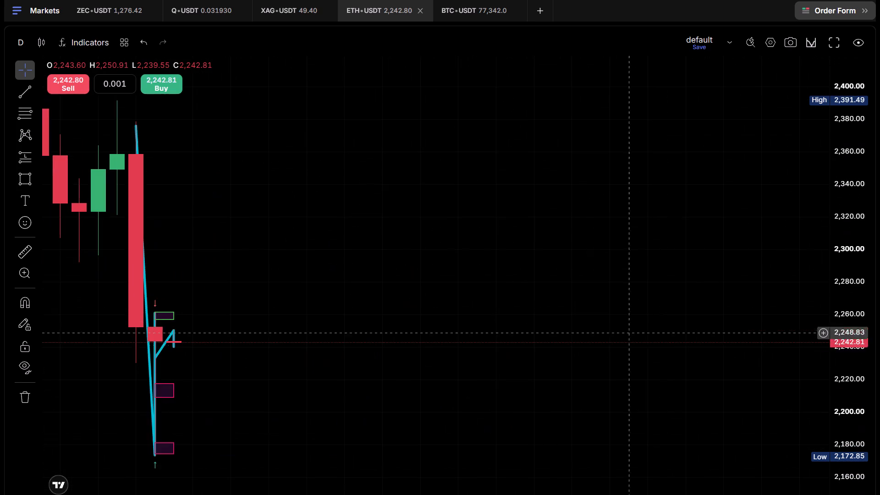
drag(256, 286, 489, 290)
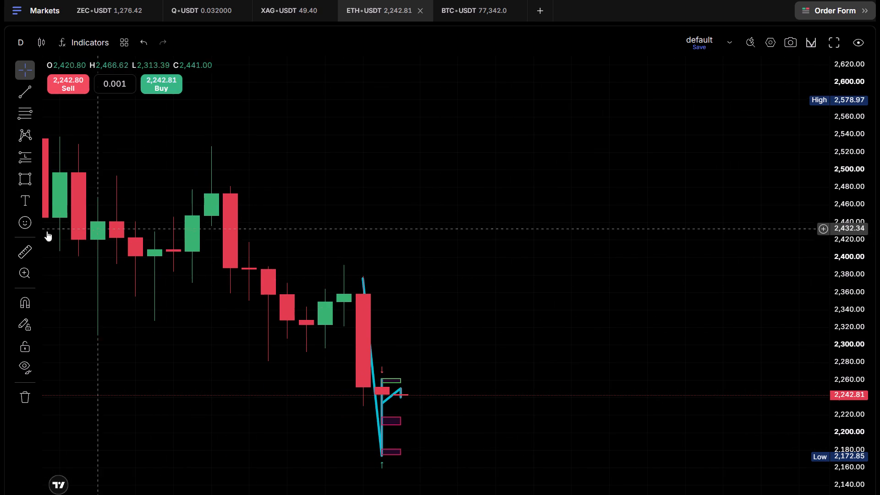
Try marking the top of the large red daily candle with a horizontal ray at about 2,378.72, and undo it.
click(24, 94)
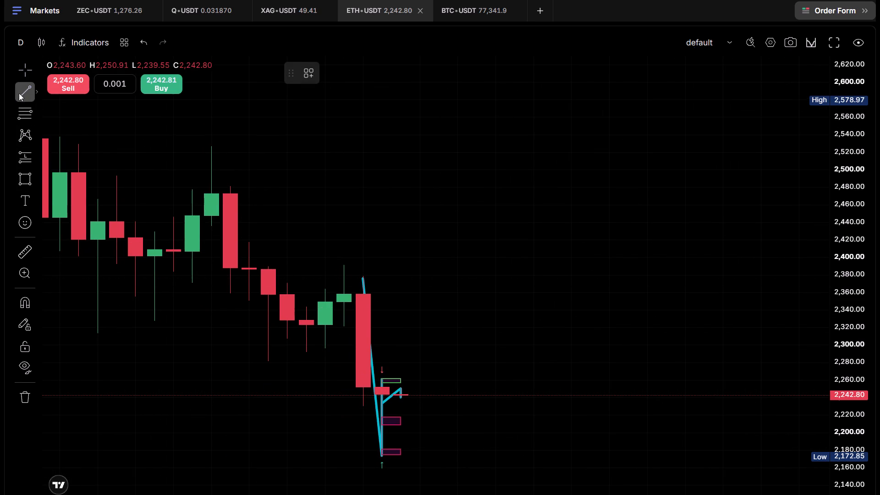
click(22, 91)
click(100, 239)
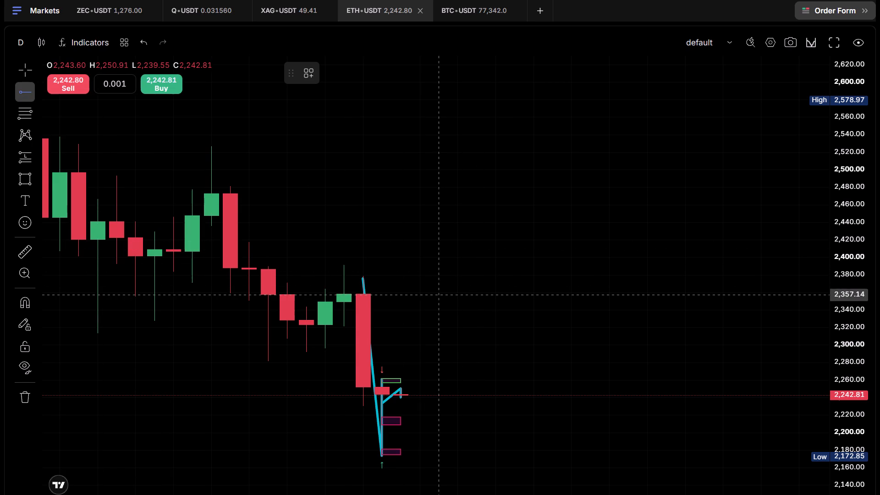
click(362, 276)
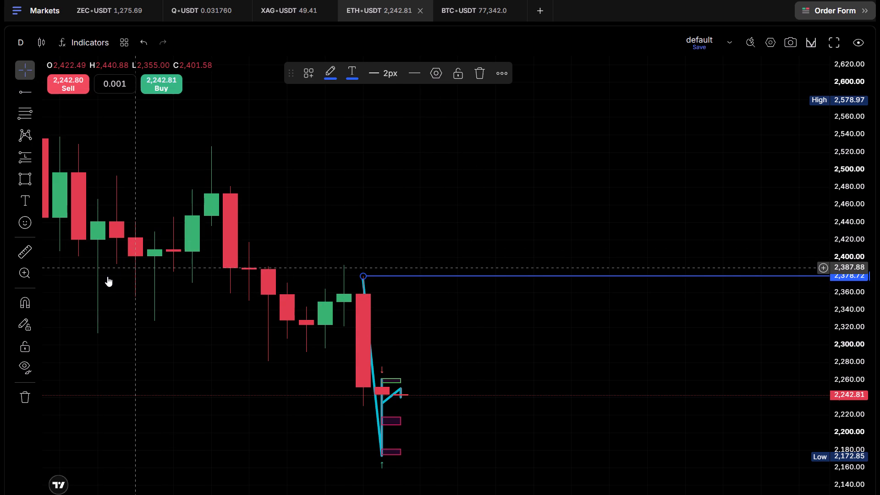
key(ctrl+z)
Draw horizontal lines near the high and low of the large red daily candle, at about 2,374.14 and 2,230.29.
click(18, 86)
click(17, 88)
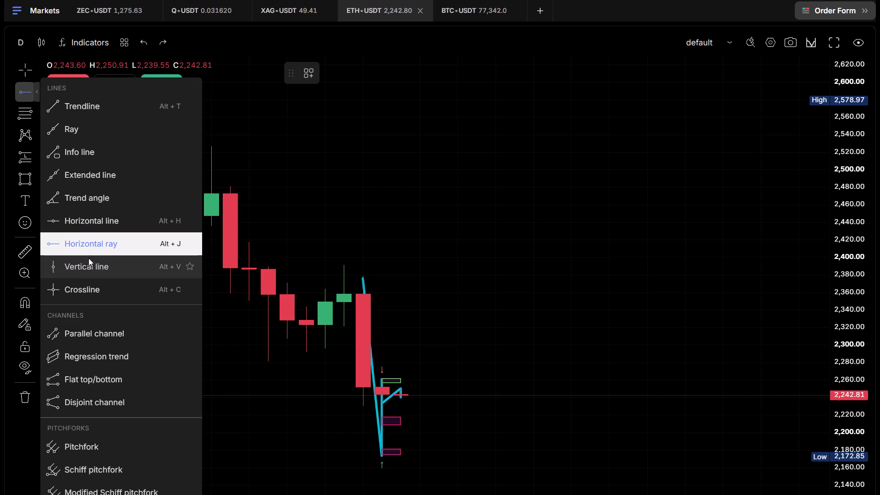
click(75, 220)
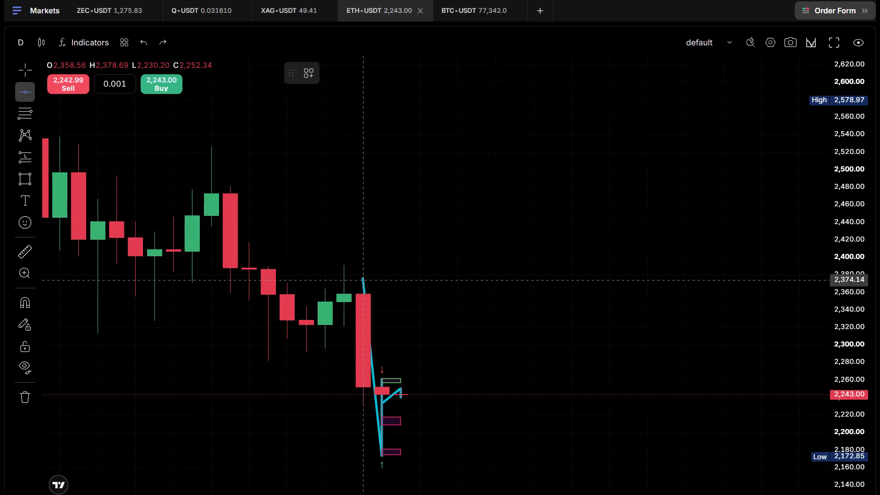
click(362, 280)
click(23, 100)
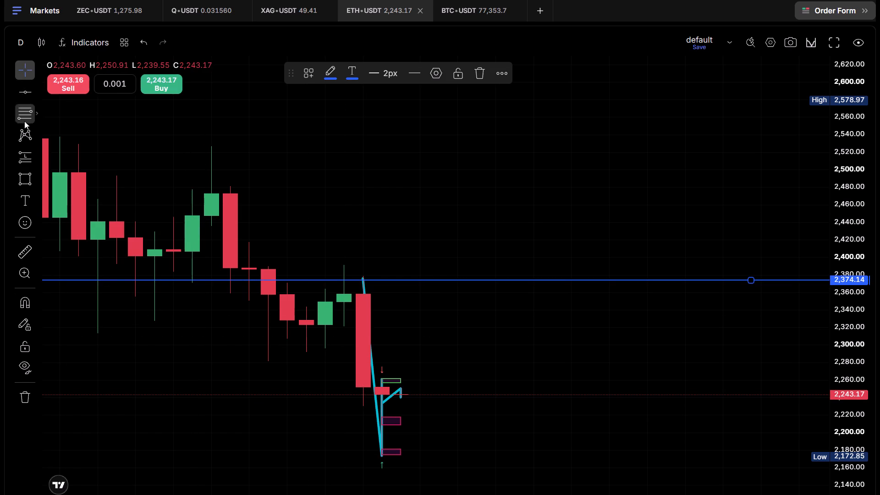
click(362, 406)
Switch the ETH/USDT chart to the 5-minute timeframe with the swing pattern, the zones and both daily levels in view.
click(25, 50)
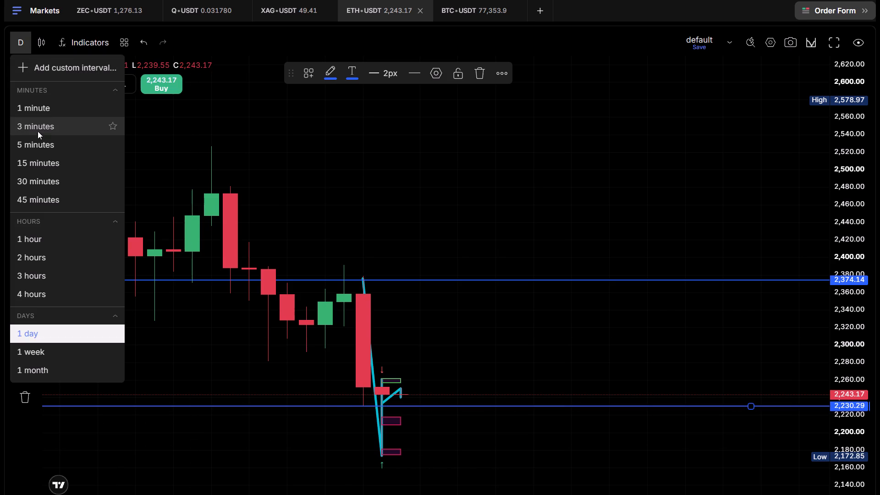
click(44, 146)
scroll(522, 303, down, 5)
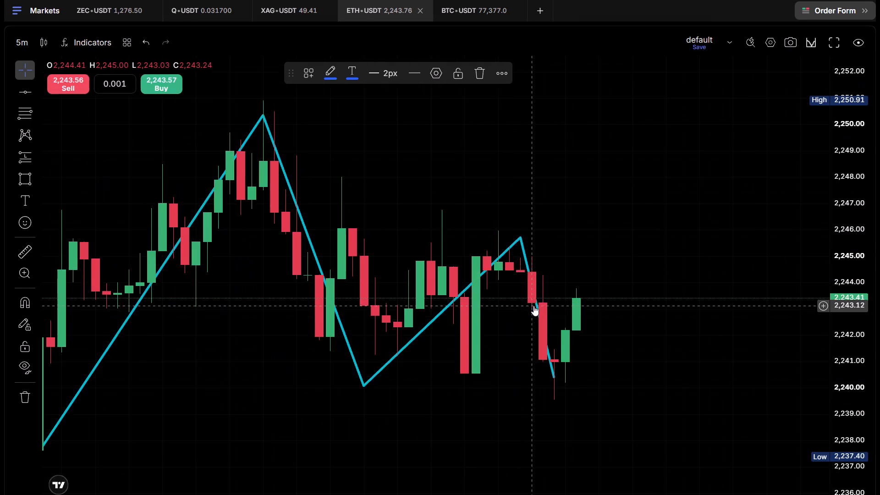
scroll(538, 306, down, 5)
scroll(579, 304, down, 5)
drag(713, 153, 636, 250)
drag(857, 178, 847, 396)
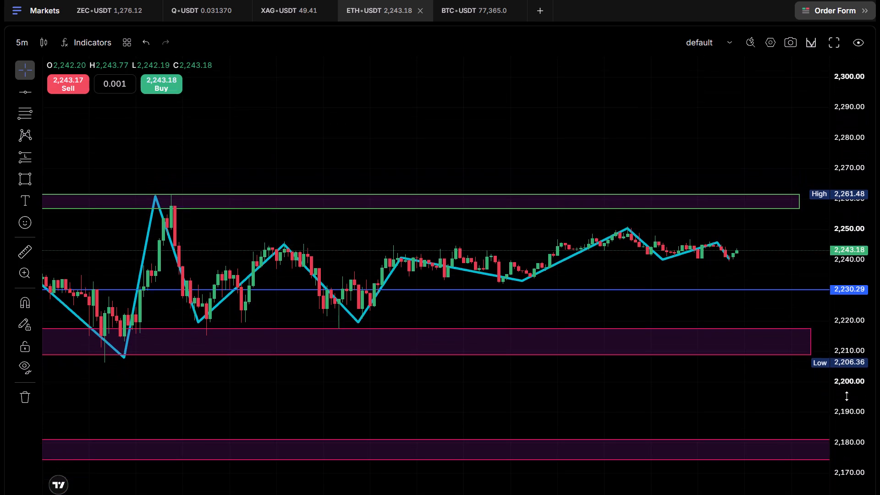
drag(847, 396, 840, 470)
scroll(691, 422, down, 10)
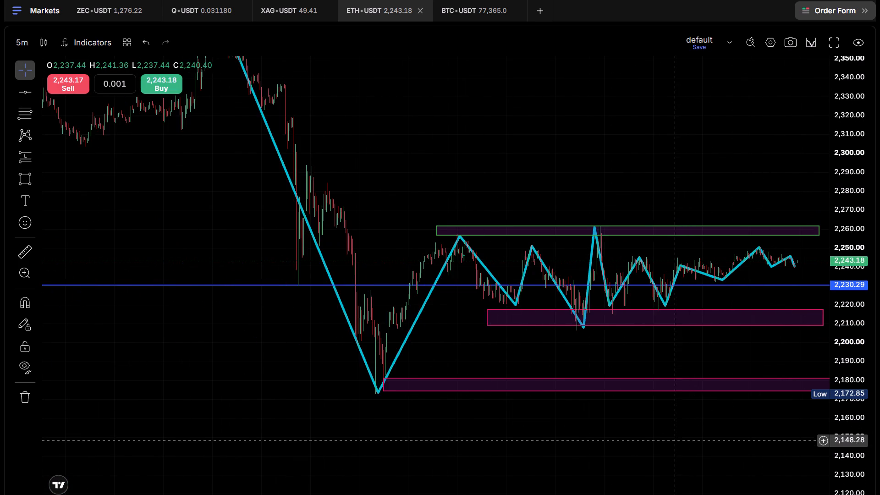
drag(675, 440, 407, 494)
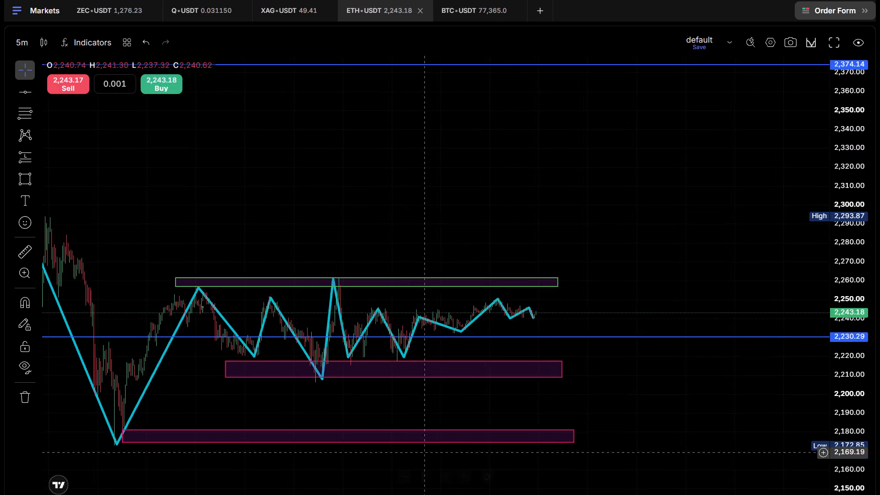
Examine the earlier ETH/USDT price action against the daily high level at 2,374.14 and the start of the swing pattern.
drag(506, 134, 535, 134)
scroll(531, 140, down, 5)
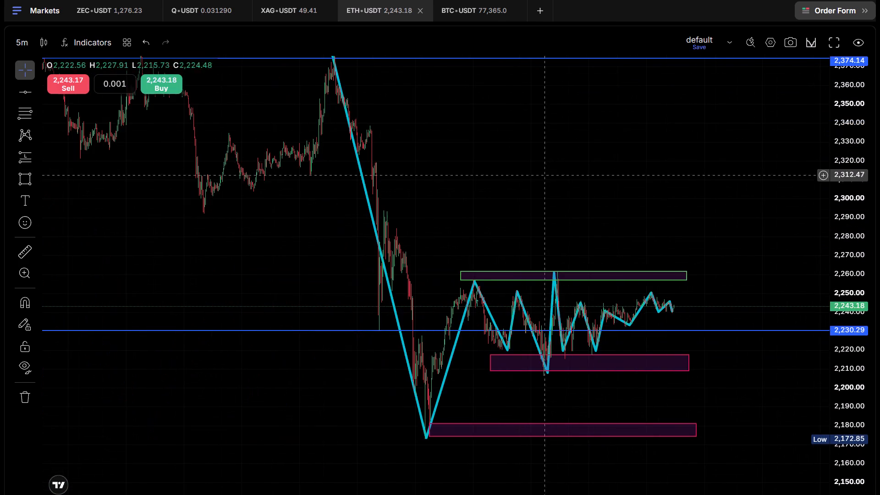
drag(600, 157, 584, 256)
drag(456, 232, 790, 259)
drag(301, 329, 95, 322)
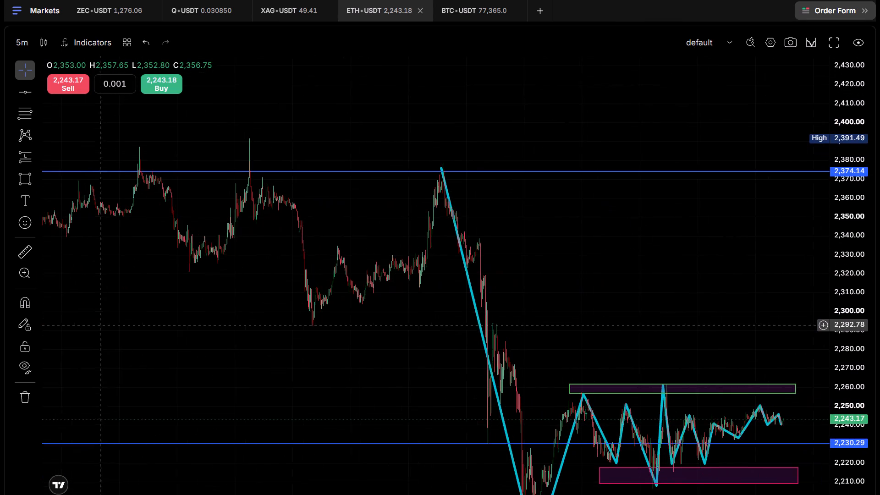
drag(627, 321, 385, 208)
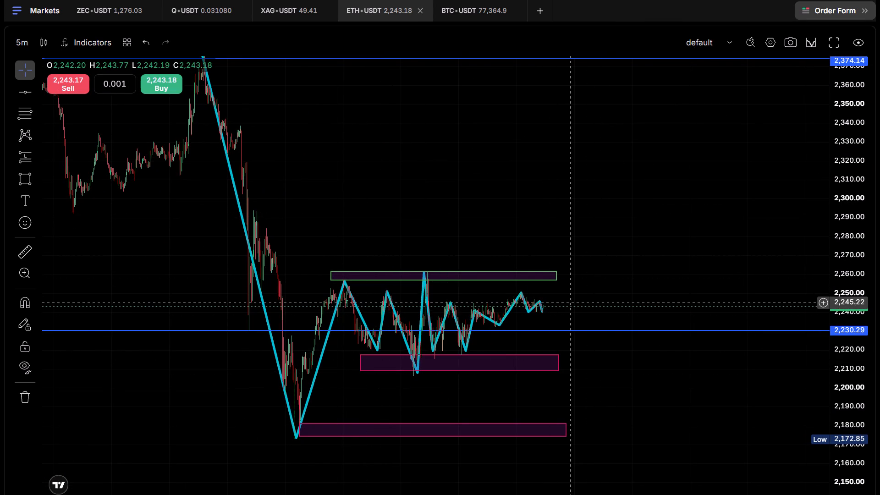
Examine the recent ETH/USDT swings between the green-bordered zone, the 2,230.29 level and the pink-bordered zones.
scroll(568, 299, up, 9)
drag(334, 224, 671, 249)
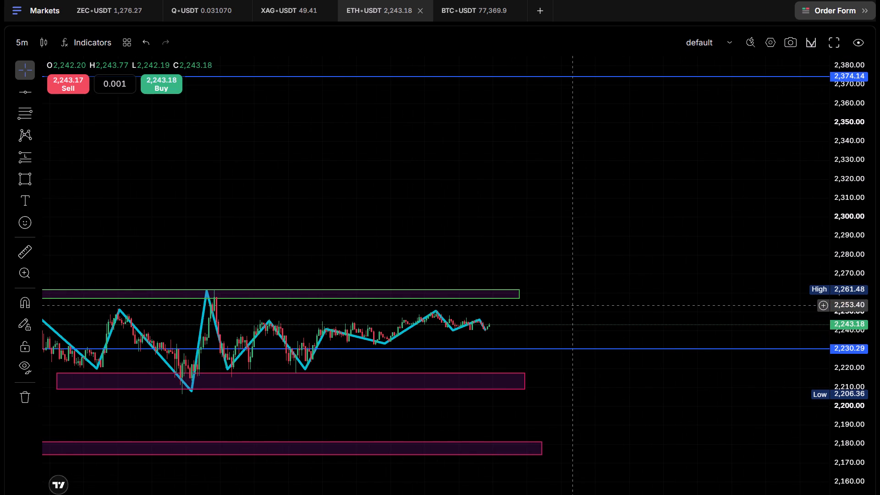
scroll(575, 308, up, 4)
scroll(448, 236, down, 5)
scroll(508, 265, down, 6)
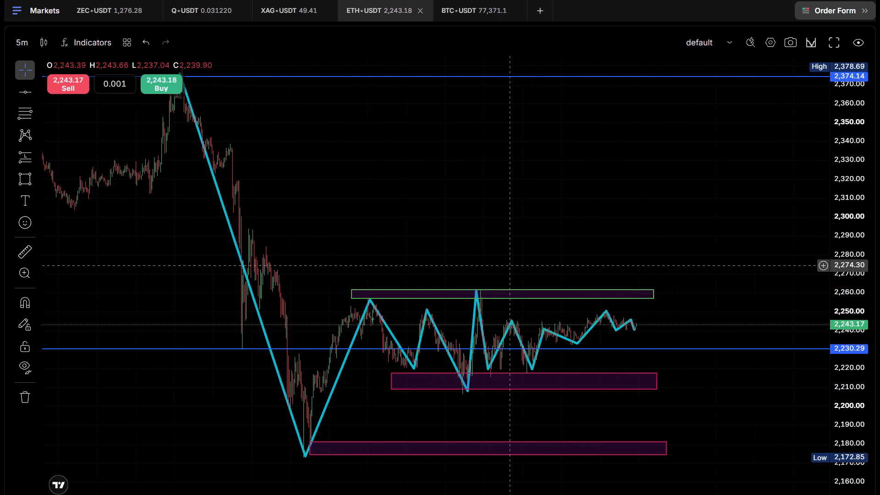
scroll(647, 278, up, 3)
drag(854, 286, 865, 85)
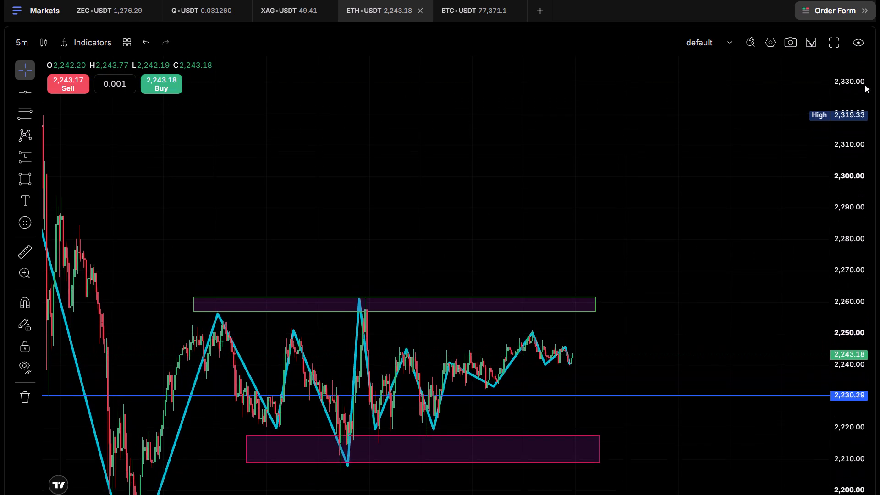
drag(865, 85, 878, 77)
drag(636, 316, 639, 271)
scroll(638, 271, up, 4)
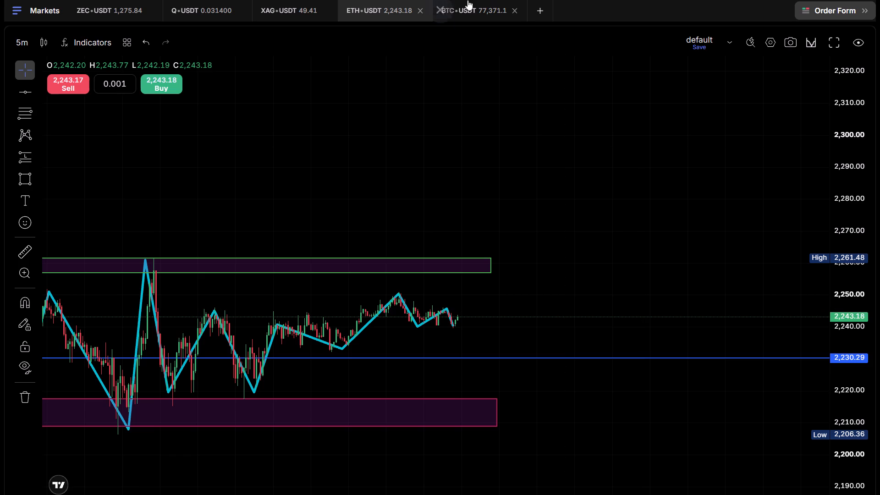
drag(518, 231, 596, 249)
drag(426, 159, 567, 231)
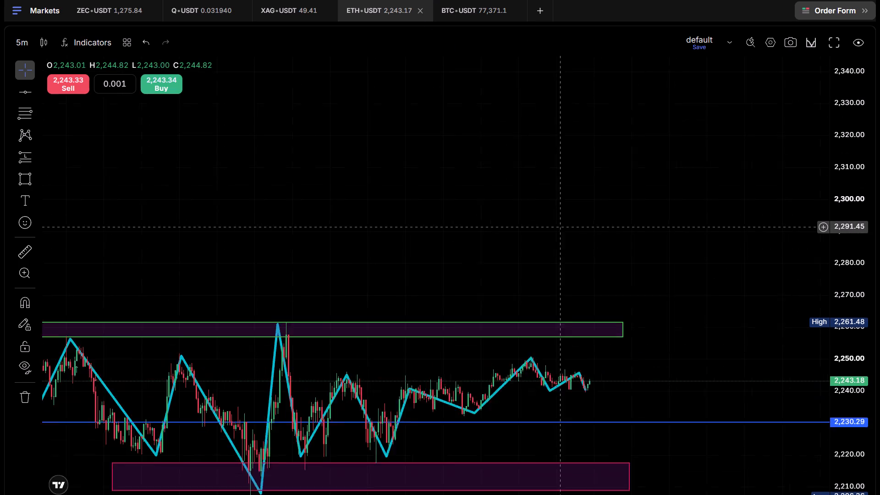
drag(567, 231, 550, 211)
drag(606, 242, 594, 178)
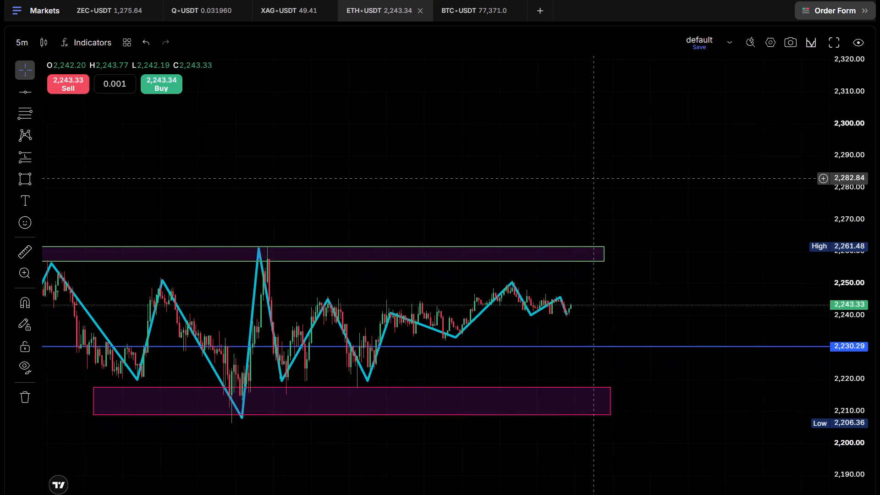
drag(594, 178, 606, 177)
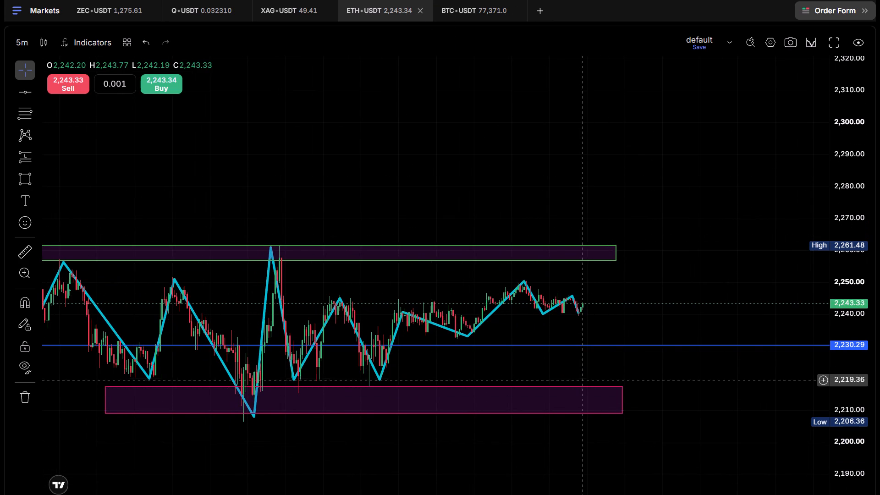
drag(730, 286, 693, 291)
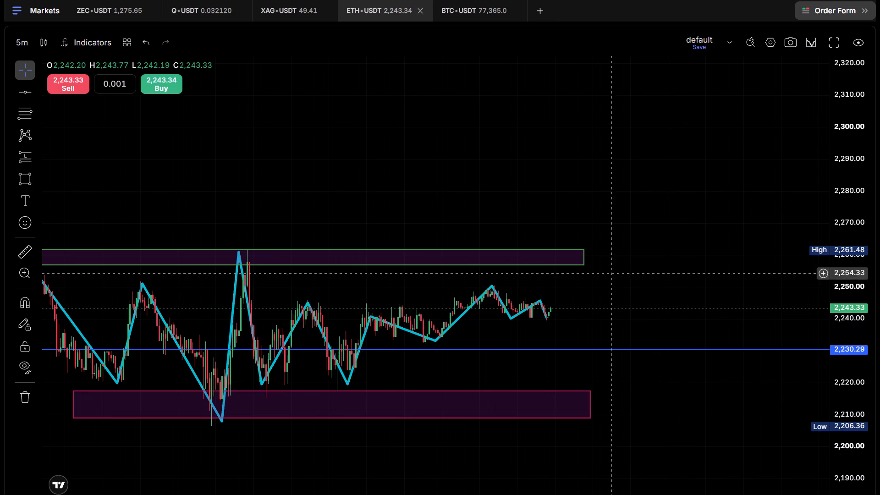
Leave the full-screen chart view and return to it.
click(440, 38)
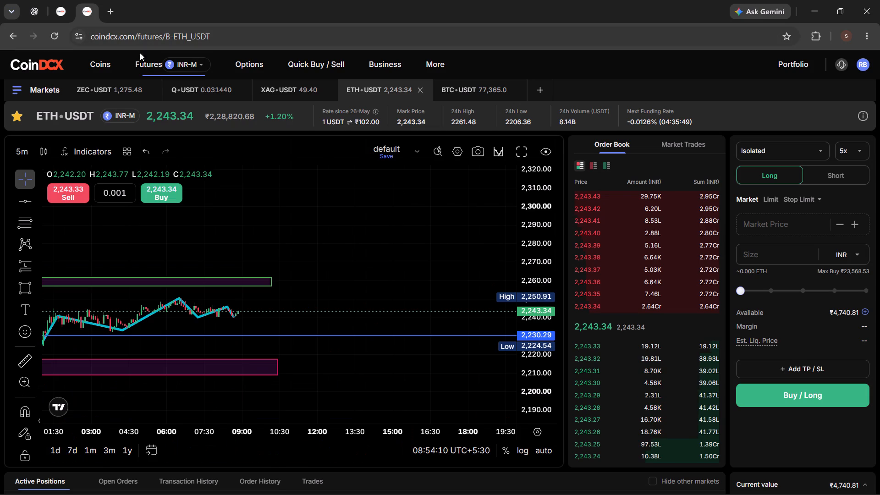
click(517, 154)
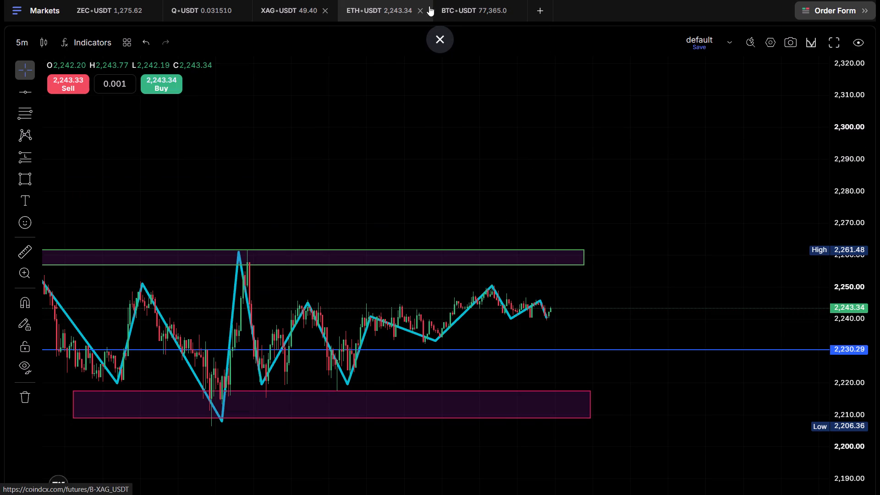
View the BTC/USDT 5-minute chart and return to the ETH/USDT chart.
click(458, 10)
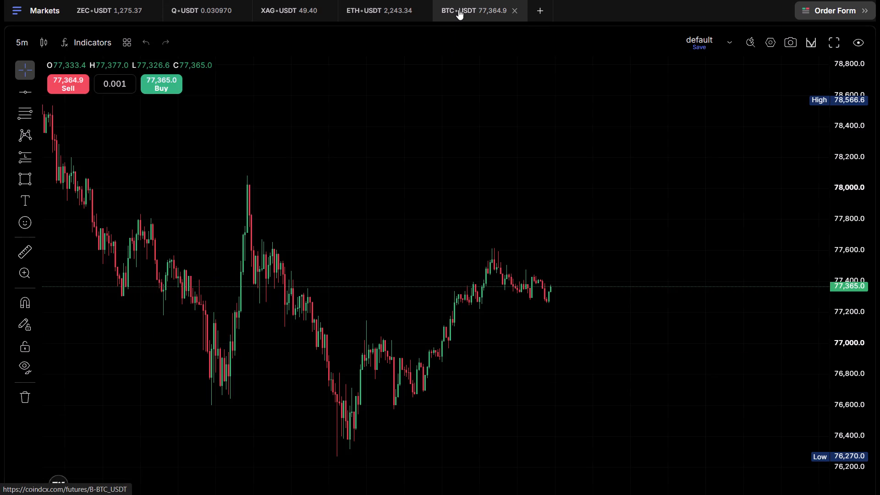
click(398, 0)
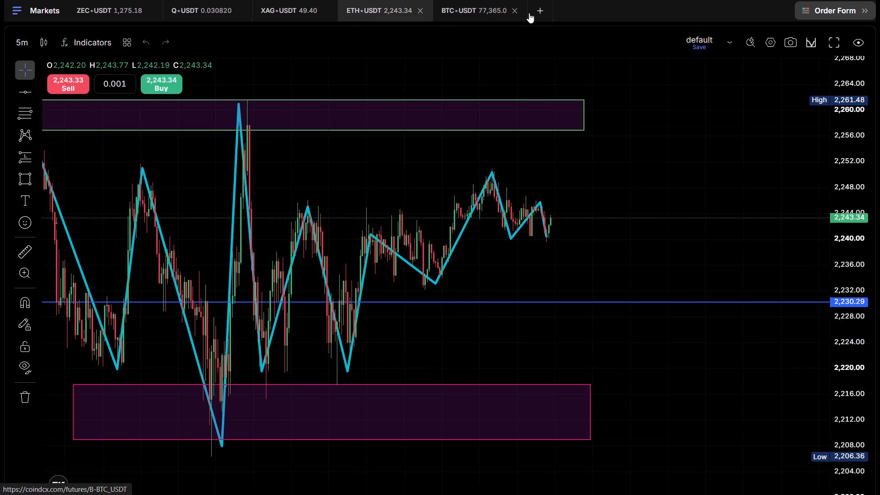
Try to add another market tab, and close the BTC/USDT and XAG/USDT market tabs to make room.
click(533, 12)
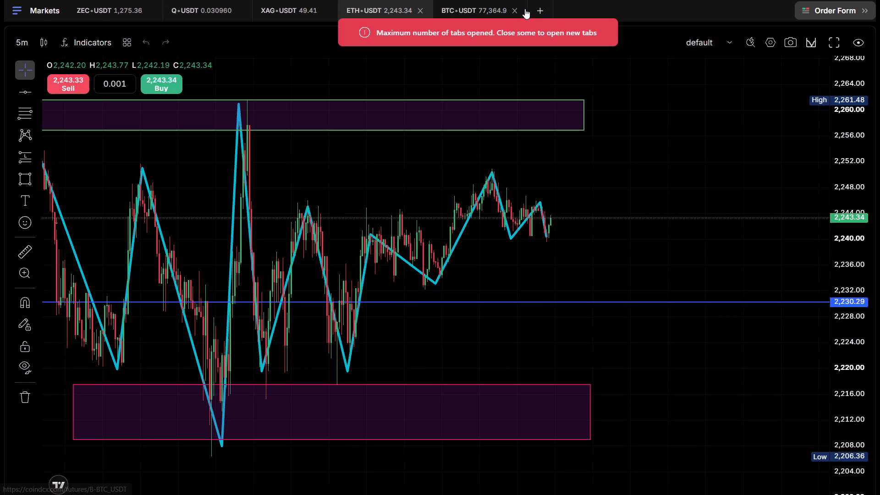
click(512, 9)
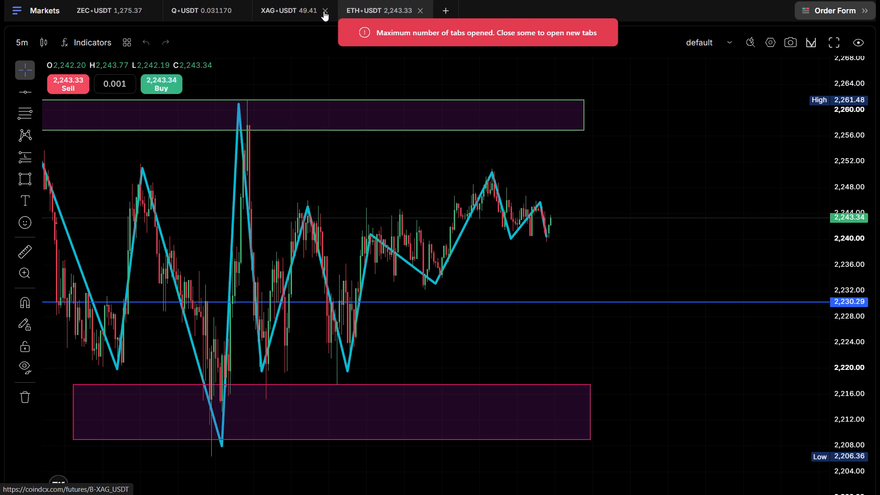
click(324, 11)
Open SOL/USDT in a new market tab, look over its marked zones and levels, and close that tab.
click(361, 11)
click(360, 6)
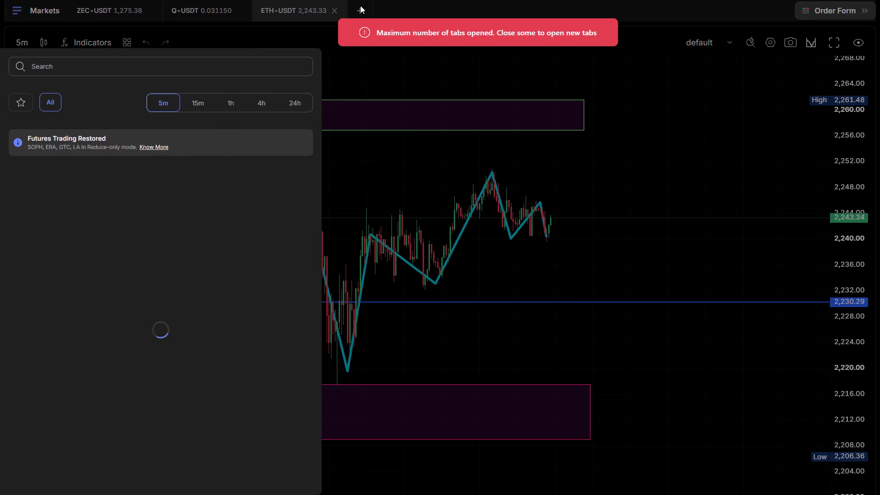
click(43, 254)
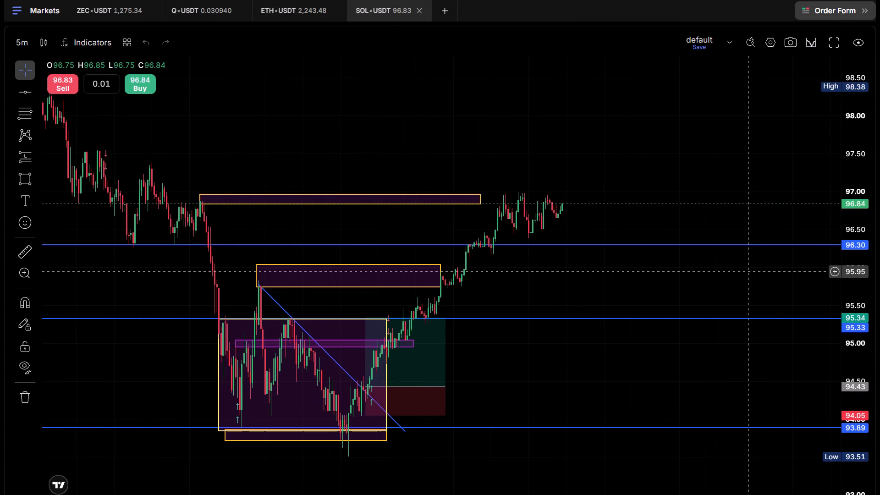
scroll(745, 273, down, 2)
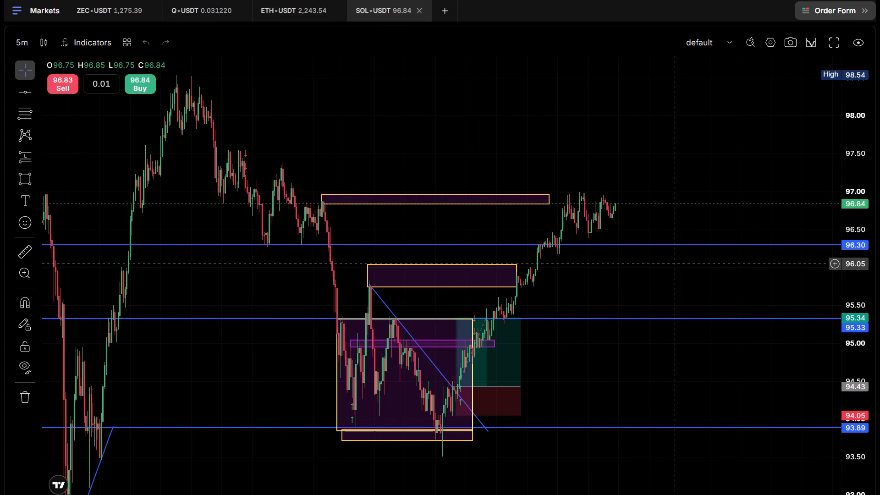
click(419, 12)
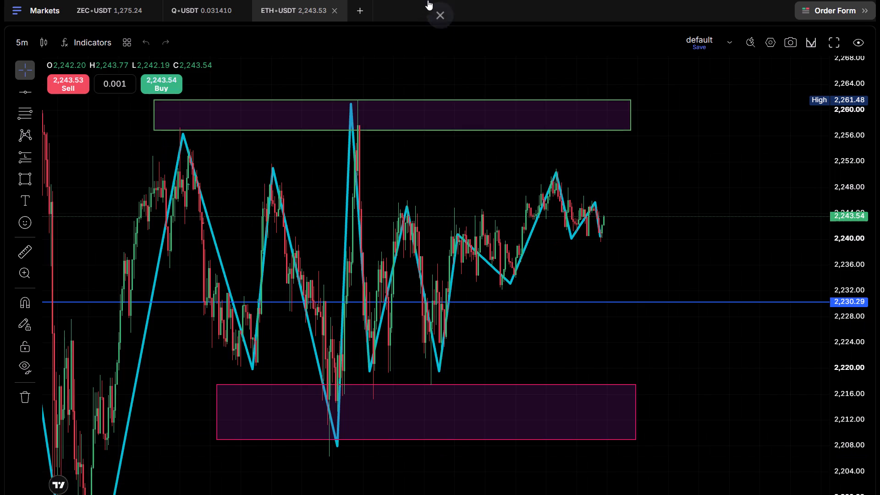
Leave the full-screen chart view and switch to the other browser tab holding the SOL/USDT chart.
click(438, 39)
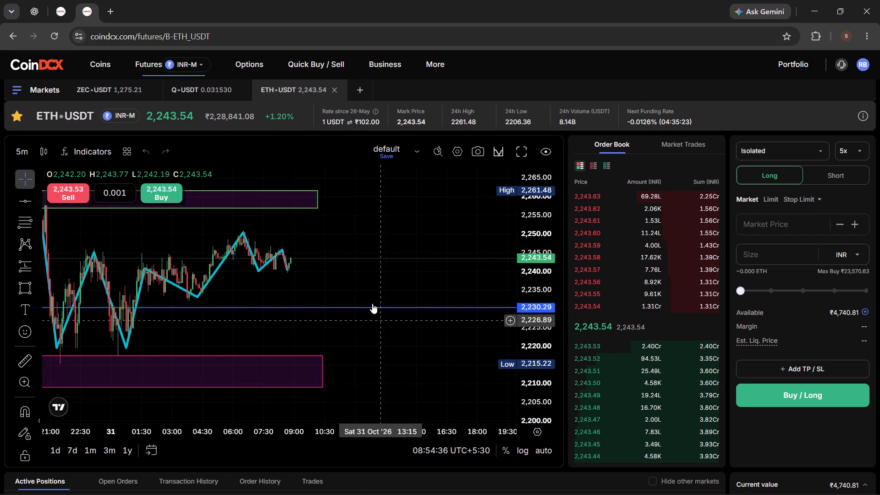
drag(365, 290, 487, 341)
click(63, 11)
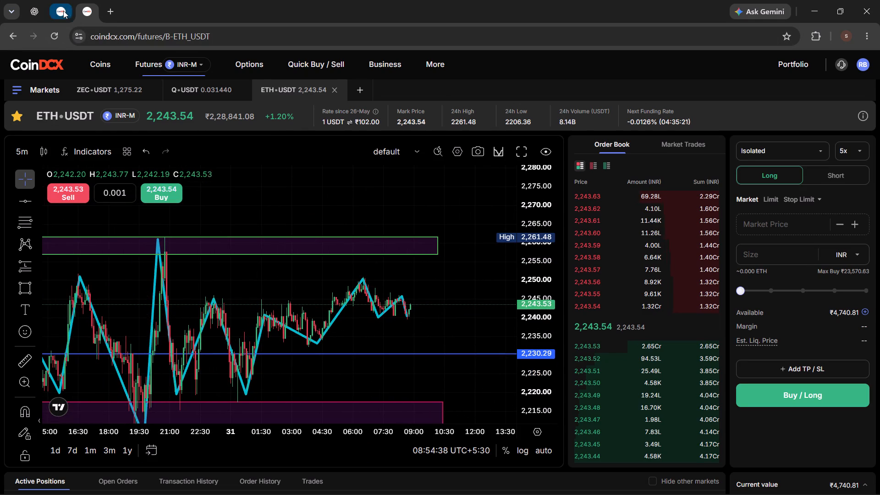
Examine the SOL/USDT 5-minute swings against the yellow-bordered zone, the small purple zone and the rising trend line.
scroll(444, 380, down, 4)
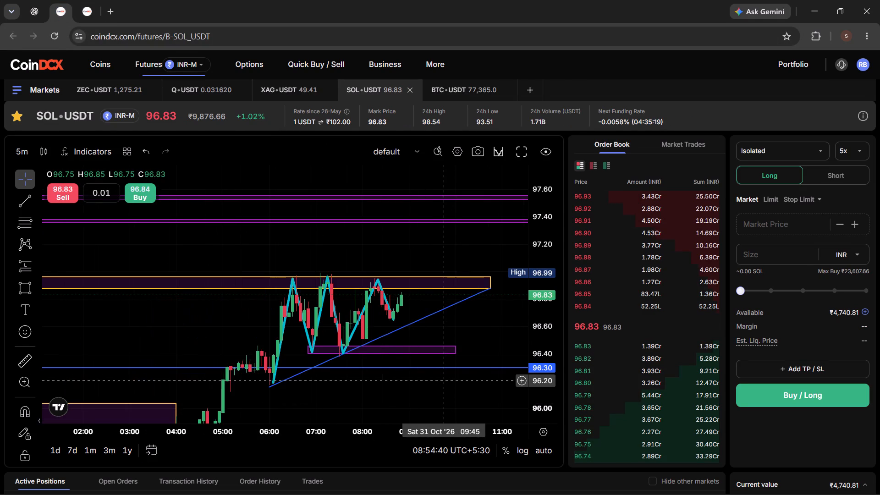
scroll(447, 378, down, 2)
drag(483, 329, 442, 394)
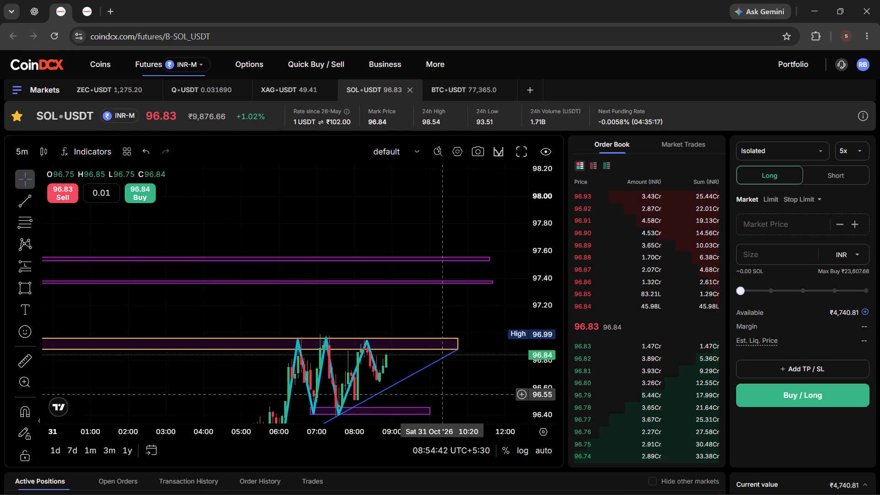
drag(442, 394, 448, 390)
scroll(448, 390, up, 6)
scroll(448, 390, down, 8)
scroll(456, 377, up, 3)
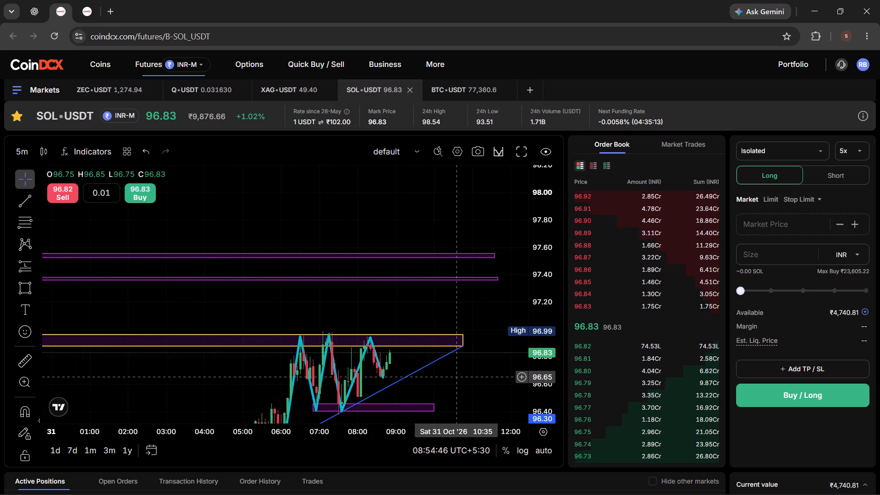
drag(461, 385, 485, 321)
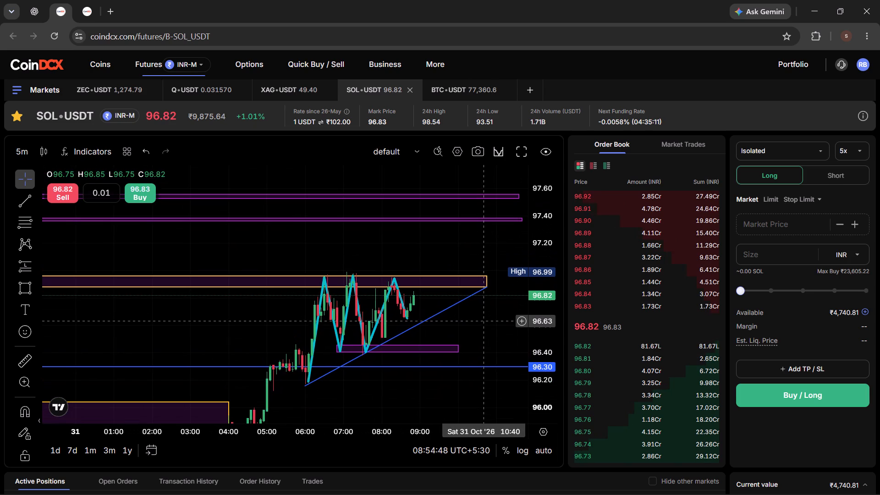
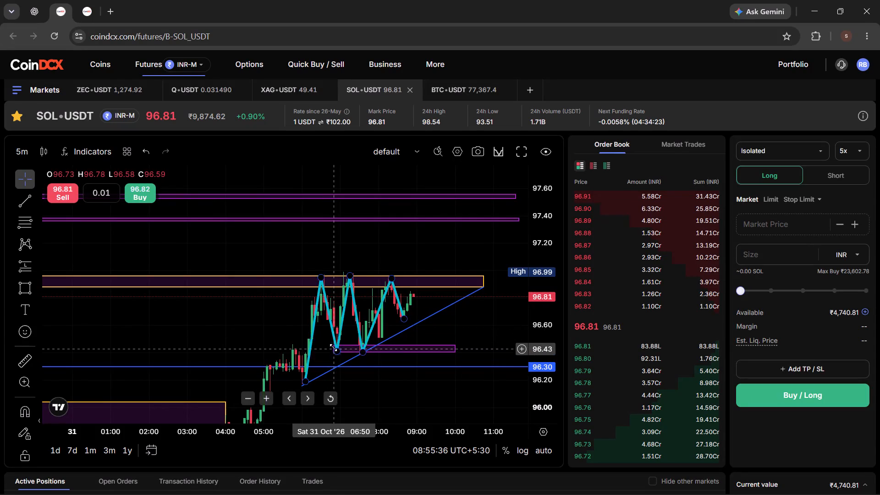
Extend the small purple zone near 96.40 on the SOL/USDT chart back in time to start at about 04:25.
drag(332, 347, 241, 346)
click(241, 346)
Examine the SOL/USDT 5-minute rise from the lower zones and long position near 93.89 up to the swings under the yellow-bordered zone.
drag(406, 388, 393, 392)
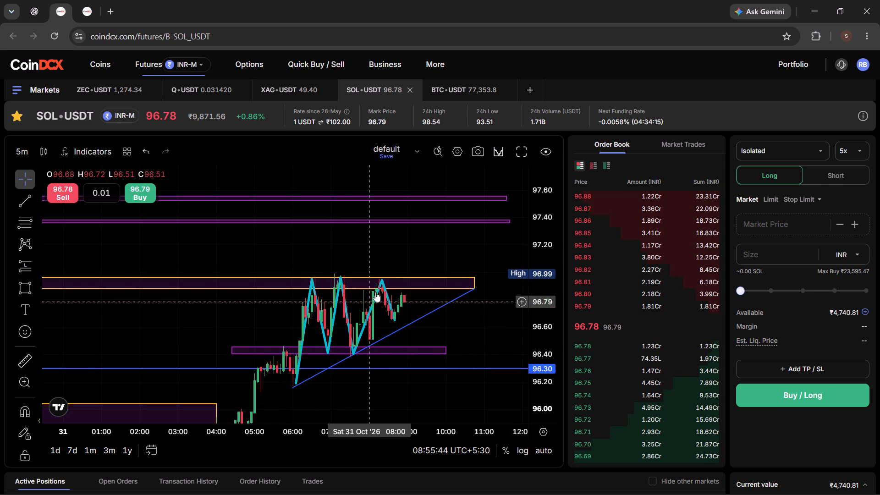
scroll(466, 345, down, 2)
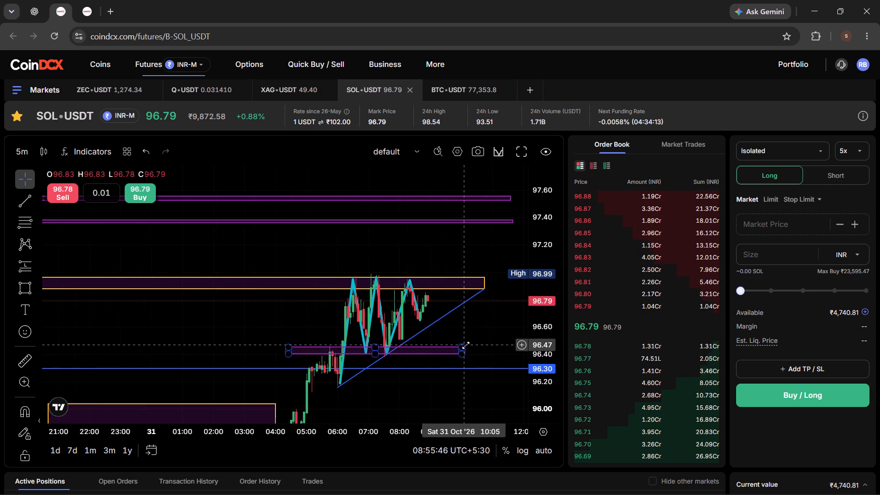
drag(429, 402, 406, 299)
drag(401, 367, 443, 267)
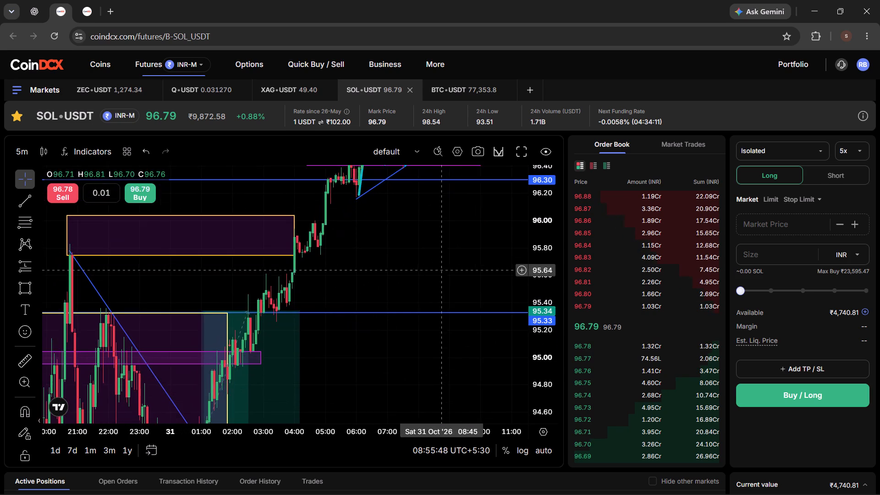
drag(443, 267, 443, 267)
drag(421, 304, 434, 204)
drag(404, 354, 410, 290)
scroll(410, 290, down, 1)
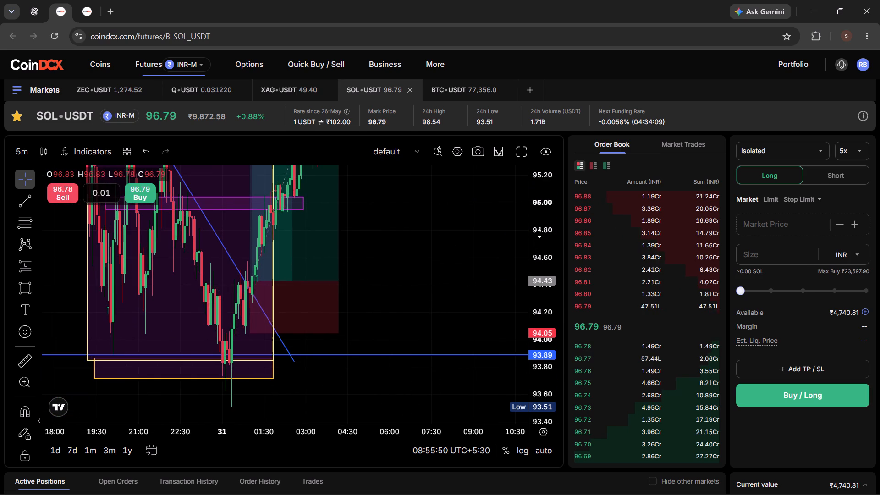
drag(539, 233, 541, 354)
drag(418, 282, 400, 363)
scroll(399, 365, up, 4)
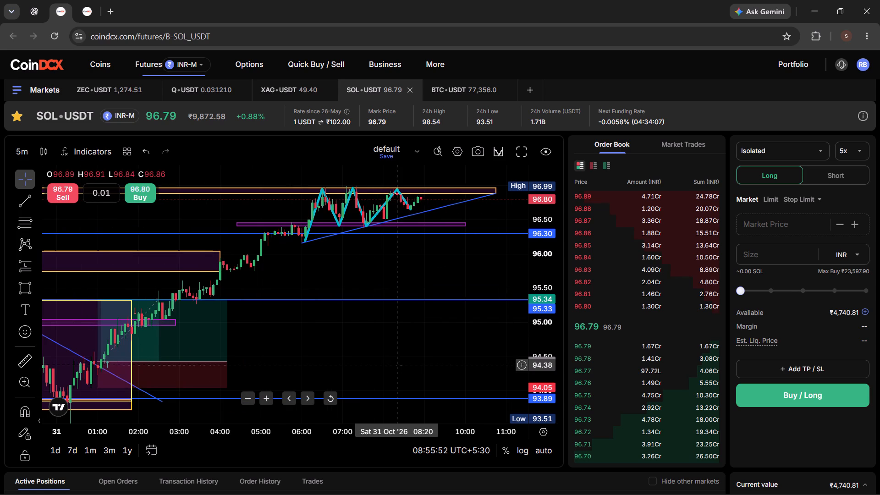
scroll(392, 364, down, 2)
drag(550, 302, 571, 110)
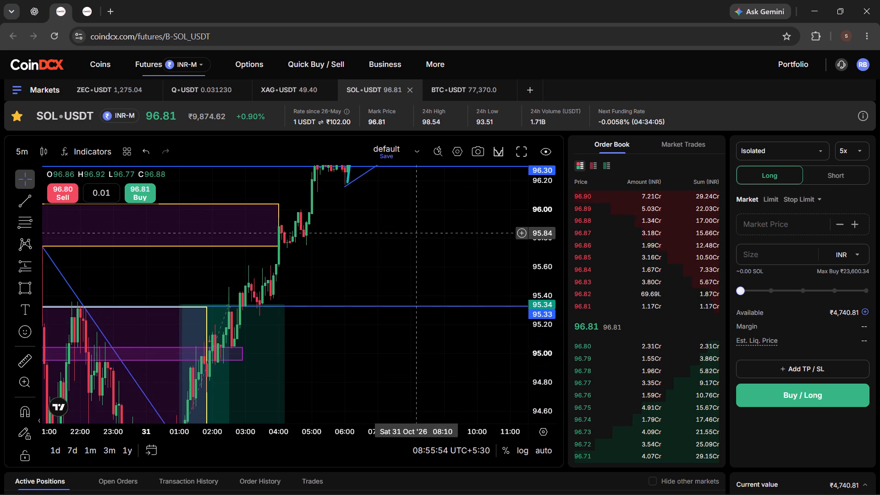
drag(413, 231, 390, 372)
scroll(384, 368, up, 7)
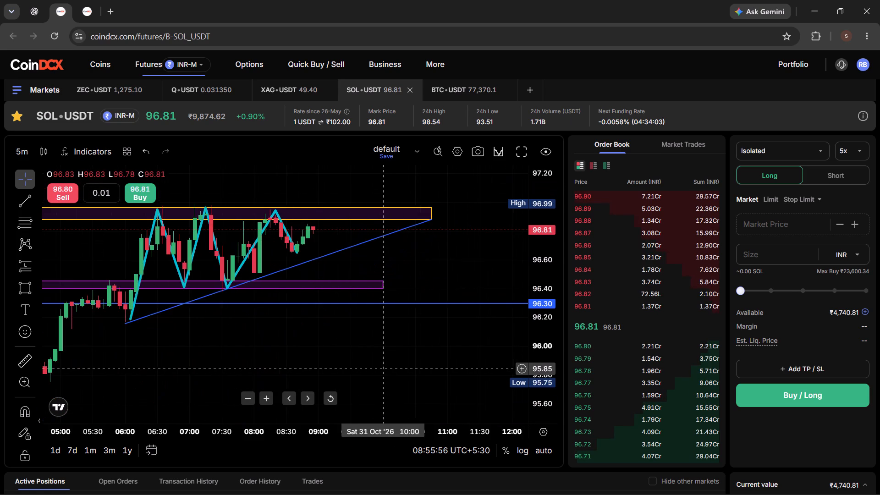
drag(291, 345, 413, 363)
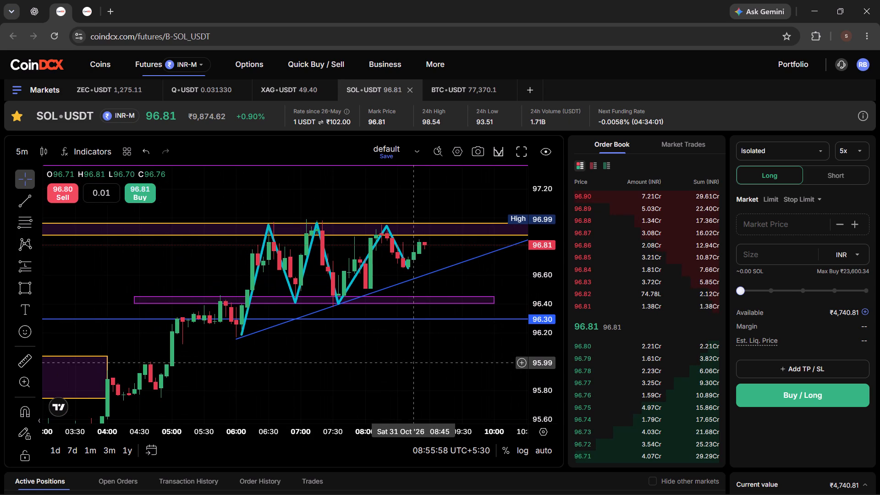
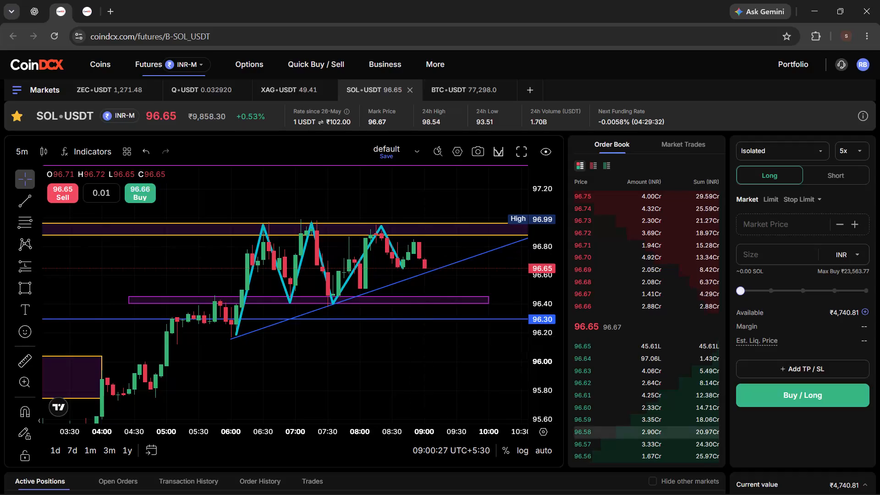
Examine the SOL/USDT 5-minute zones and levels from the 30 October decline through to the latest swings.
scroll(410, 386, down, 9)
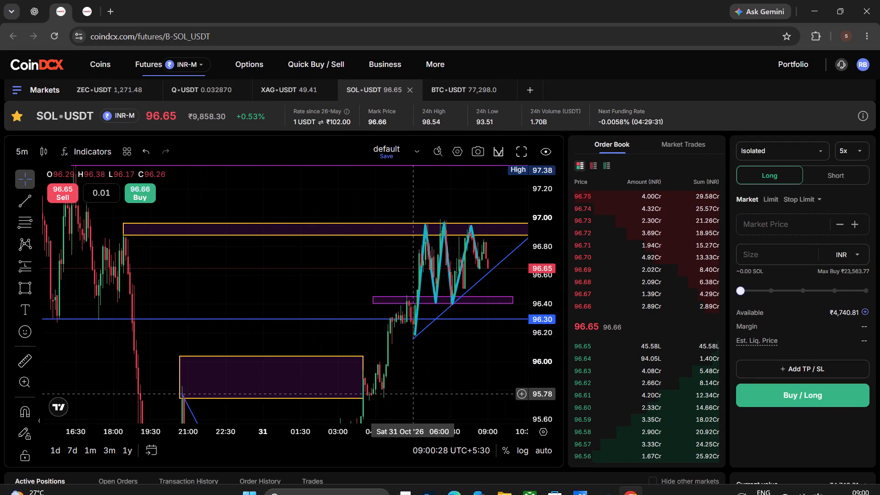
drag(552, 259, 545, 427)
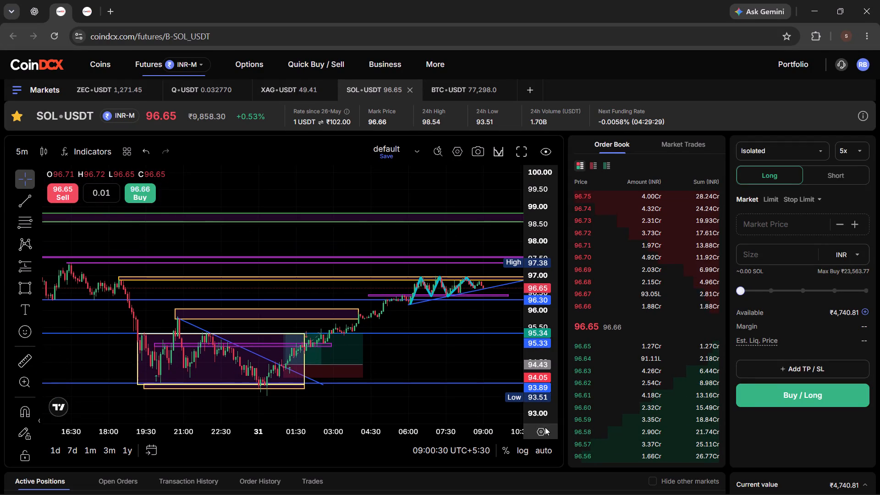
drag(545, 427, 543, 440)
drag(489, 202, 475, 489)
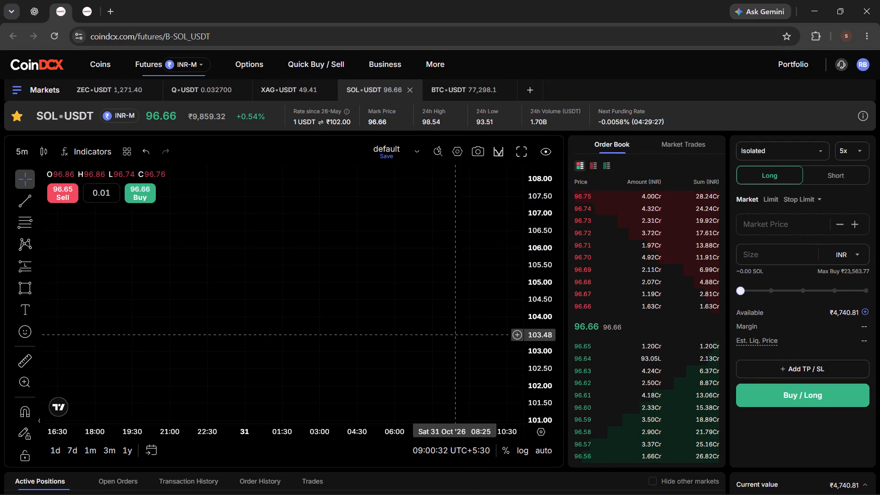
drag(440, 296, 429, 463)
drag(426, 276, 541, 166)
drag(449, 346, 466, 268)
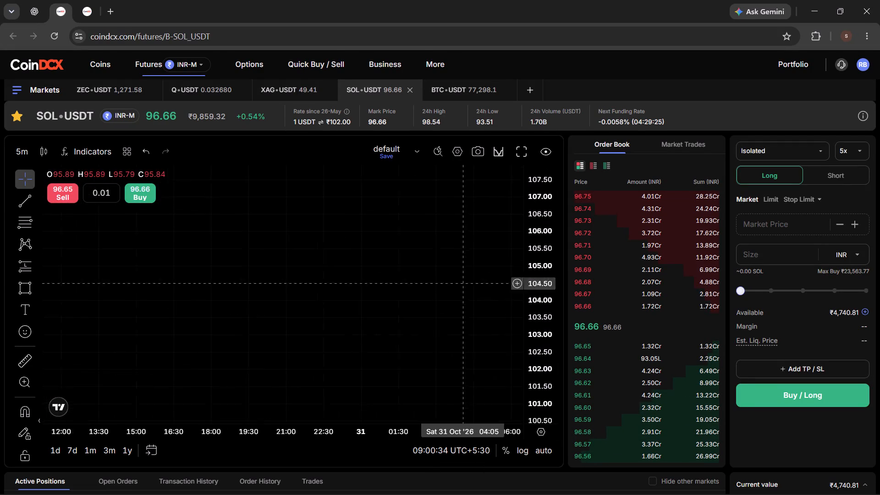
drag(466, 268, 491, 156)
drag(451, 304, 477, 115)
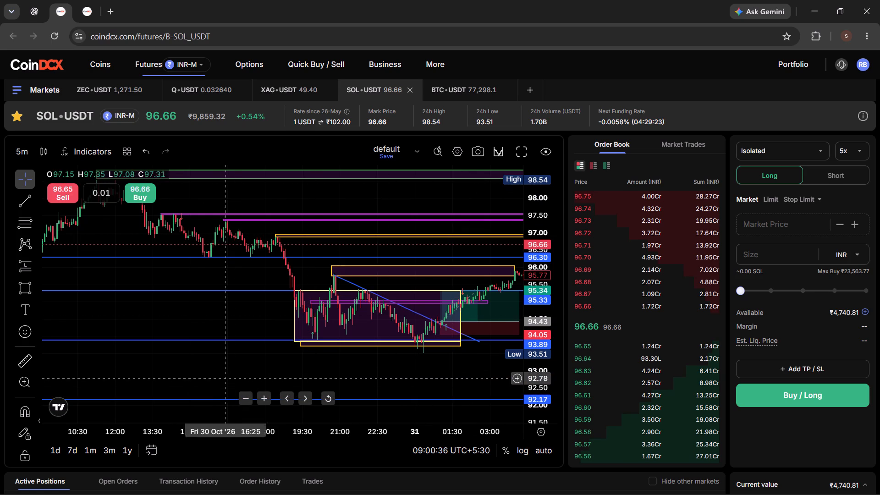
drag(259, 372, 219, 368)
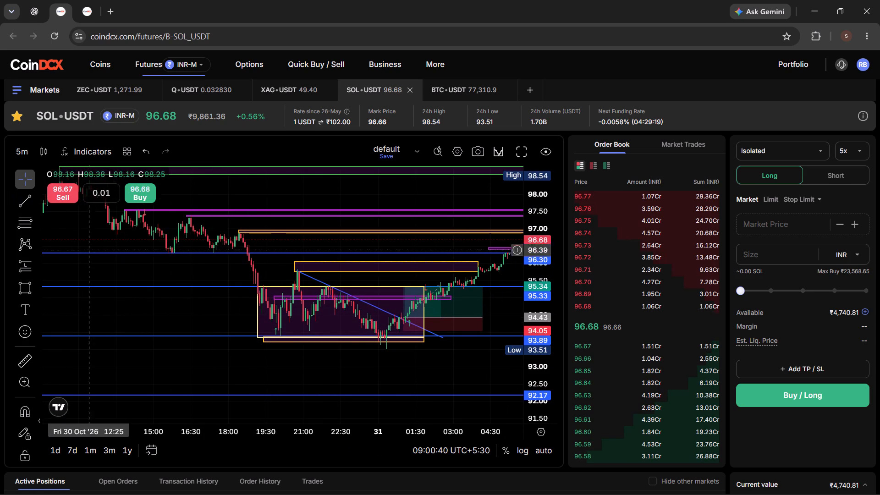
Show the SOL/USDT chart in full screen.
click(511, 149)
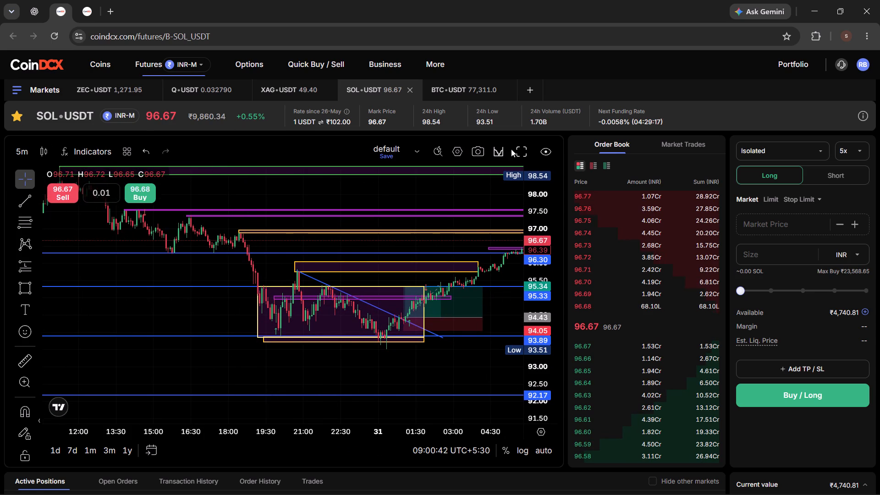
click(523, 150)
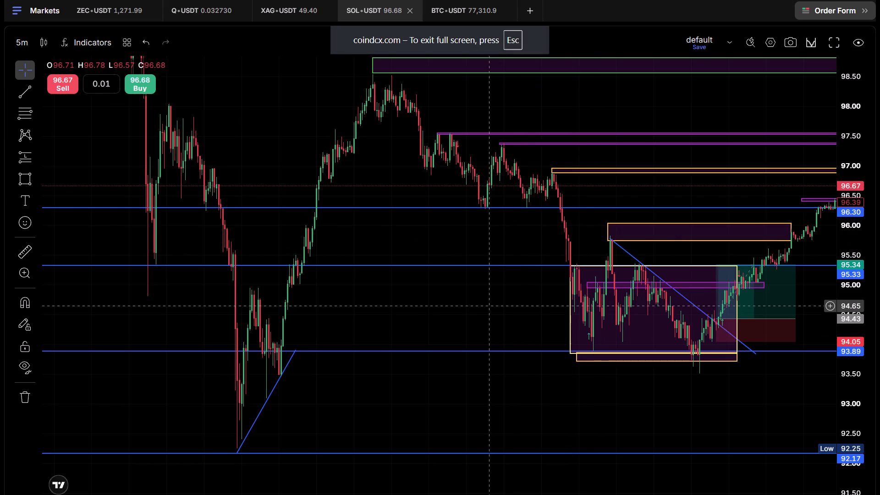
Switch the SOL/USDT chart to the 1-day interval.
drag(495, 302, 240, 387)
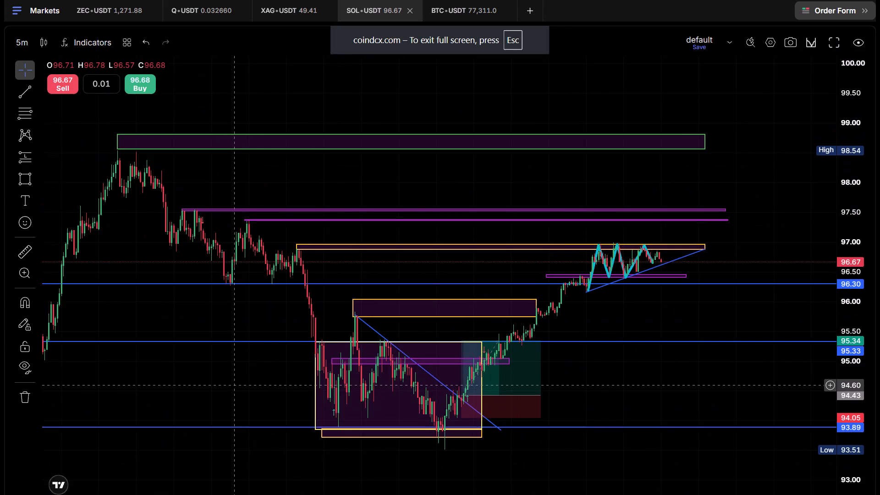
drag(240, 387, 262, 403)
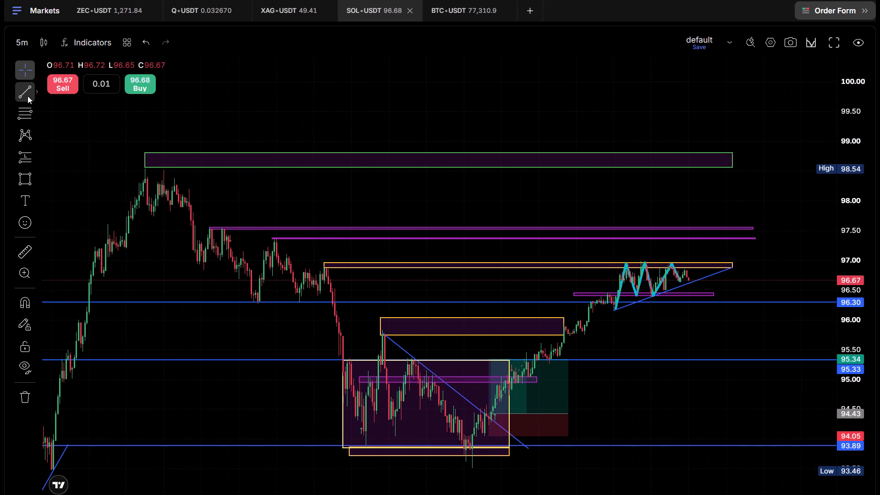
click(25, 44)
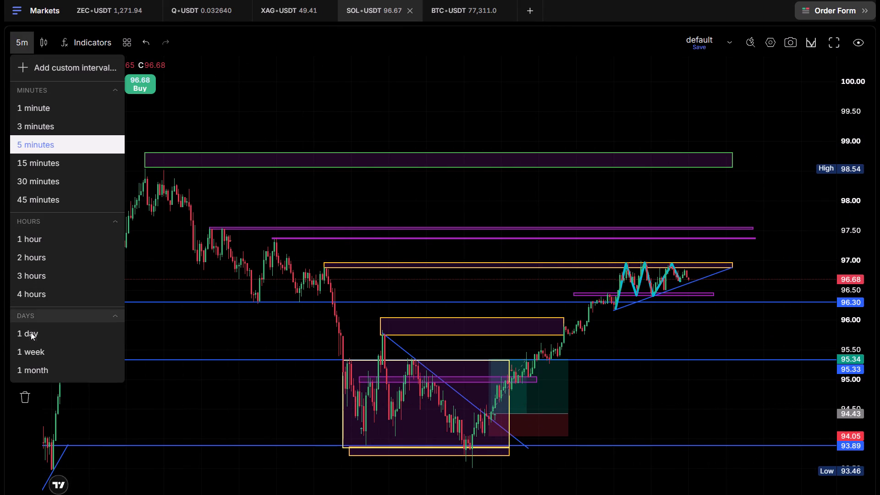
click(30, 333)
Draw a horizontal line at about 98.50 on the previous daily candle's high and colour it dark pink.
scroll(589, 346, up, 19)
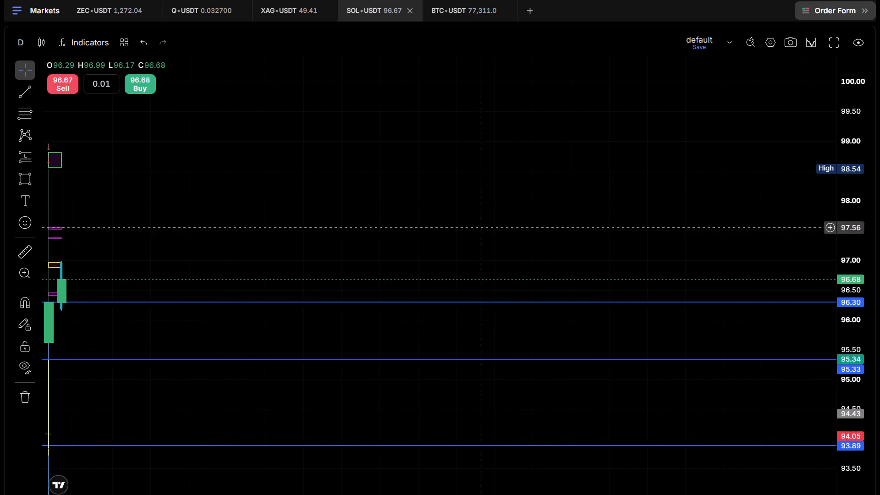
drag(375, 199, 725, 218)
scroll(696, 247, up, 9)
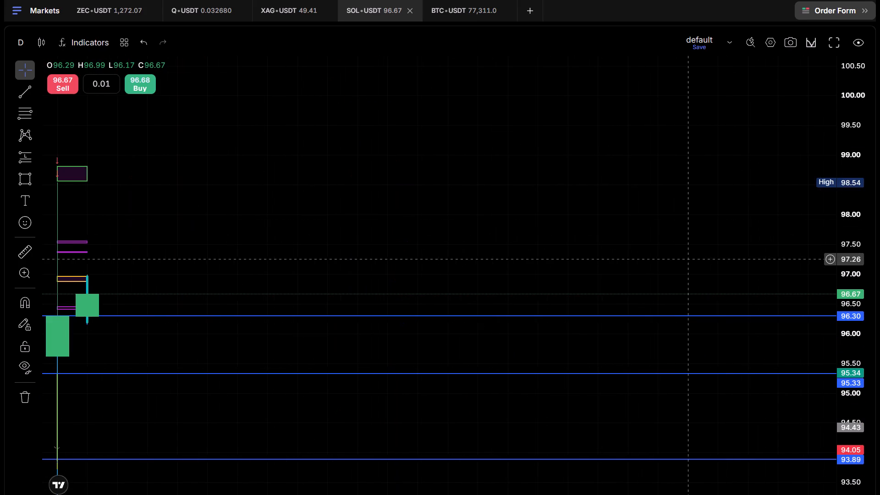
drag(340, 229, 683, 108)
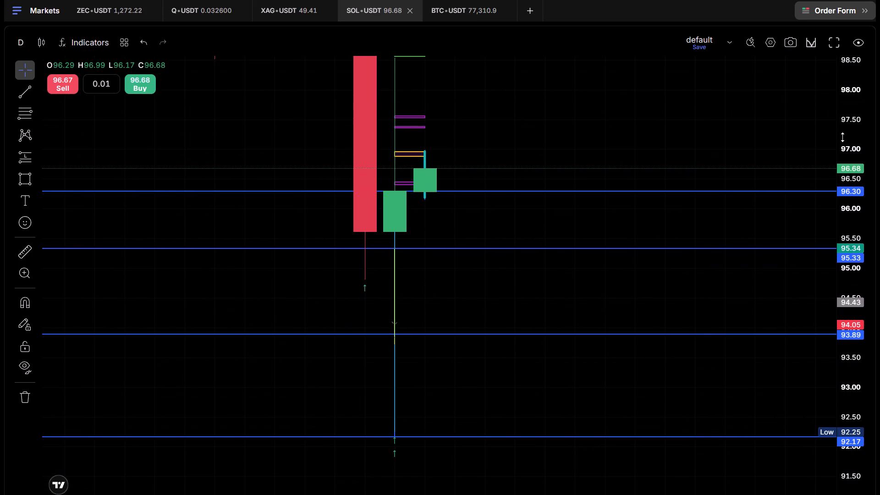
drag(847, 140, 825, 294)
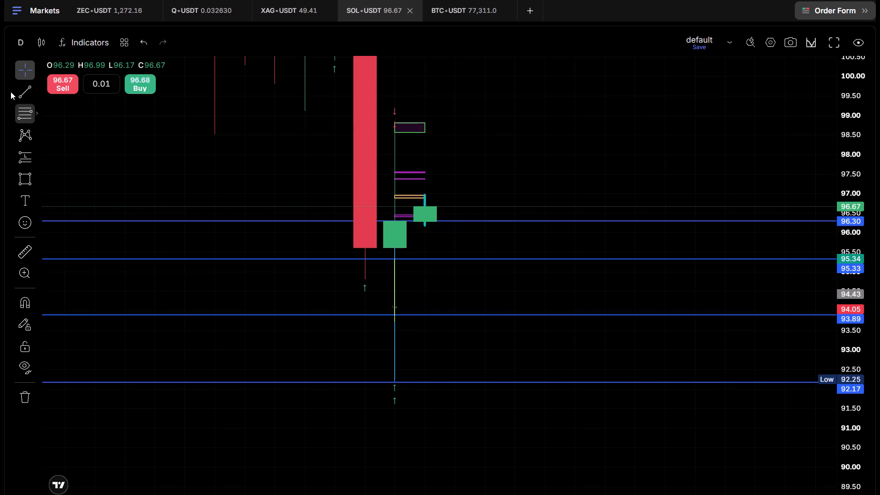
click(20, 93)
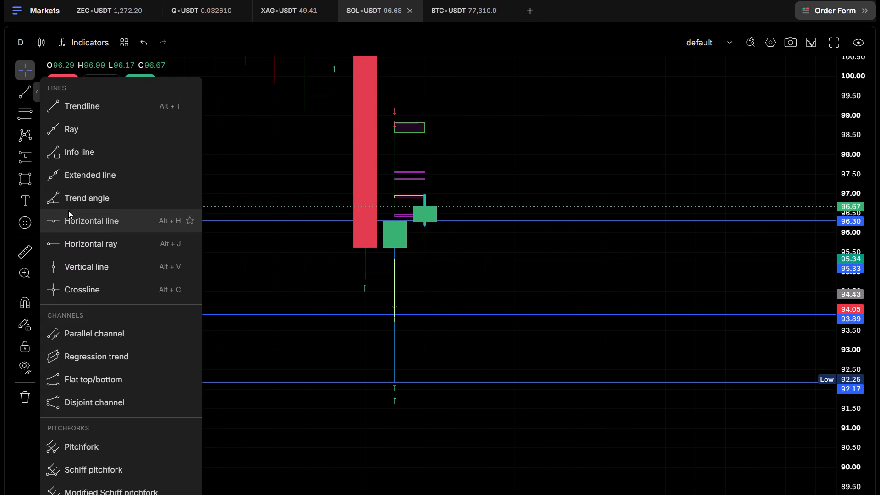
click(70, 214)
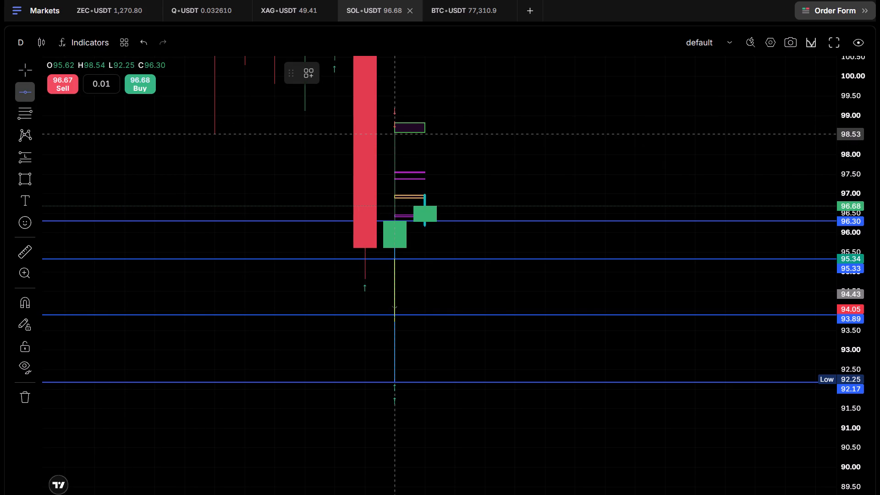
click(394, 135)
click(330, 78)
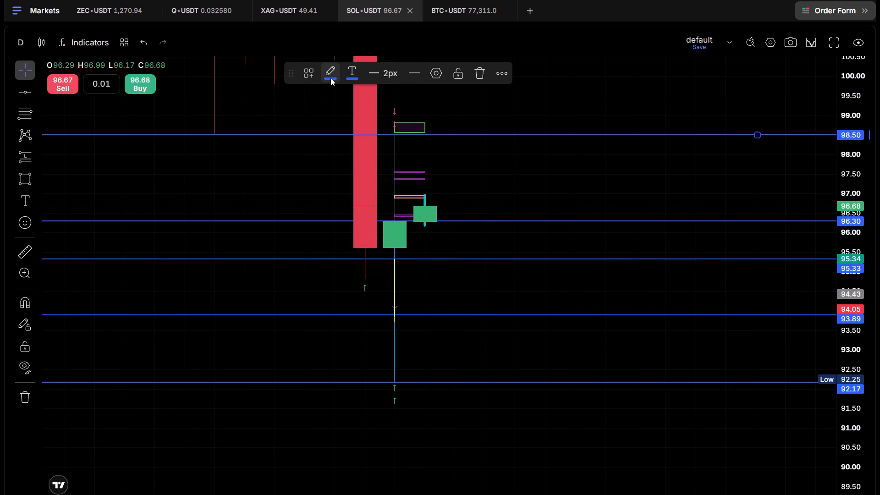
click(446, 181)
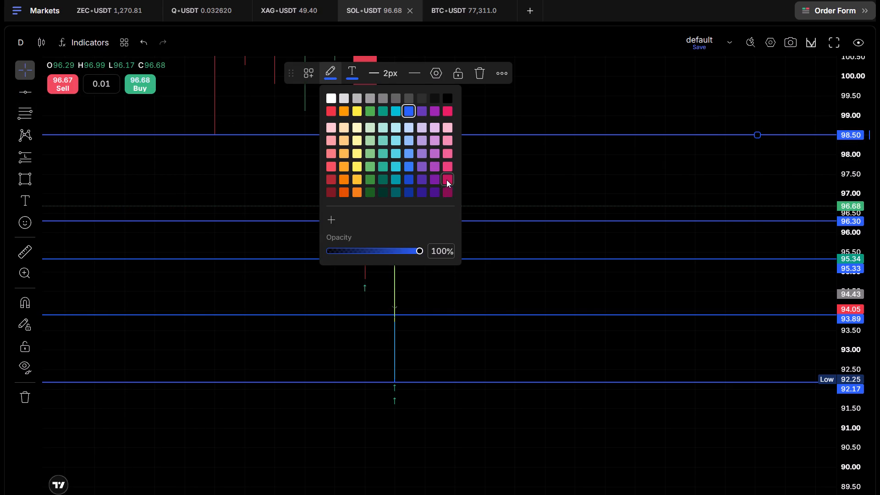
Draw a dark pink horizontal line at about 92.24 on the previous daily candle's low.
click(25, 96)
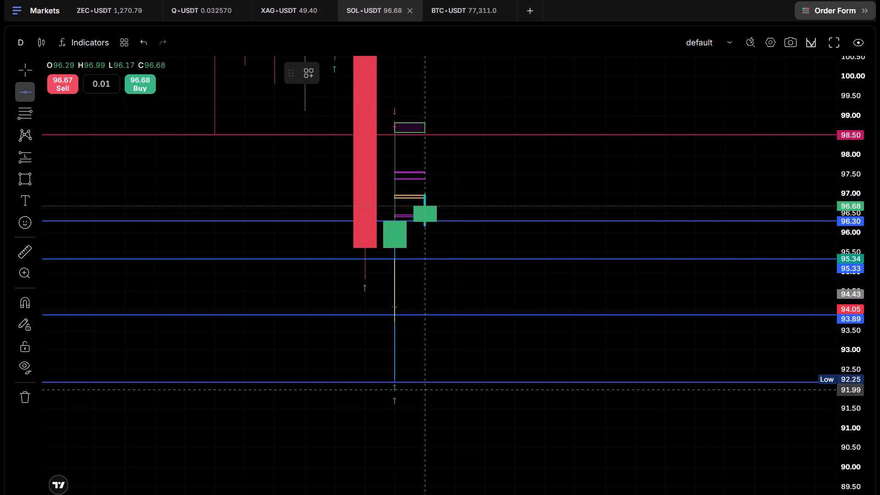
click(395, 379)
click(458, 423)
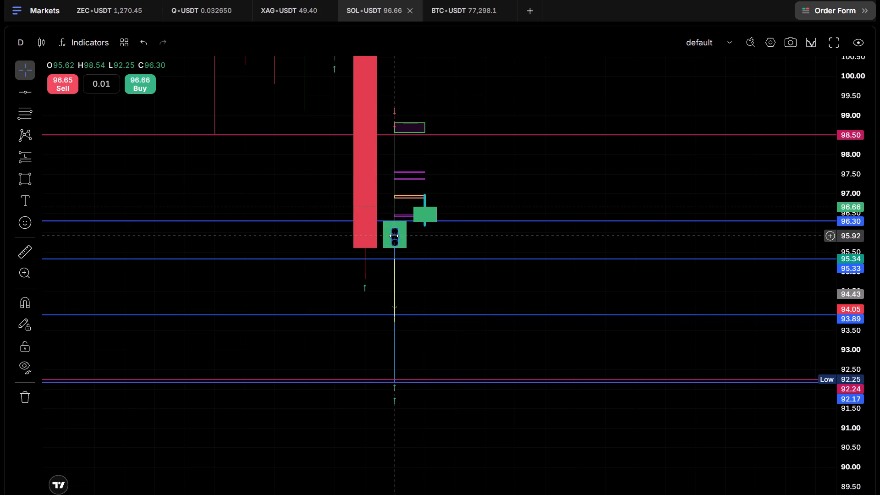
Draw a dark pink horizontal line at about 95.36, roughly midway between the previous-day high and low lines.
click(29, 96)
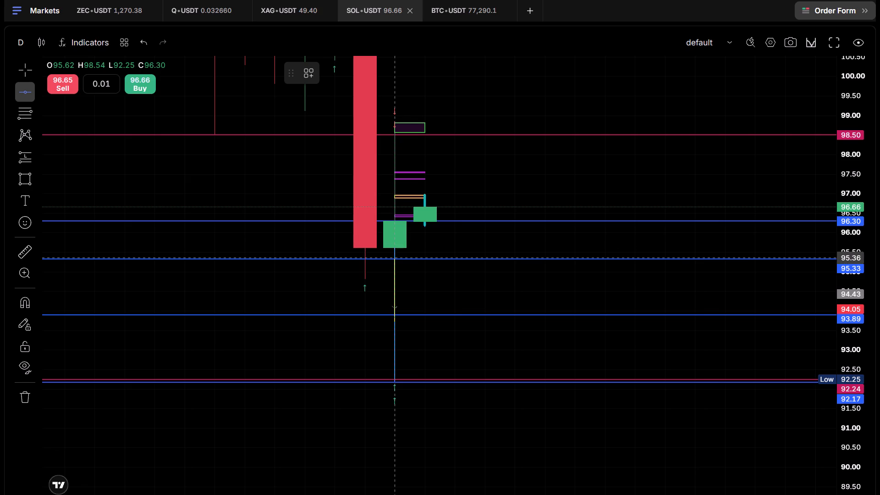
click(396, 258)
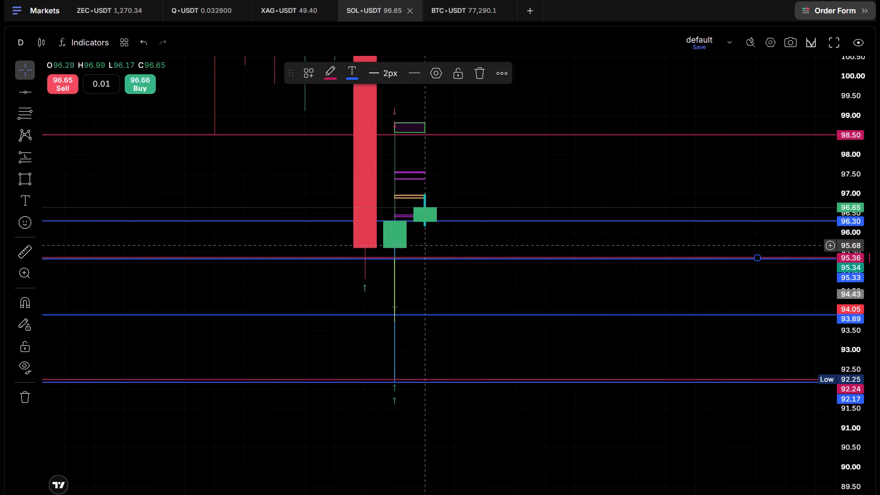
click(489, 244)
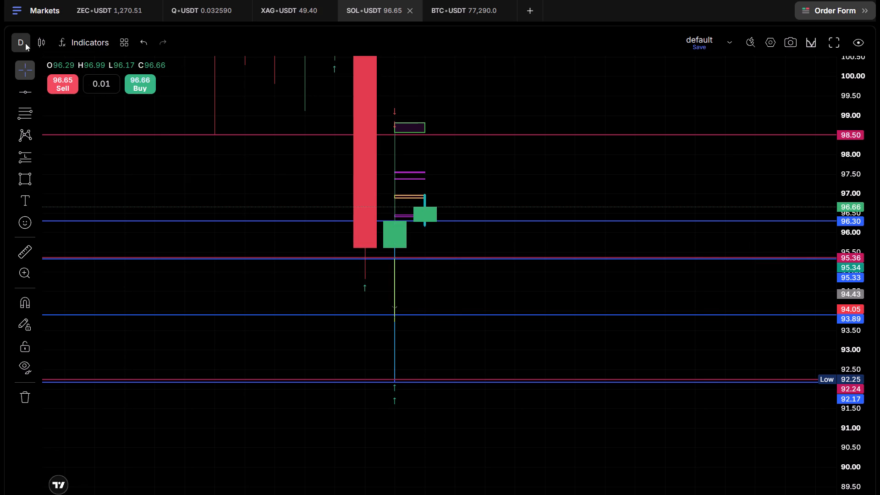
Switch the SOL/USDT chart back to the 5-minute interval.
click(29, 44)
click(35, 146)
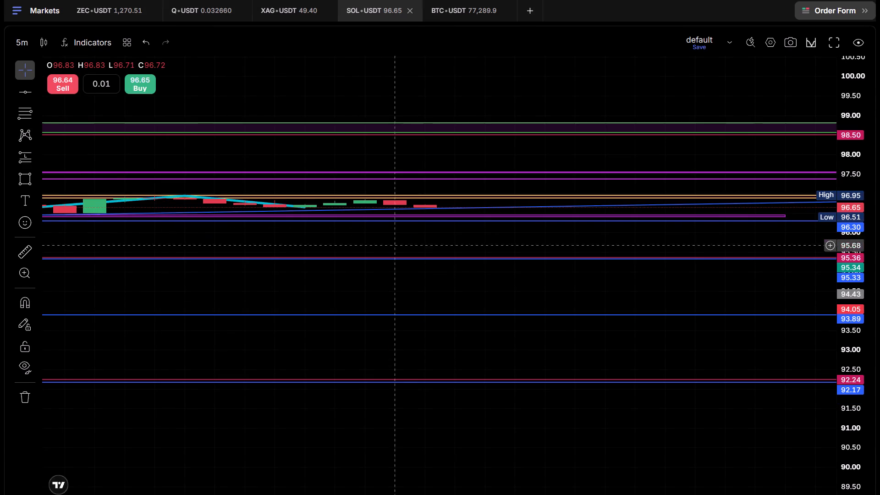
Examine the 5-minute price action and marked zones against the dark pink previous-day high, middle and low lines.
drag(857, 320, 859, 64)
scroll(693, 229, down, 20)
scroll(693, 229, down, 1)
drag(727, 210, 517, 207)
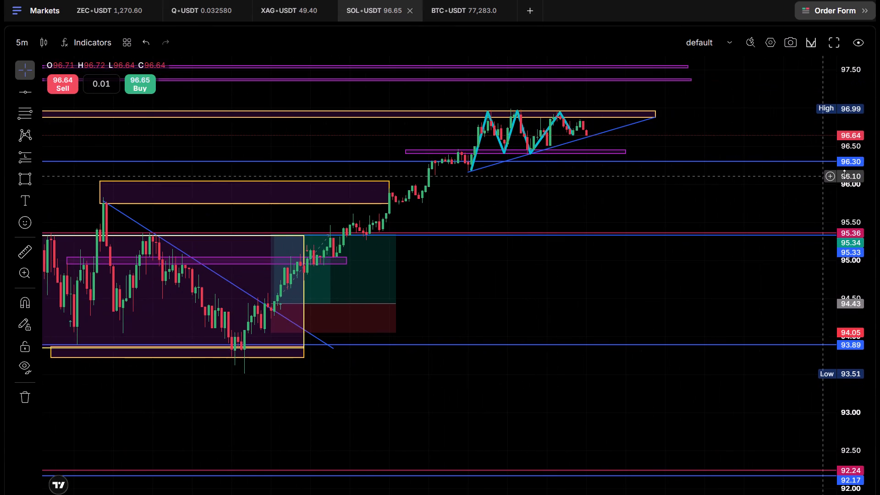
drag(852, 162, 824, 365)
scroll(564, 393, down, 11)
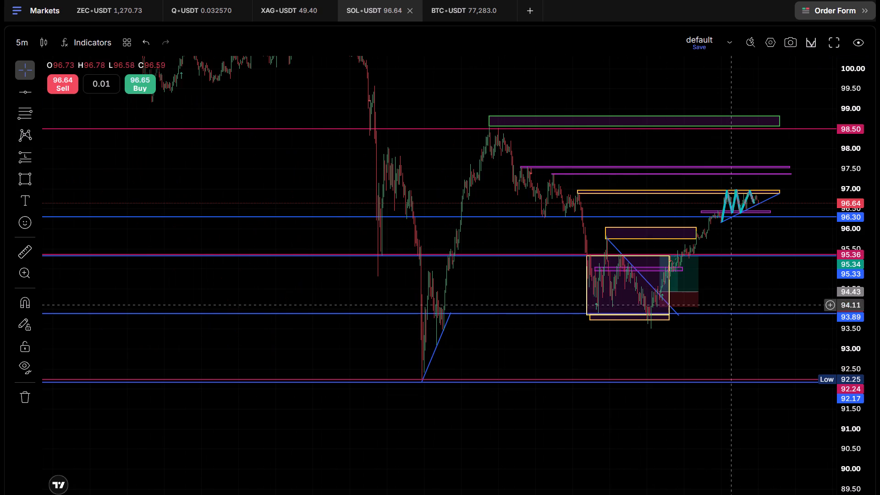
drag(747, 282, 572, 304)
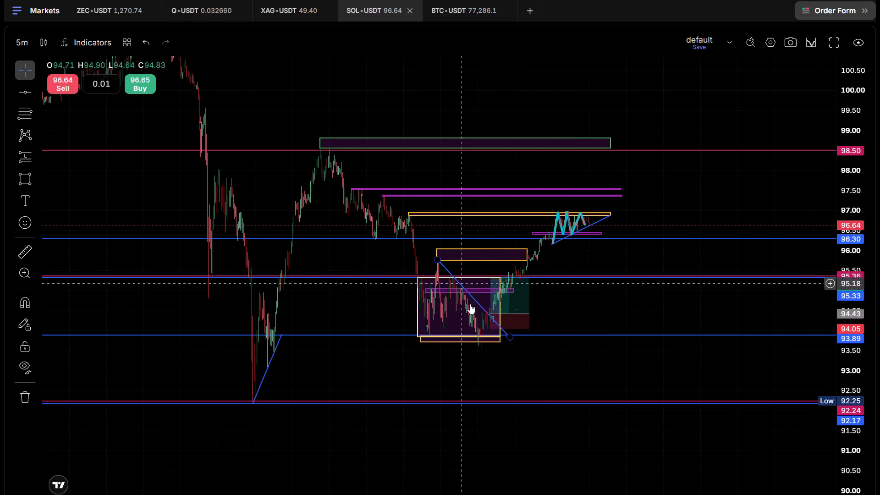
drag(700, 194, 667, 203)
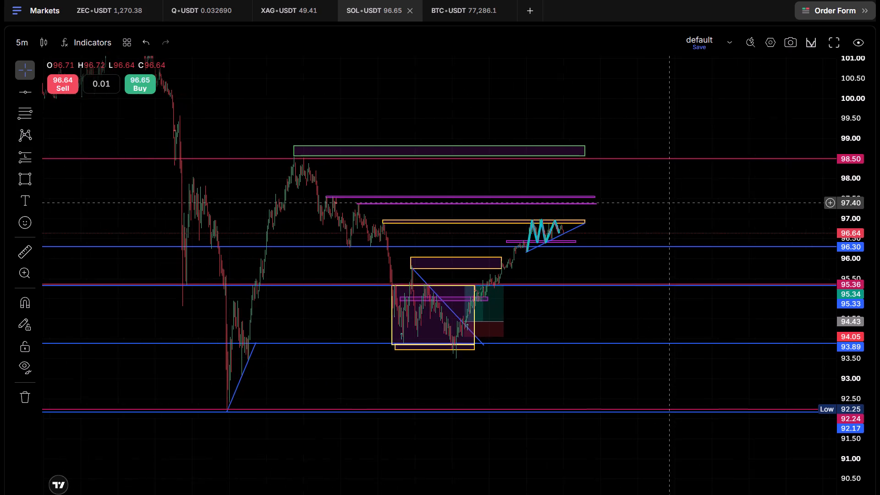
drag(667, 203, 606, 219)
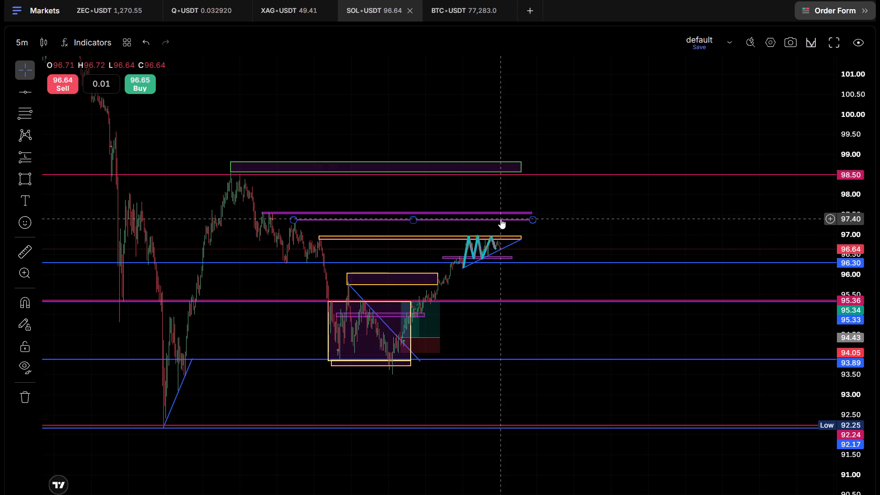
scroll(508, 239, up, 7)
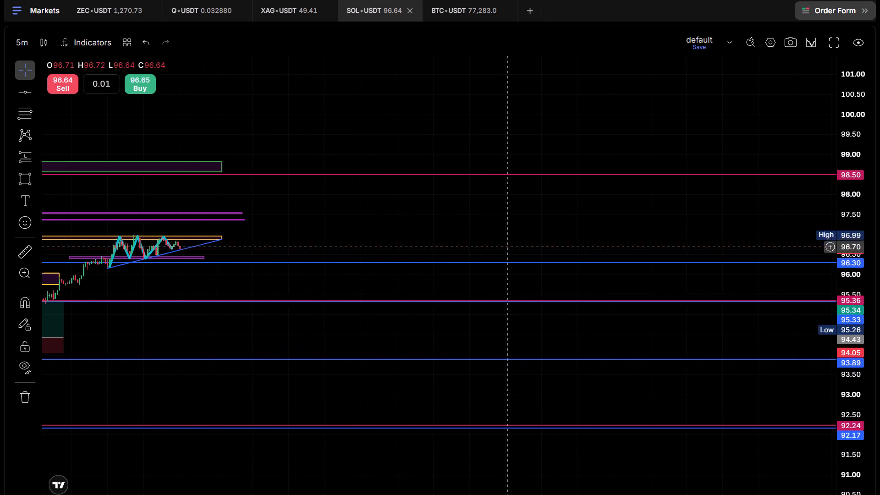
drag(380, 226, 561, 276)
scroll(553, 288, up, 4)
drag(346, 259, 477, 275)
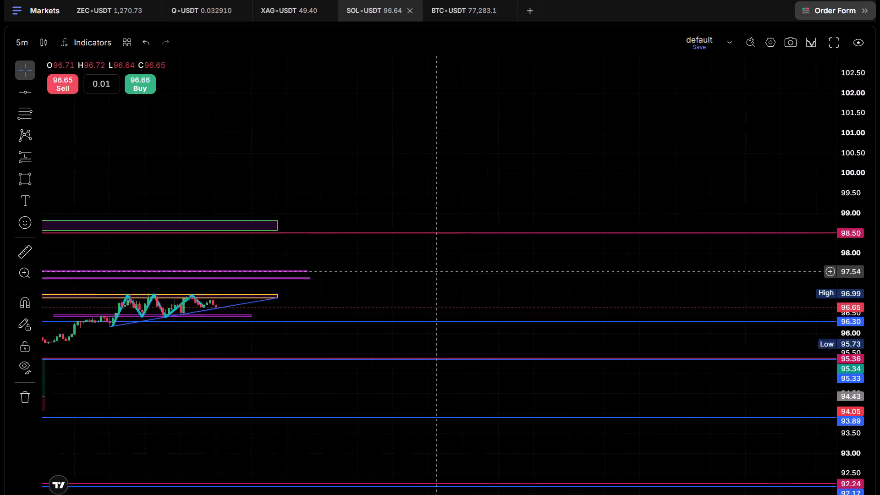
drag(477, 275, 662, 295)
drag(849, 341, 868, 69)
drag(612, 347, 614, 343)
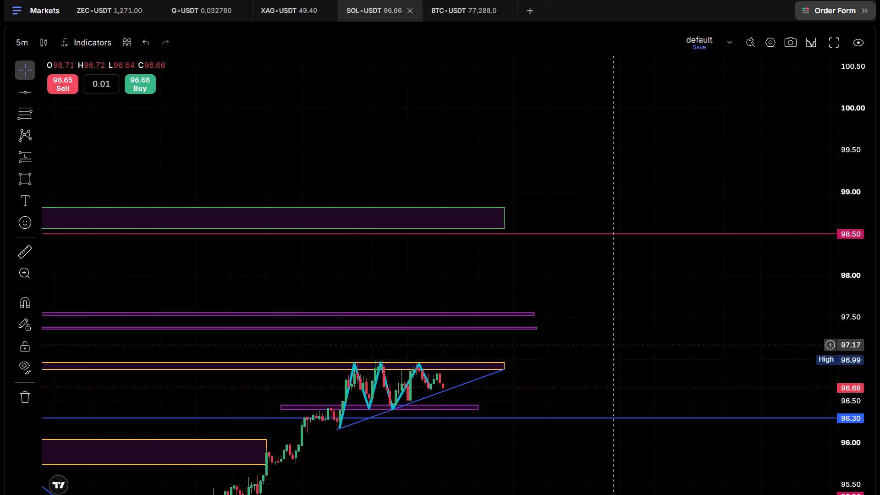
drag(614, 343, 672, 257)
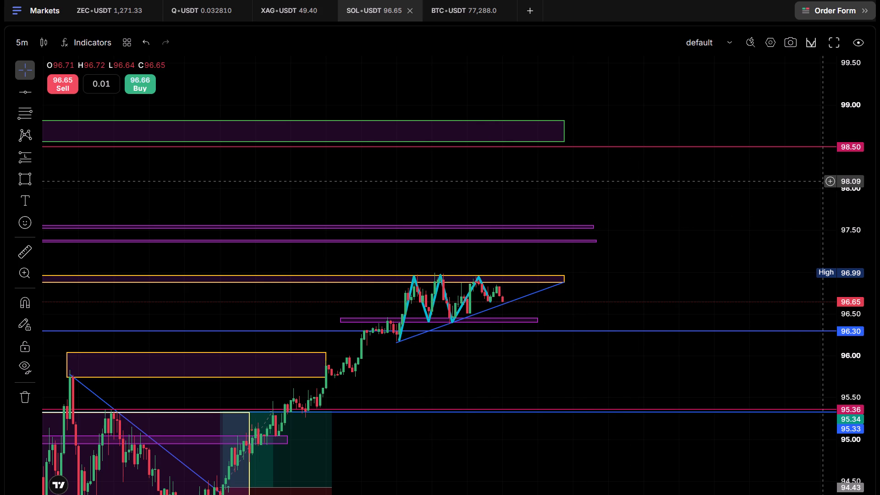
scroll(769, 226, down, 3)
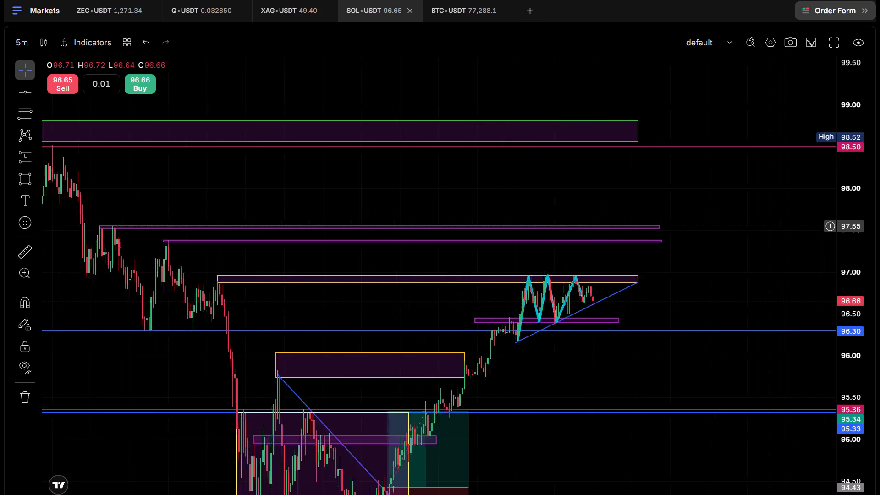
Examine the wider SOL/USDT 5-minute price history against the marked zones and the dark pink previous-day high, middle and low lines.
scroll(769, 226, down, 3)
scroll(731, 297, down, 4)
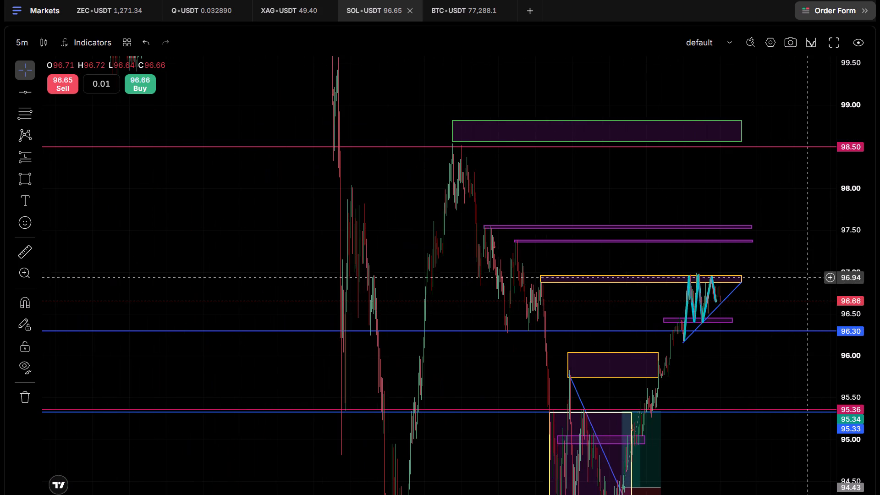
drag(854, 203, 832, 288)
drag(750, 439, 732, 397)
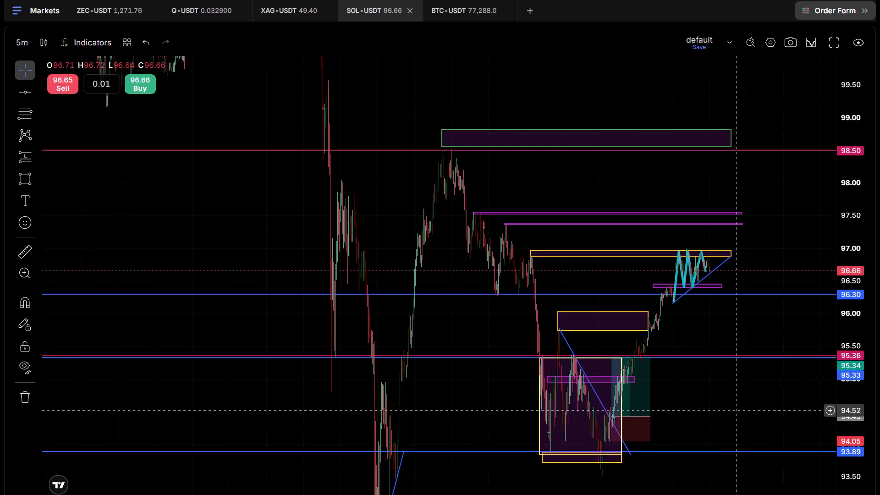
drag(732, 397, 688, 341)
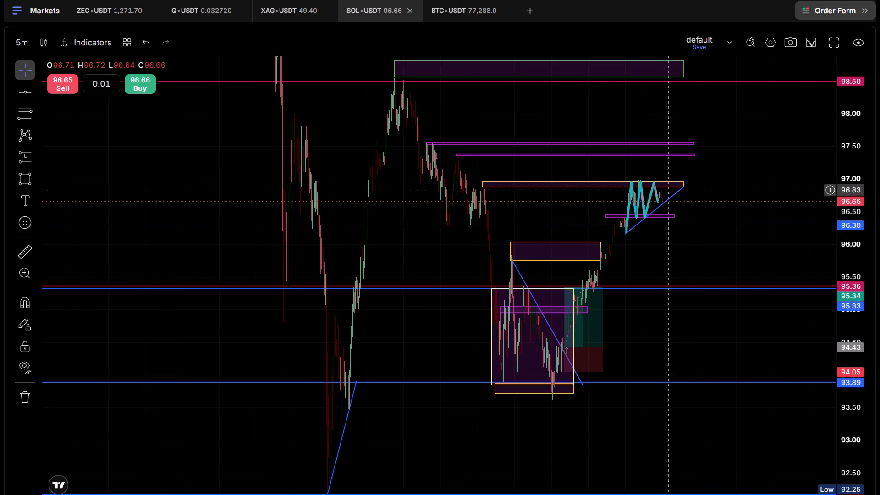
drag(725, 245, 635, 290)
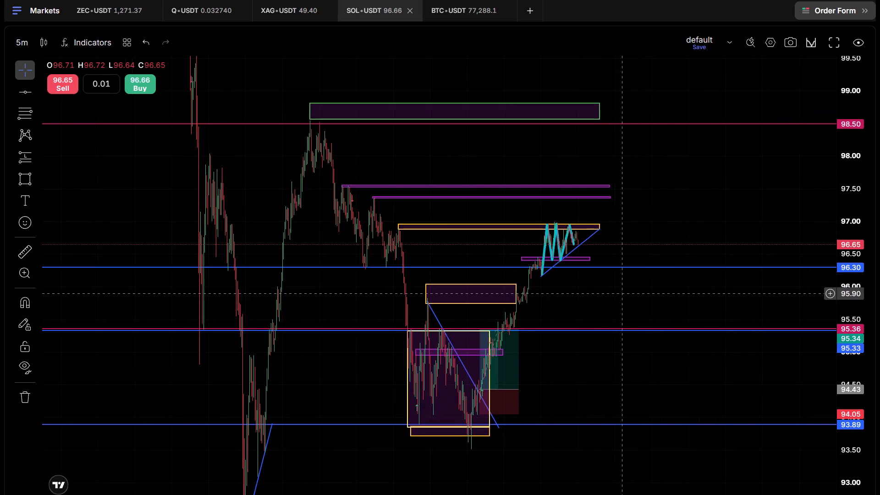
Examine the latest candles and cyan swing pattern between the orange zone near 97.00, the purple zone near 96.40 and the rising trendline.
scroll(621, 293, up, 12)
drag(348, 216, 728, 285)
drag(847, 284, 857, 137)
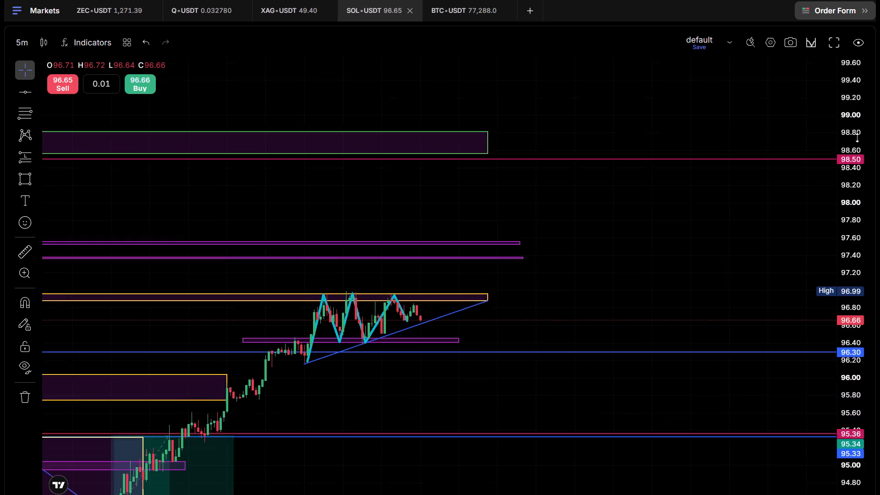
drag(857, 137, 867, 51)
drag(580, 253, 591, 223)
scroll(604, 235, up, 5)
drag(486, 227, 702, 269)
scroll(695, 283, up, 3)
drag(612, 249, 797, 287)
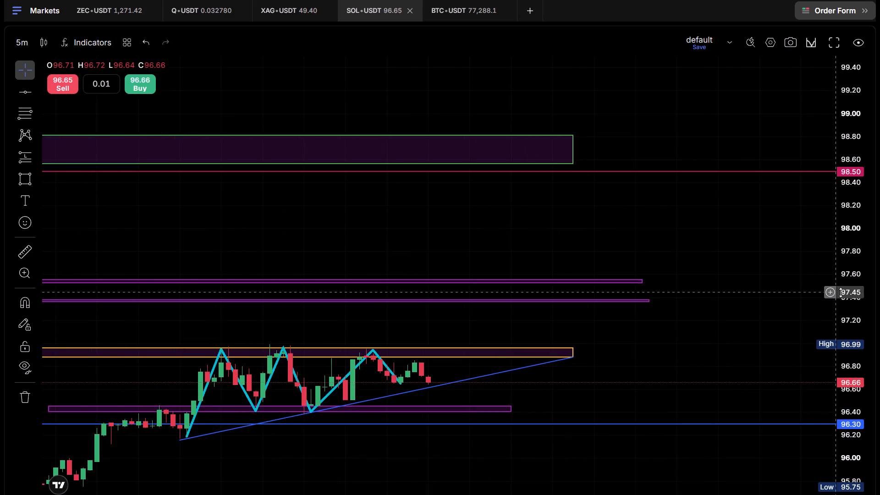
drag(854, 293, 866, 169)
drag(694, 302, 730, 170)
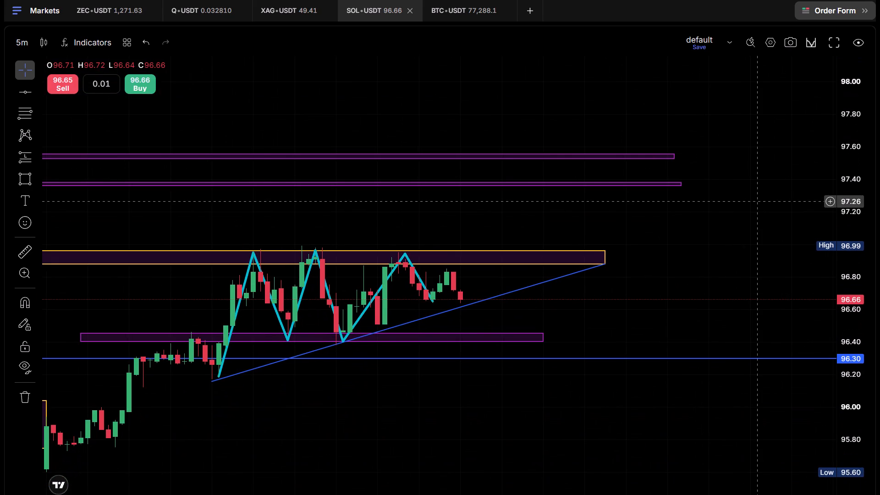
scroll(756, 201, down, 2)
drag(742, 265, 747, 231)
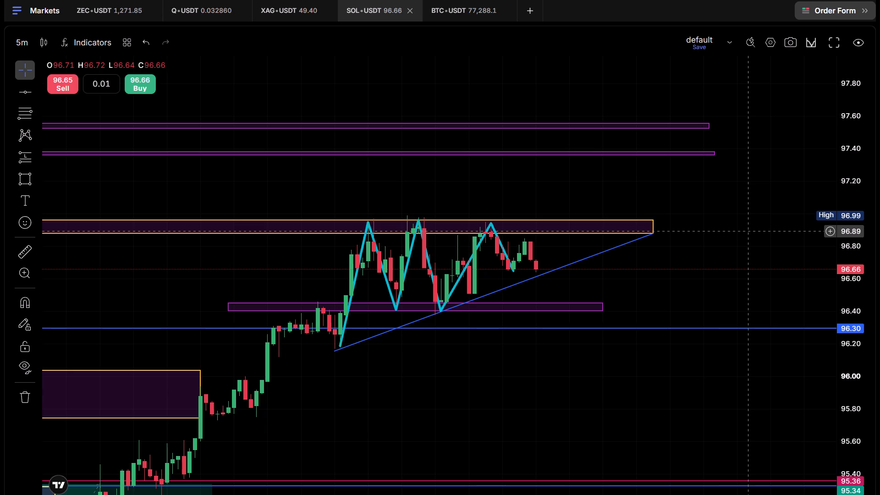
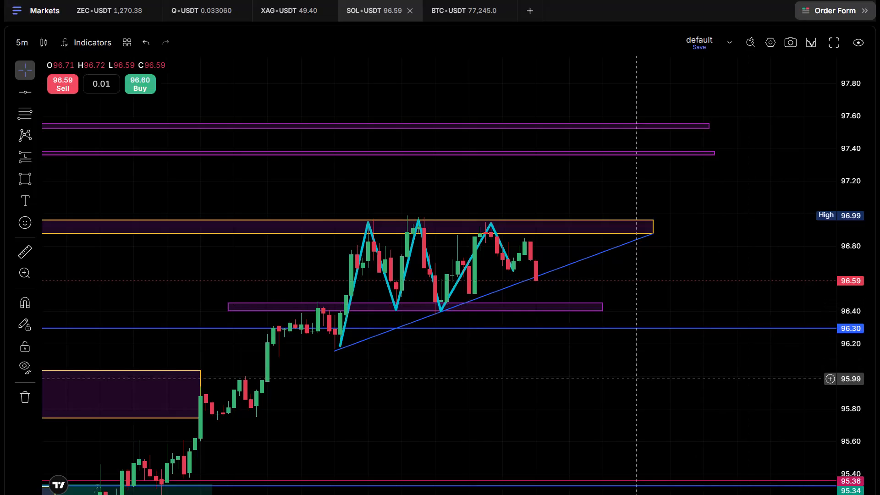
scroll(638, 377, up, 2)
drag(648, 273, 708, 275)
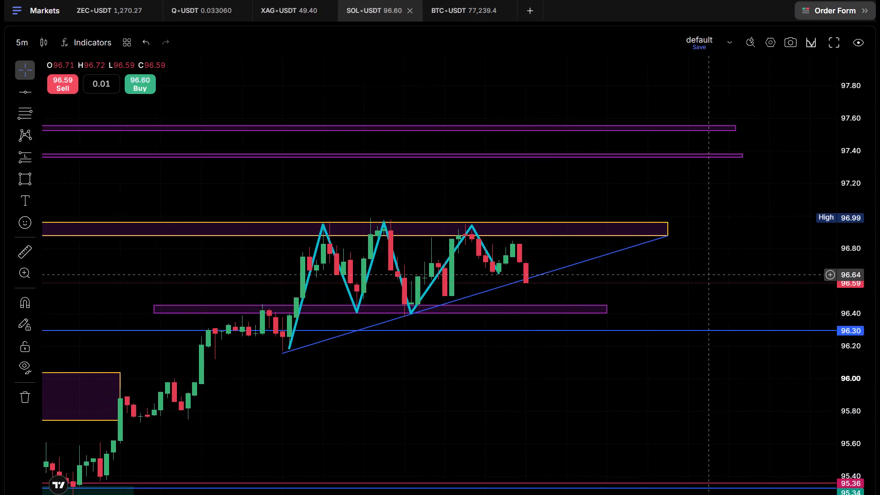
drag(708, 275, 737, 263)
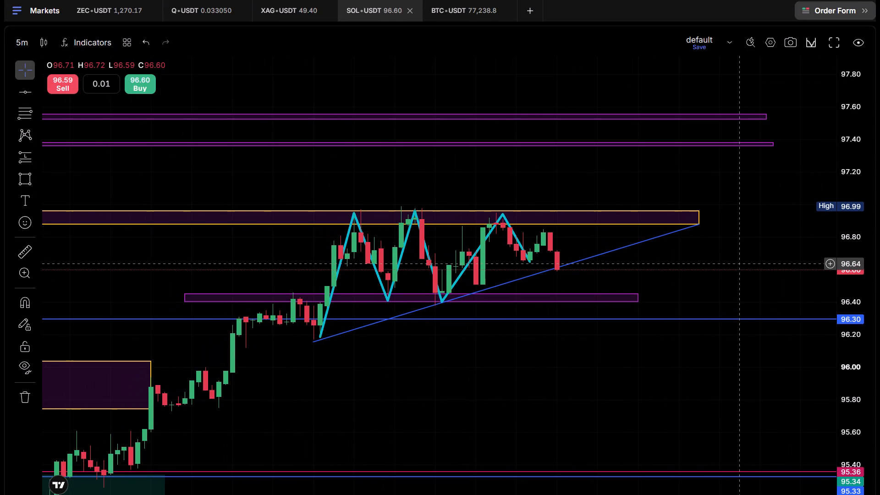
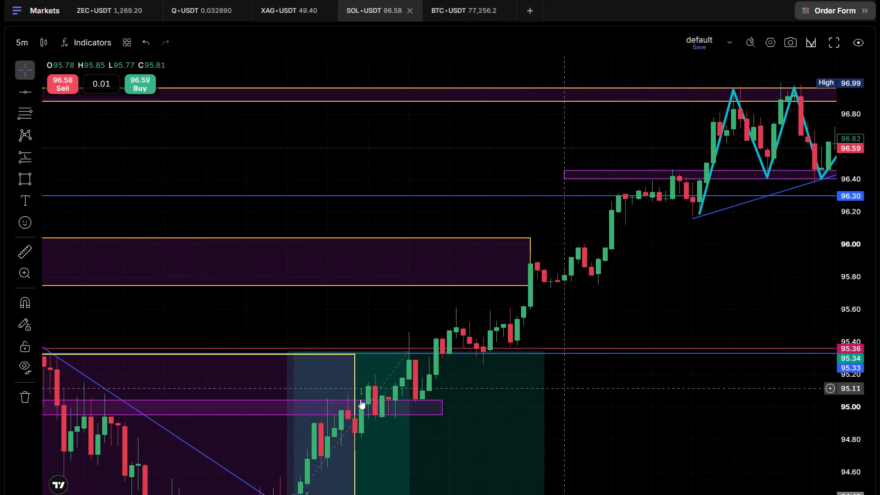
Review the SOL/USDT 5-minute price action around the long position and falling trendline, then return to the current swing pattern.
drag(629, 465, 859, 265)
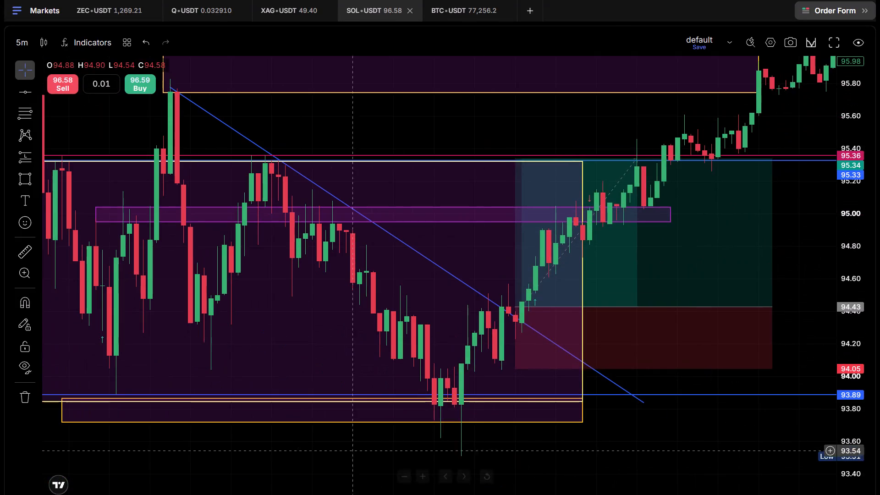
drag(165, 479, 740, 469)
drag(451, 278, 514, 487)
drag(605, 246, 12, 138)
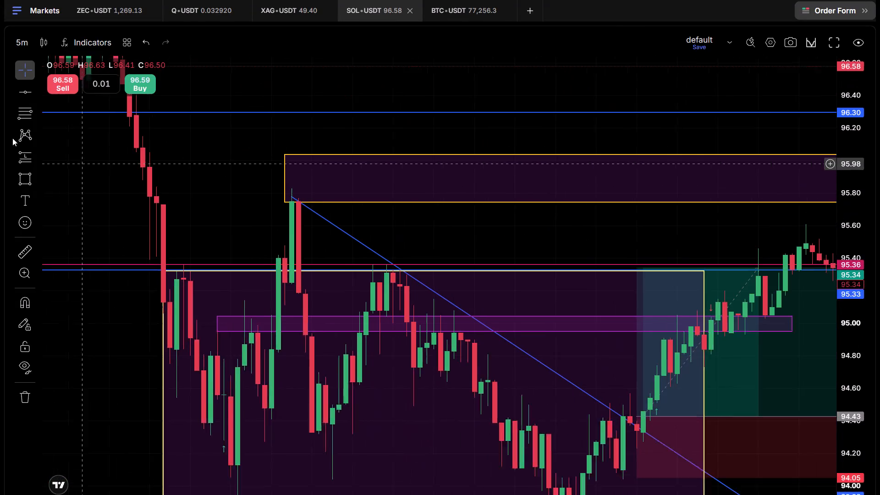
drag(12, 138, 38, 143)
drag(664, 213, 174, 203)
drag(659, 157, 472, 357)
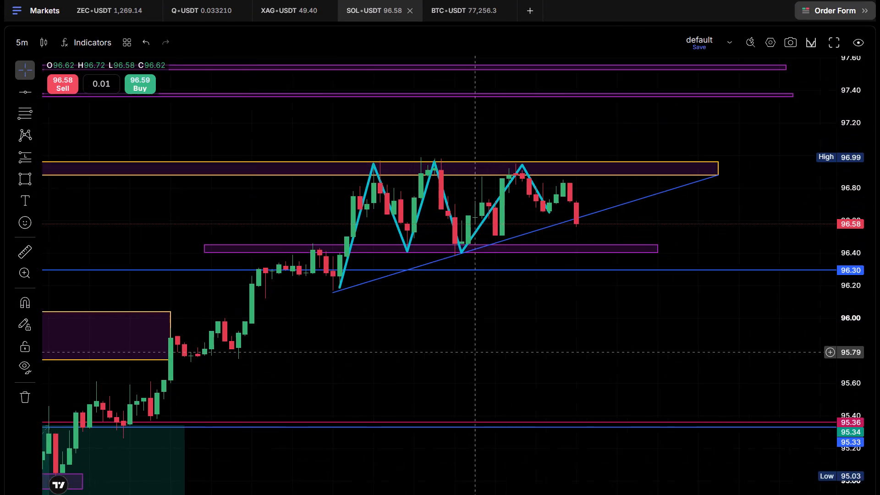
drag(472, 357, 461, 371)
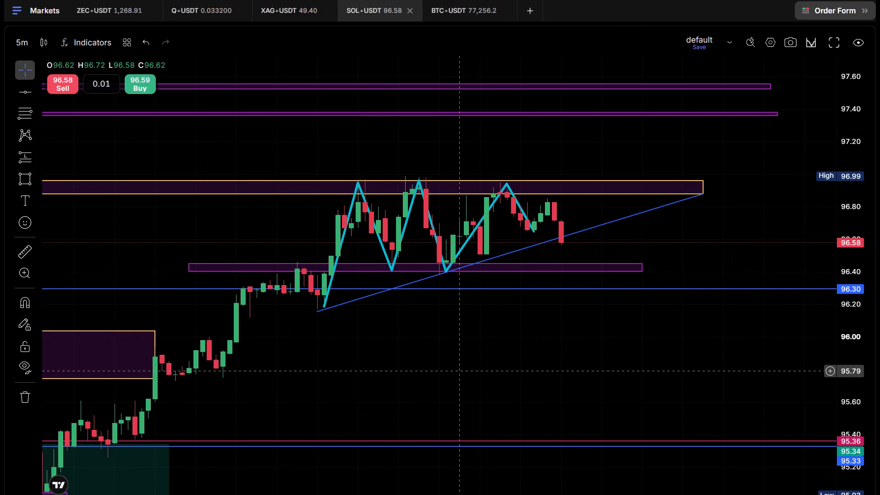
Examine the earlier price action against the purple resistance zones above 97.20 and the 96.30 level.
drag(162, 222, 599, 239)
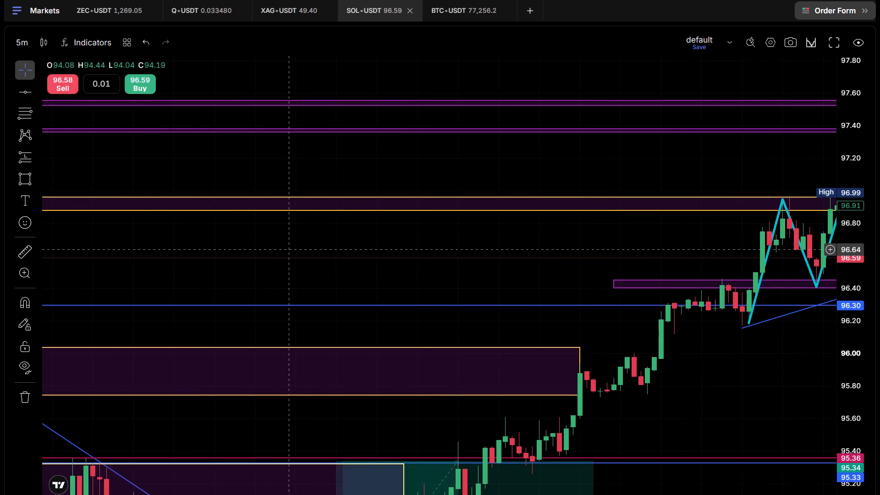
drag(291, 249, 723, 244)
drag(390, 234, 25, 251)
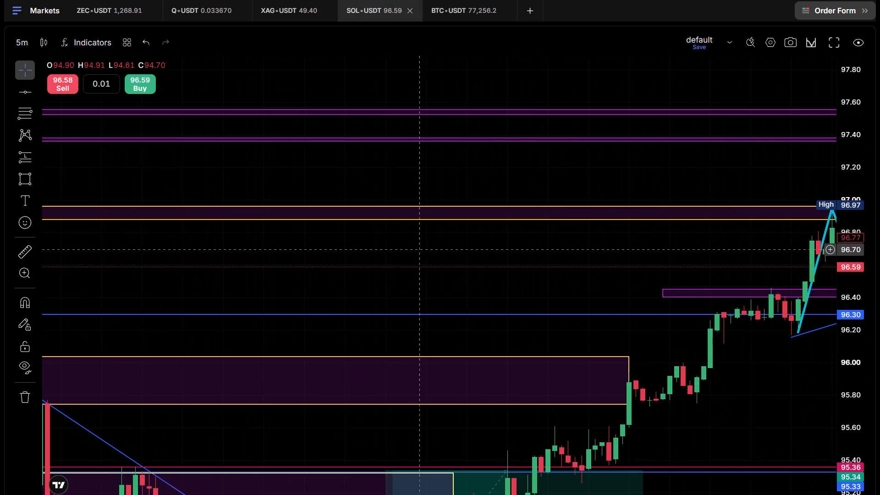
drag(568, 259, 709, 278)
drag(239, 279, 654, 282)
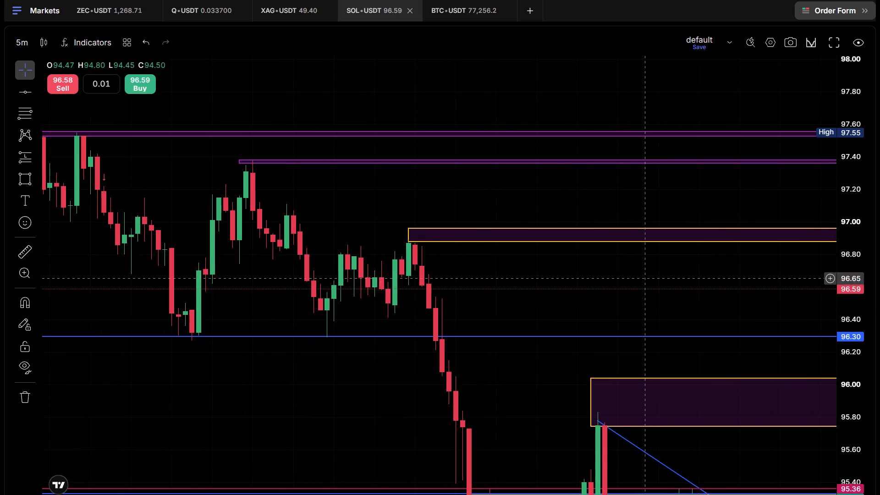
drag(350, 237, 481, 254)
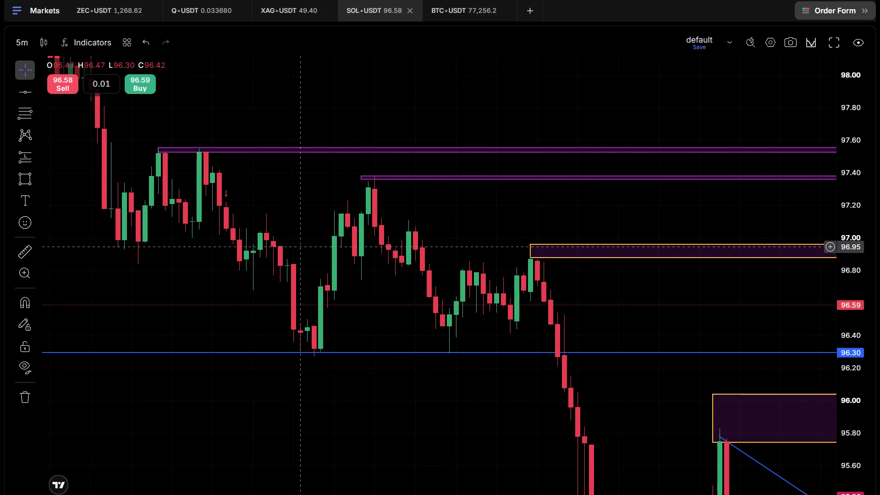
drag(169, 256, 535, 279)
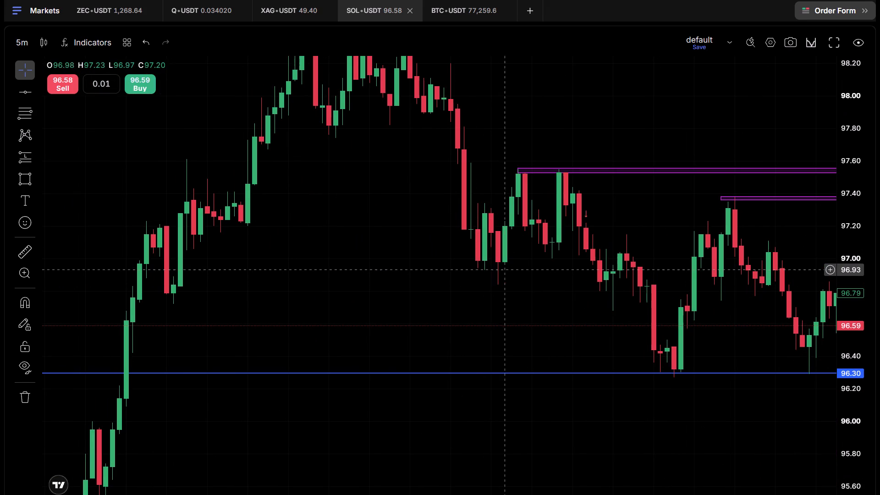
drag(526, 269, 388, 275)
drag(357, 272, 528, 280)
drag(153, 275, 494, 274)
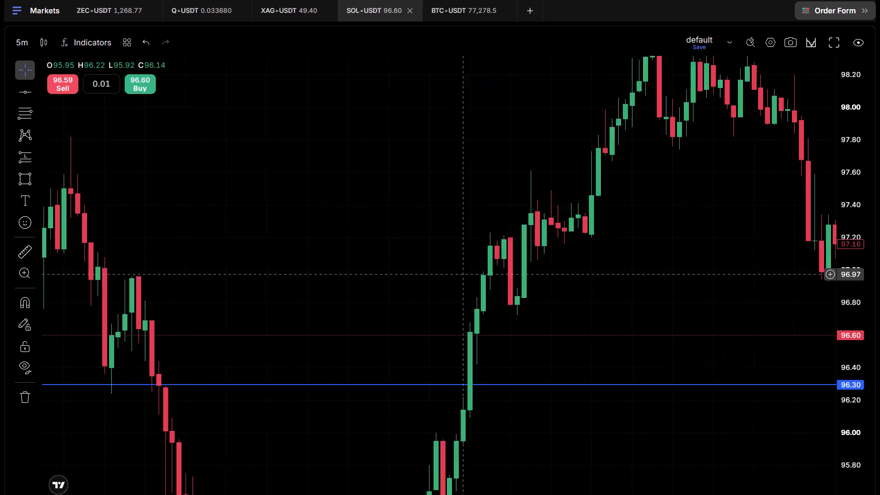
drag(494, 274, 513, 274)
drag(180, 279, 375, 281)
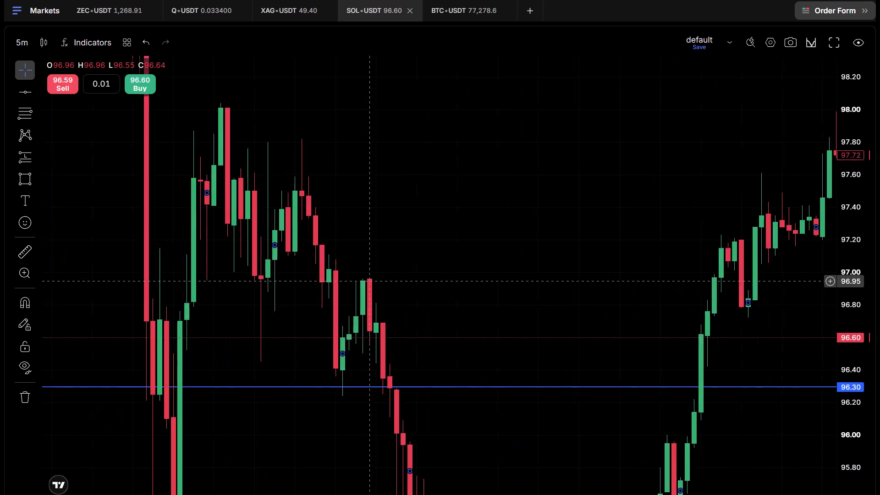
drag(375, 281, 435, 281)
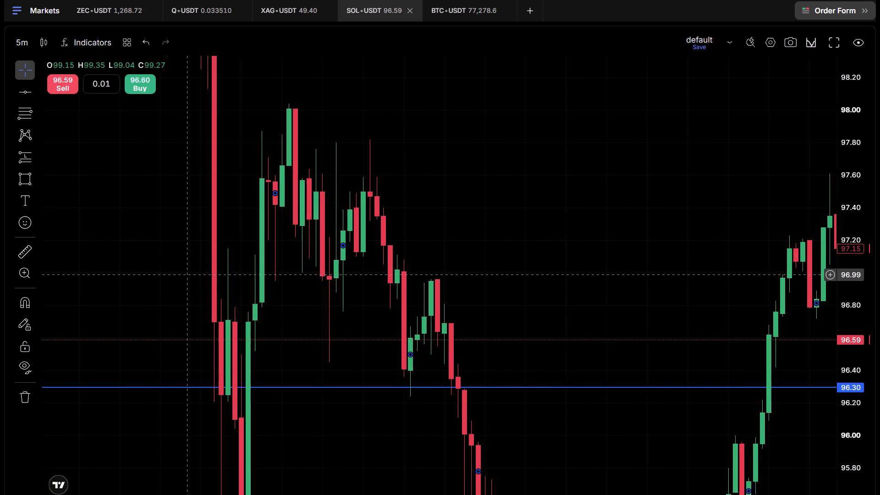
Look further back through the older SOL/USDT candles, then return to the current swing pattern and rising trendline.
drag(156, 275, 531, 276)
drag(199, 276, 561, 275)
drag(245, 279, 599, 280)
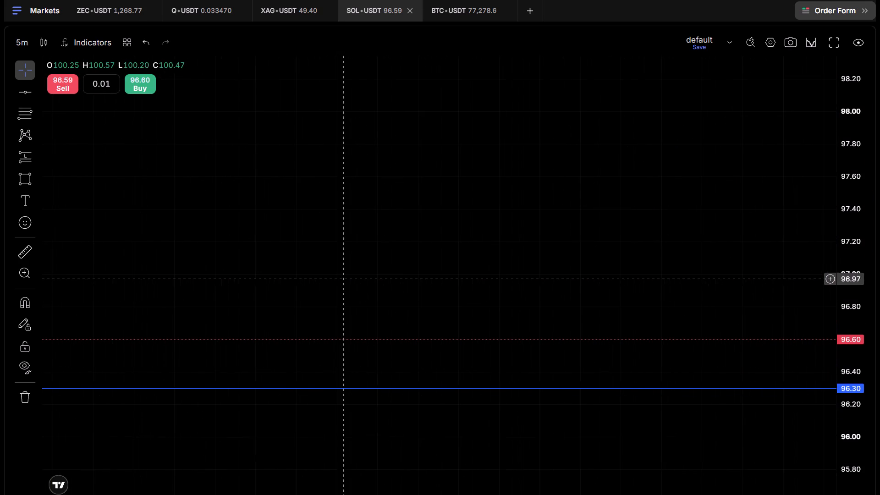
drag(268, 282, 618, 280)
drag(248, 279, 617, 275)
drag(248, 278, 615, 280)
drag(275, 275, 300, 275)
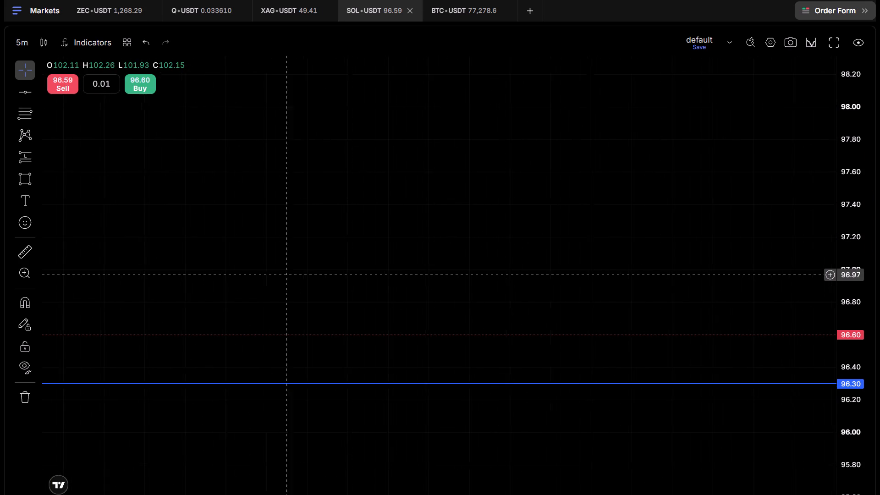
drag(300, 275, 578, 276)
drag(231, 258, 661, 260)
drag(254, 261, 597, 264)
drag(257, 266, 280, 266)
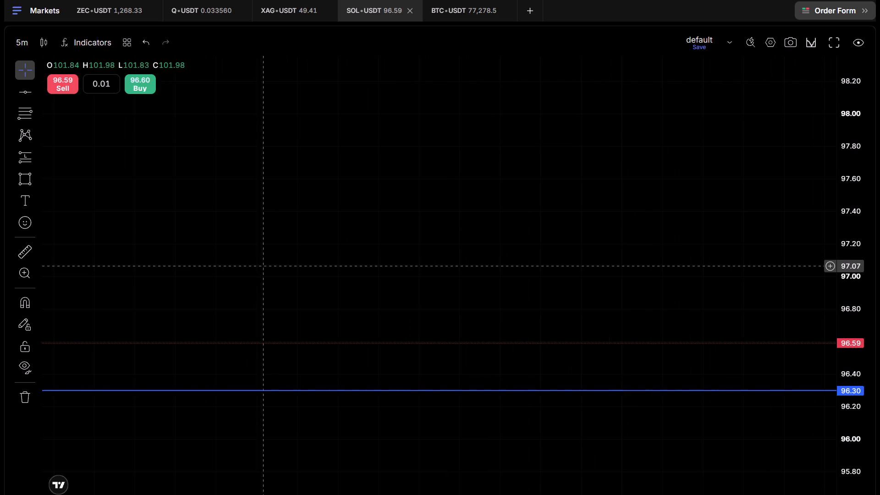
drag(280, 266, 638, 267)
drag(240, 262, 626, 263)
drag(261, 258, 117, 254)
drag(588, 254, 37, 277)
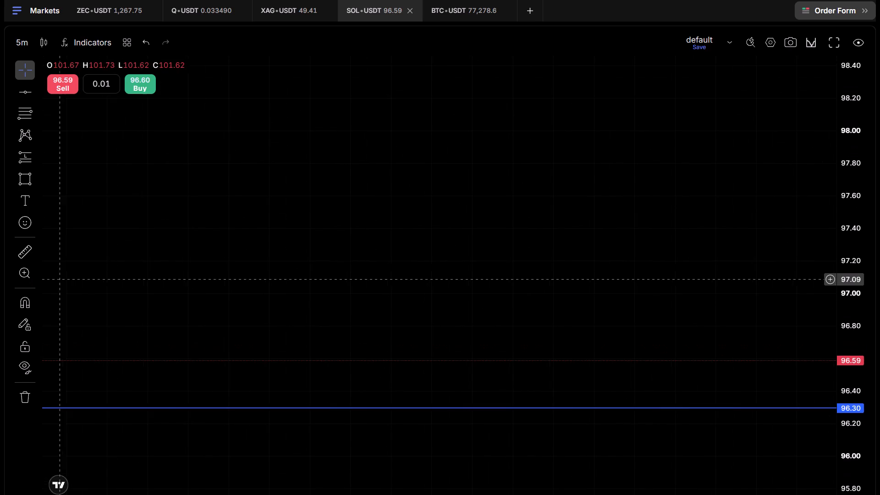
drag(640, 252, 0, 269)
drag(734, 212, 0, 289)
drag(799, 236, 35, 268)
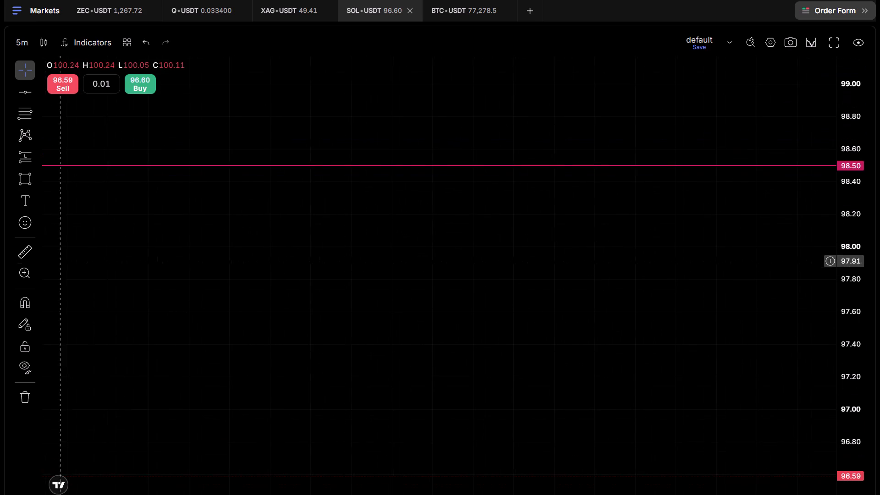
drag(645, 346, 4, 179)
drag(595, 235, 0, 254)
drag(700, 251, 143, 247)
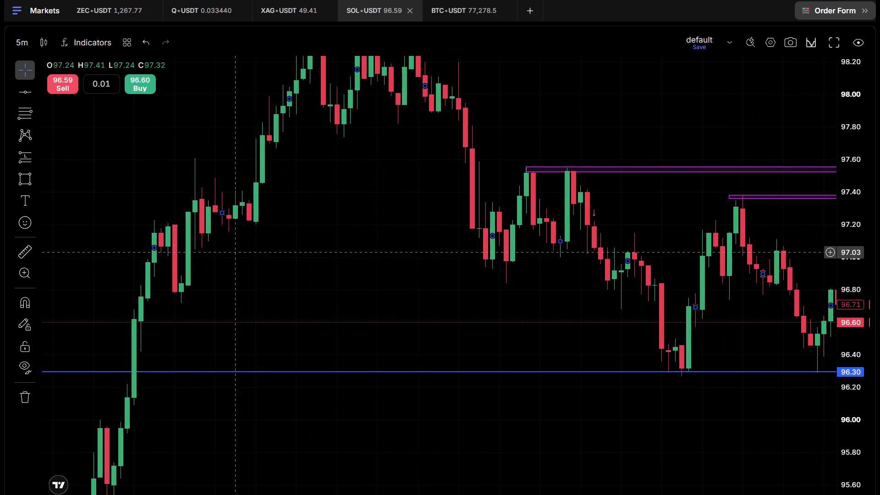
drag(709, 234, 43, 243)
drag(735, 240, 6, 247)
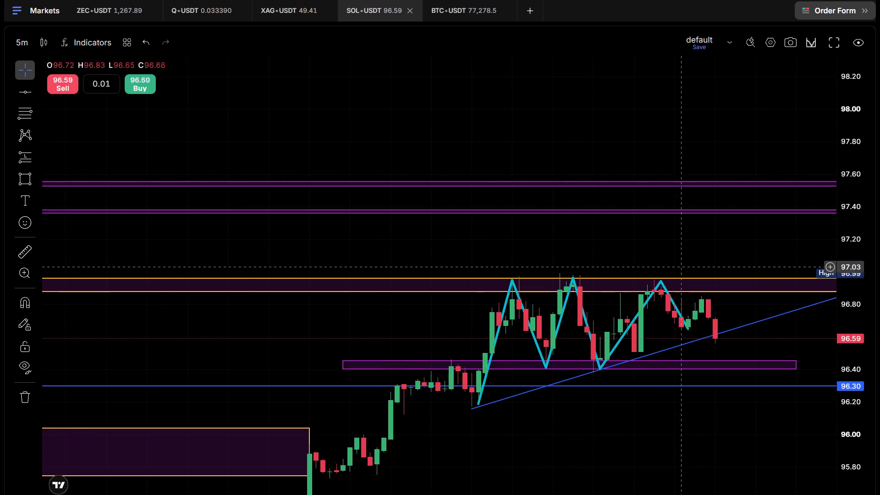
drag(712, 253, 535, 248)
scroll(632, 332, up, 2)
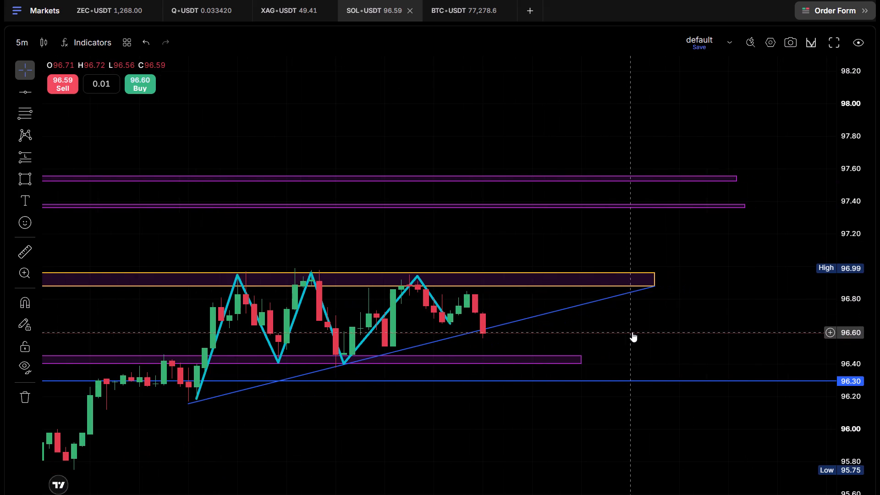
scroll(535, 279, down, 3)
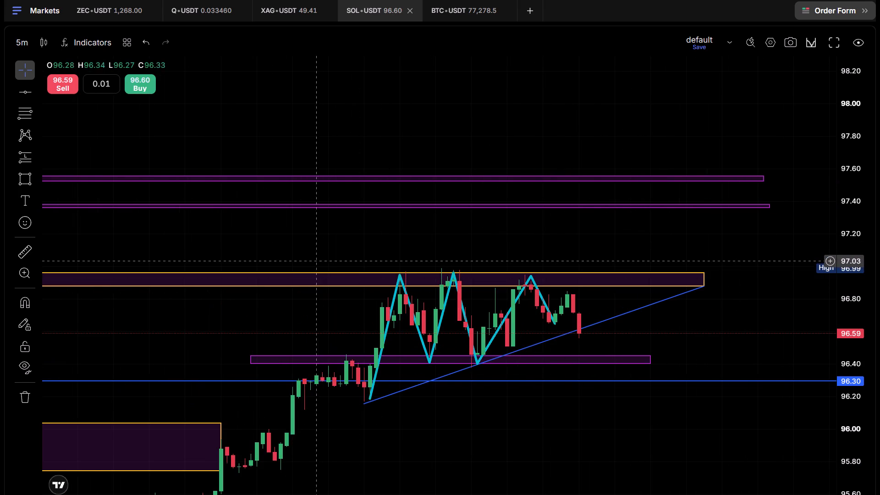
Trace the earlier highs back from the purple zones past the 98.50 level to the peak before the decline.
drag(280, 251, 714, 274)
drag(301, 275, 701, 283)
drag(360, 278, 480, 283)
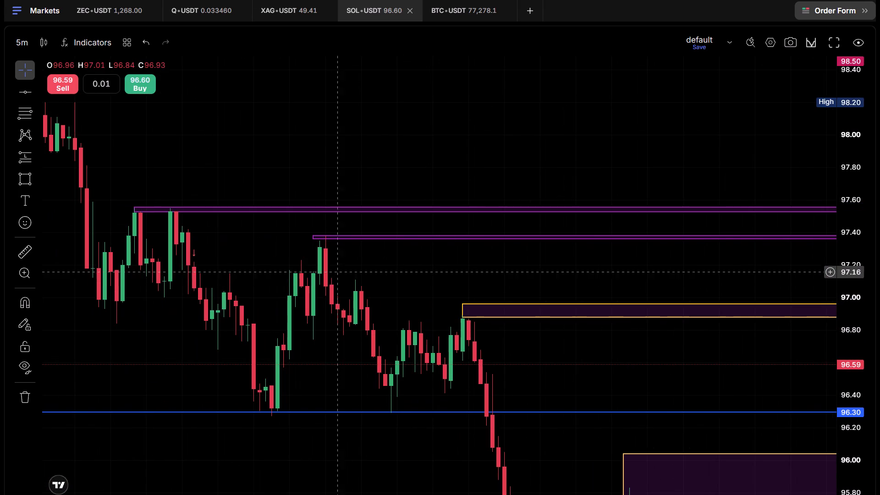
drag(432, 277, 780, 305)
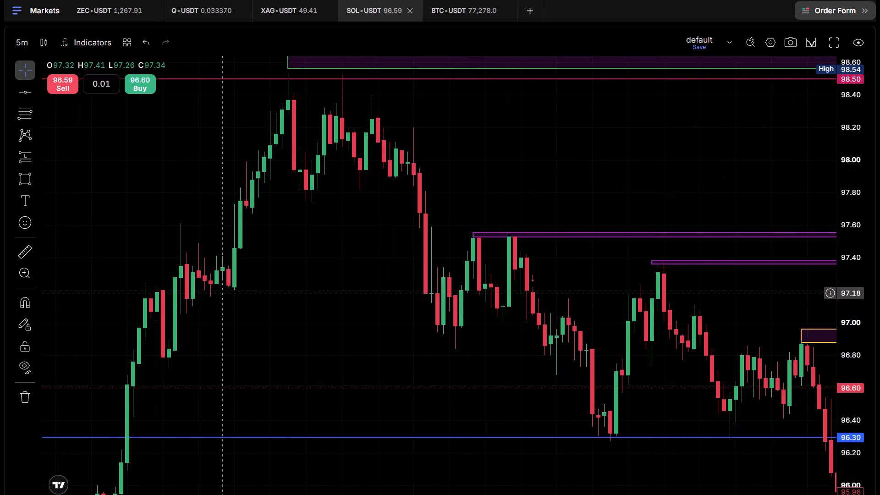
drag(146, 233, 146, 233)
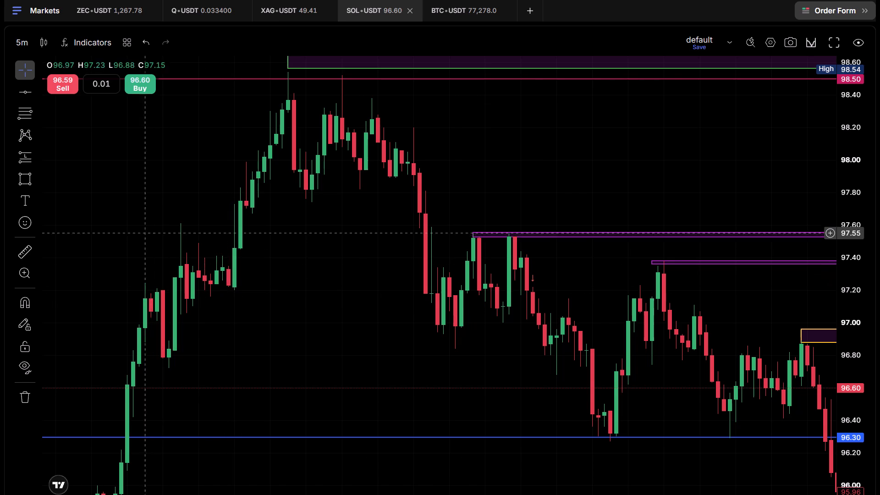
drag(146, 233, 365, 249)
drag(203, 295, 577, 294)
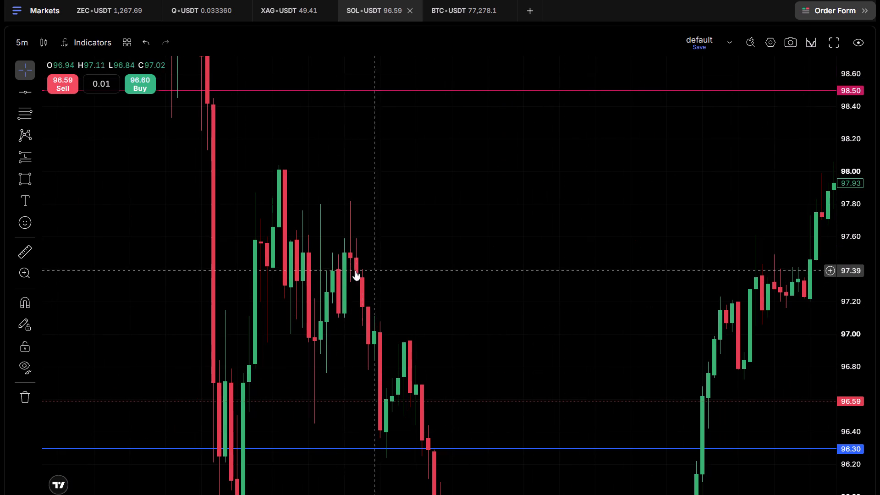
scroll(459, 225, down, 2)
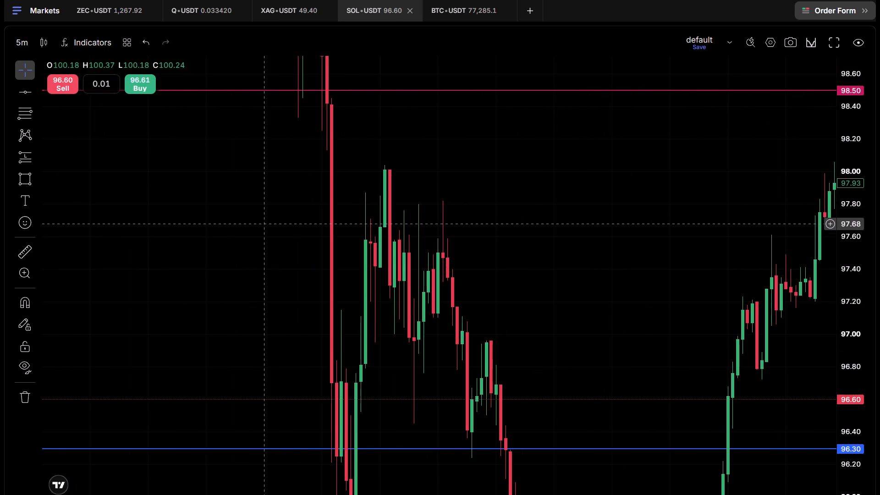
scroll(469, 222, up, 3)
drag(380, 183, 751, 220)
drag(418, 196, 428, 494)
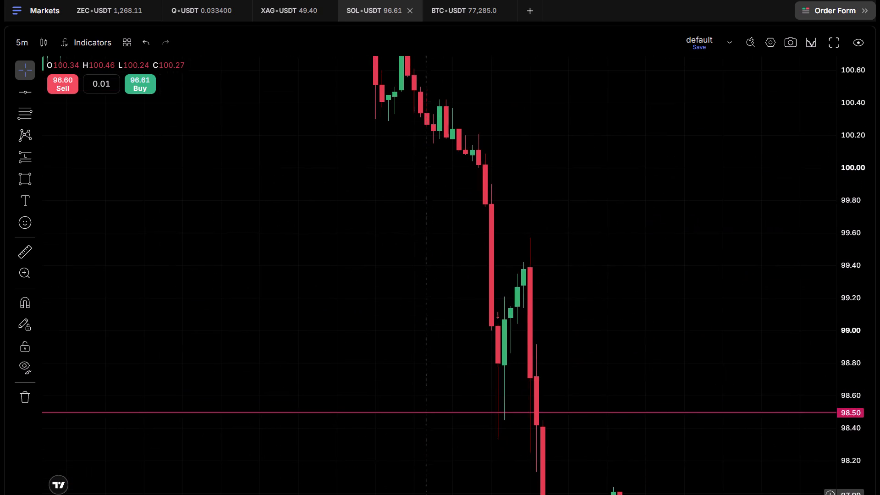
drag(428, 494, 433, 491)
drag(348, 214, 405, 476)
drag(314, 289, 409, 494)
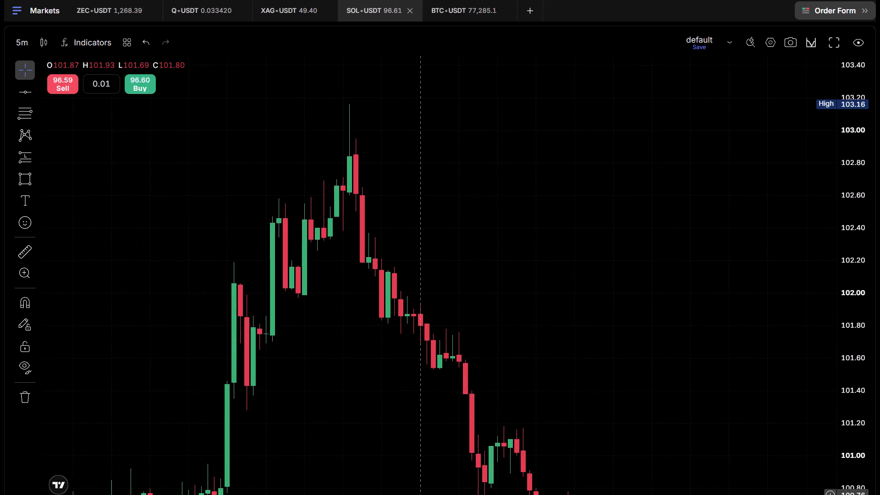
Compress the price scale and compare the whole decline with the marked zones and the 98.50 and 96.30 levels.
drag(409, 494, 38, 432)
drag(613, 335, 162, 262)
drag(857, 154, 838, 313)
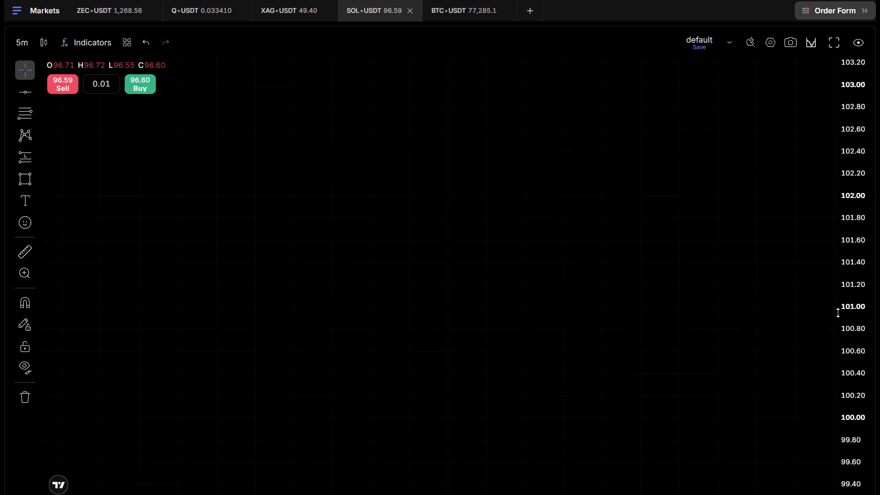
drag(838, 313, 821, 387)
scroll(617, 372, down, 9)
drag(630, 357, 493, 153)
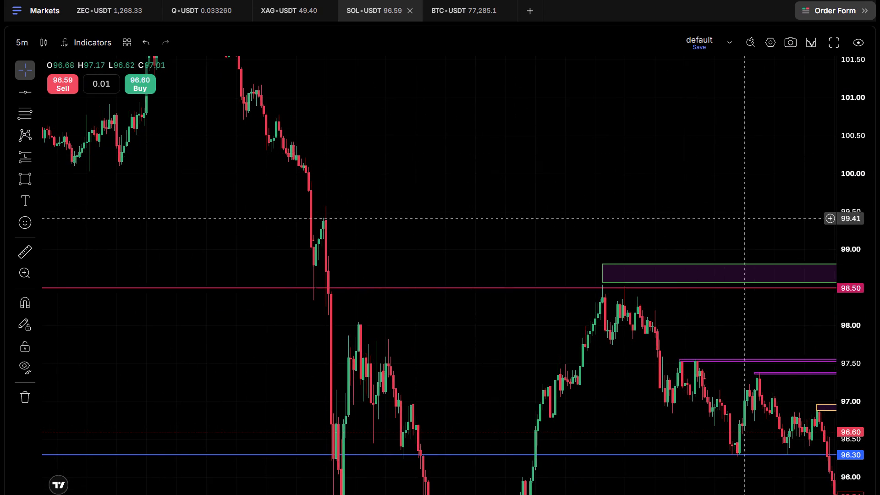
drag(736, 216, 625, 332)
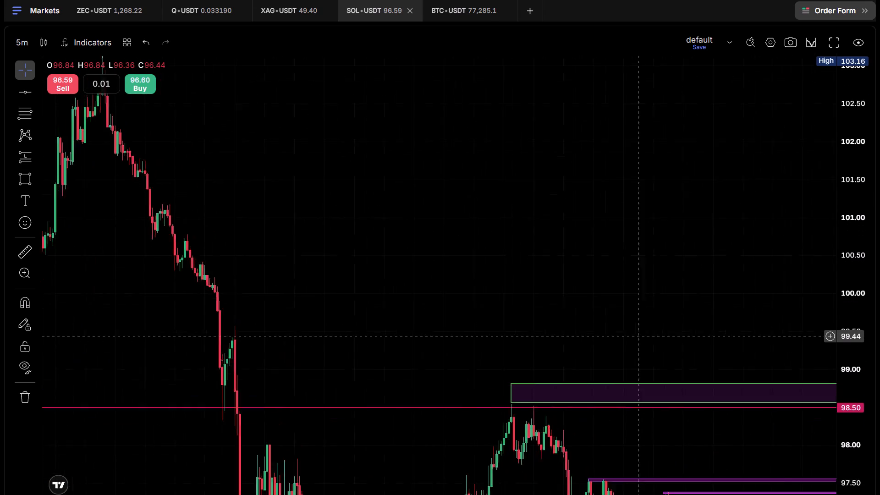
drag(625, 332, 193, 138)
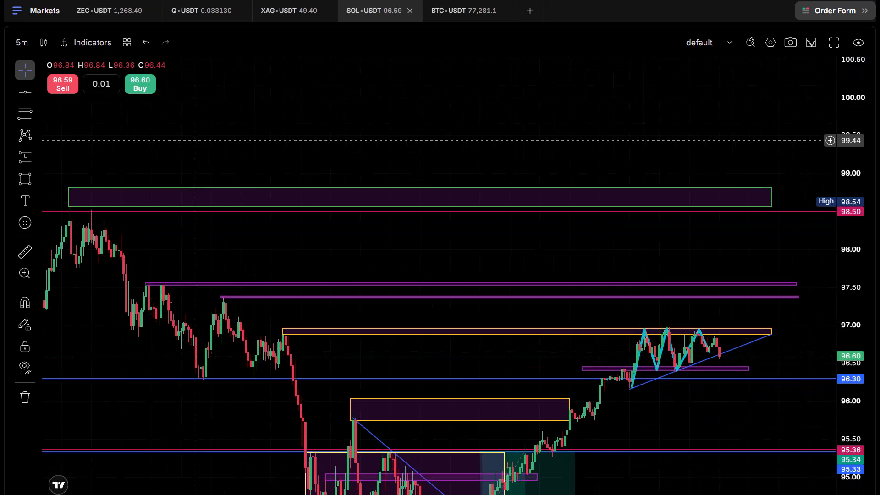
drag(193, 138, 130, 118)
Inspect the latest candles up close against the rising trendline, the orange resistance zone and the purple support zone.
scroll(563, 225, up, 7)
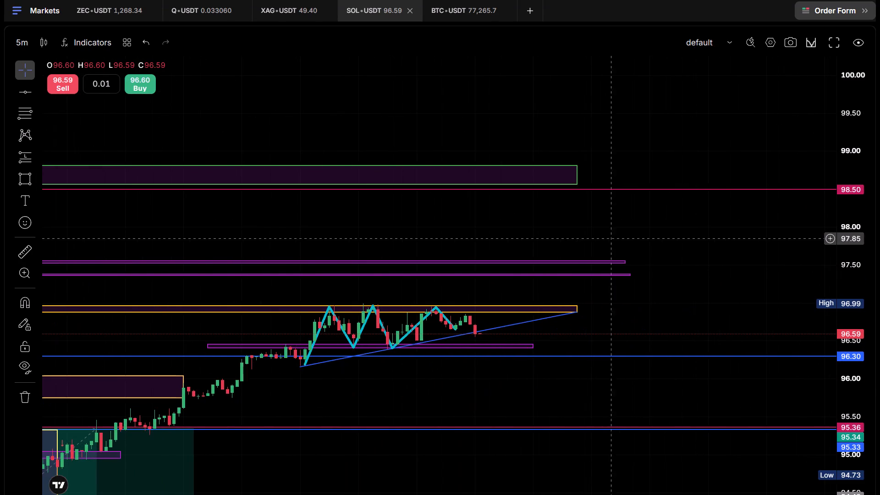
drag(731, 278, 731, 147)
drag(863, 311, 876, 19)
drag(469, 256, 540, 412)
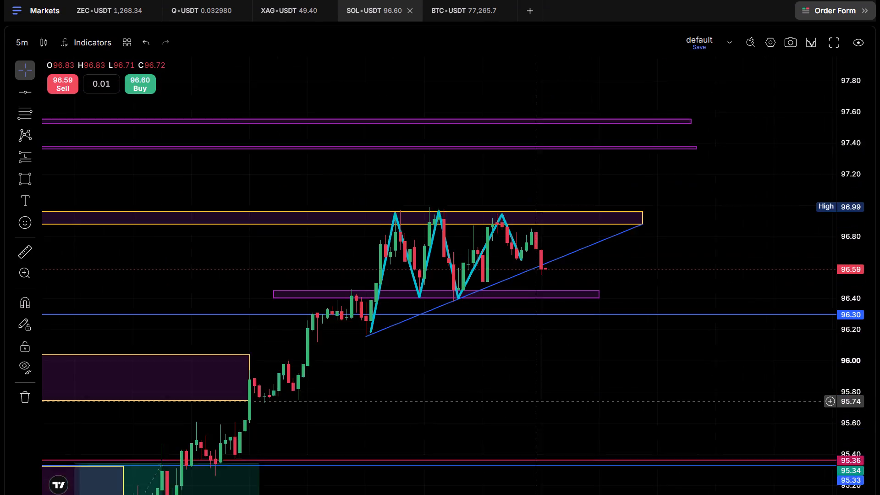
drag(540, 412, 546, 430)
scroll(550, 434, up, 4)
drag(485, 415, 509, 453)
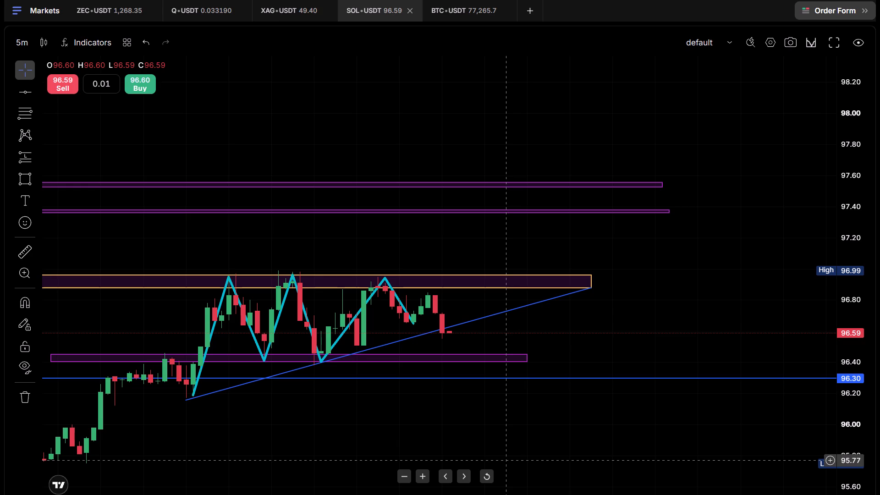
Switch to the ETH/USDT 5-minute futures chart and examine its recent candles and swing pattern against the green-bordered and red-bordered zones.
click(436, 33)
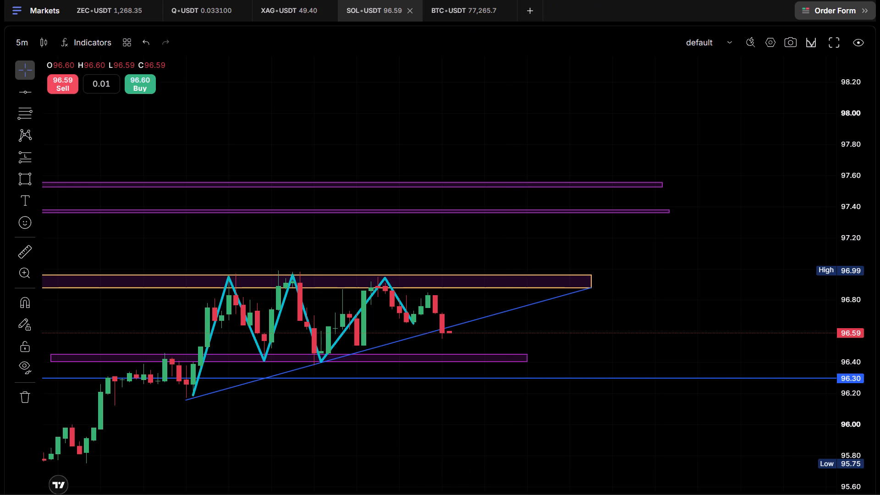
click(87, 18)
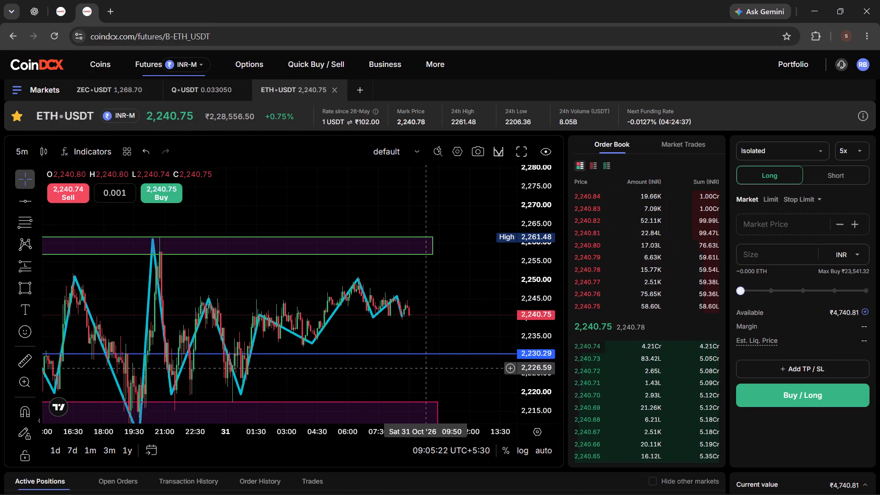
scroll(467, 319, down, 5)
drag(478, 332, 479, 300)
scroll(475, 302, up, 13)
drag(264, 338, 296, 347)
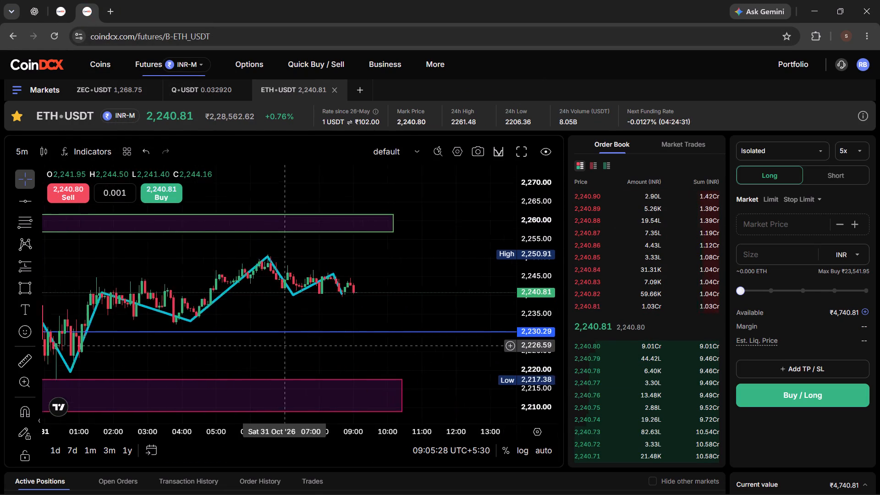
drag(296, 347, 394, 373)
drag(416, 344, 376, 361)
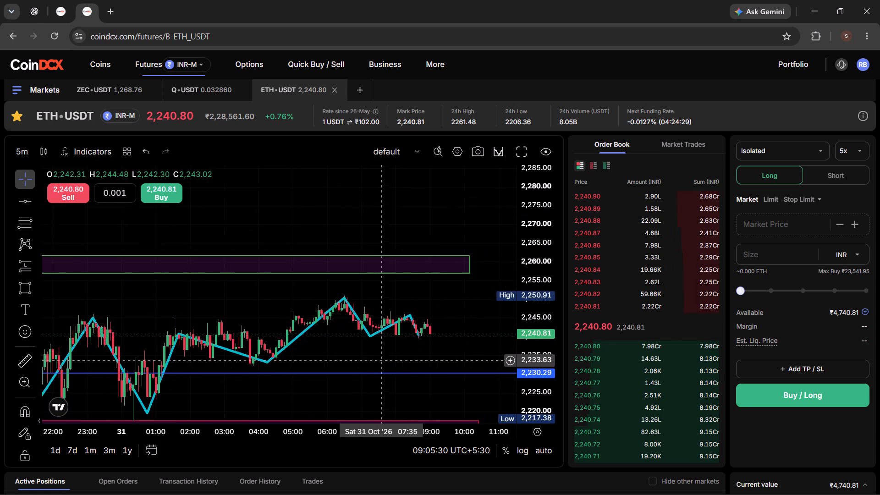
drag(376, 361, 377, 298)
scroll(400, 349, down, 3)
drag(467, 238, 452, 269)
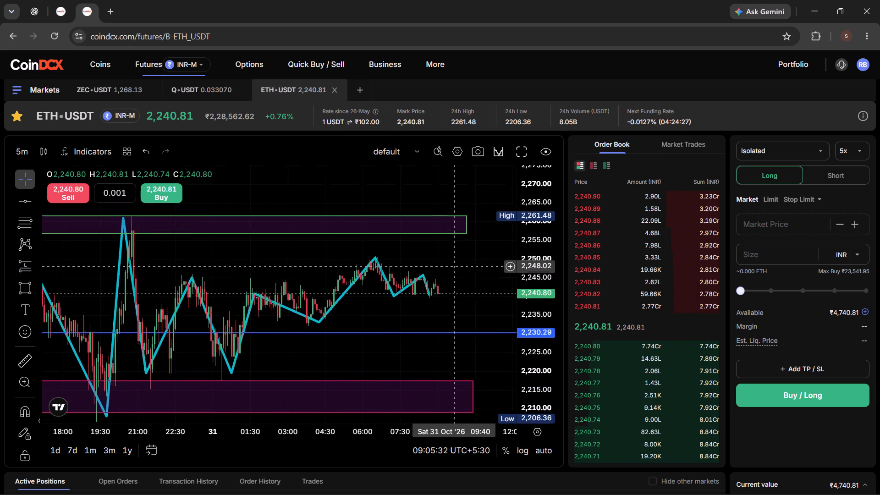
drag(452, 269, 409, 283)
scroll(429, 279, down, 3)
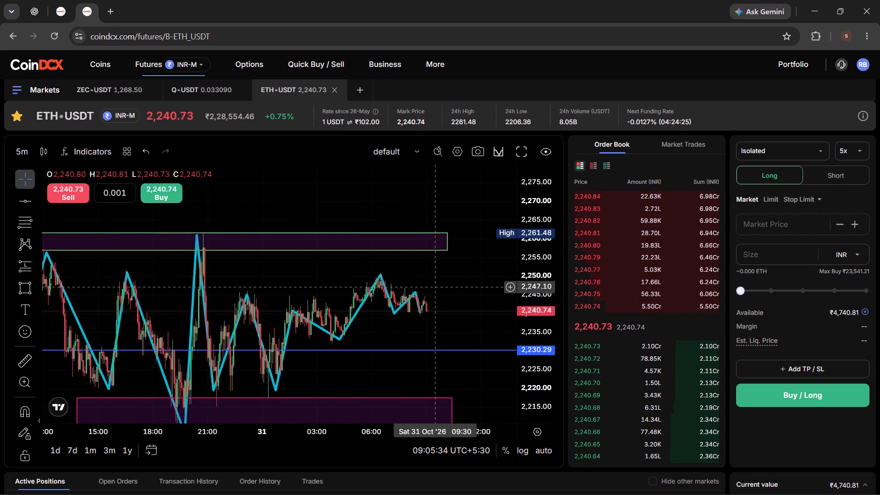
scroll(436, 288, up, 5)
drag(228, 263, 478, 289)
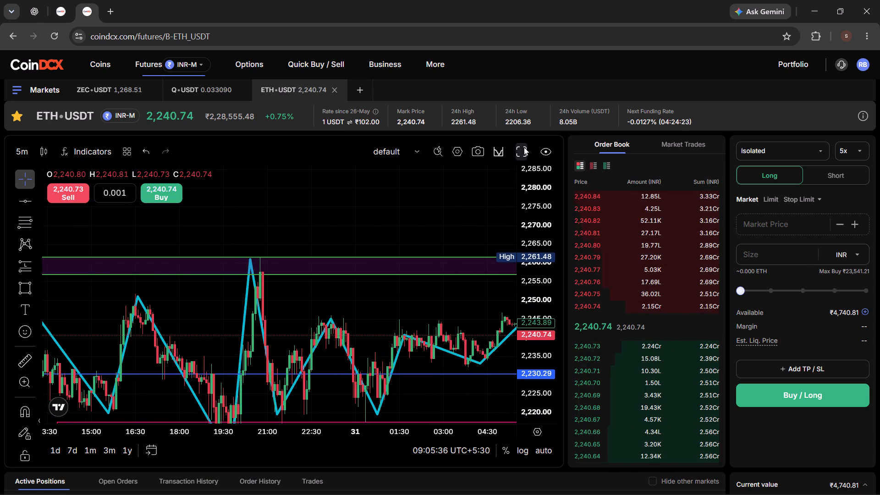
Show the ETH/USDT chart in full screen and compare the earlier swings with both large zones and the 2,230.29 level.
click(524, 147)
drag(714, 297, 562, 179)
scroll(578, 221, down, 2)
drag(661, 206, 549, 207)
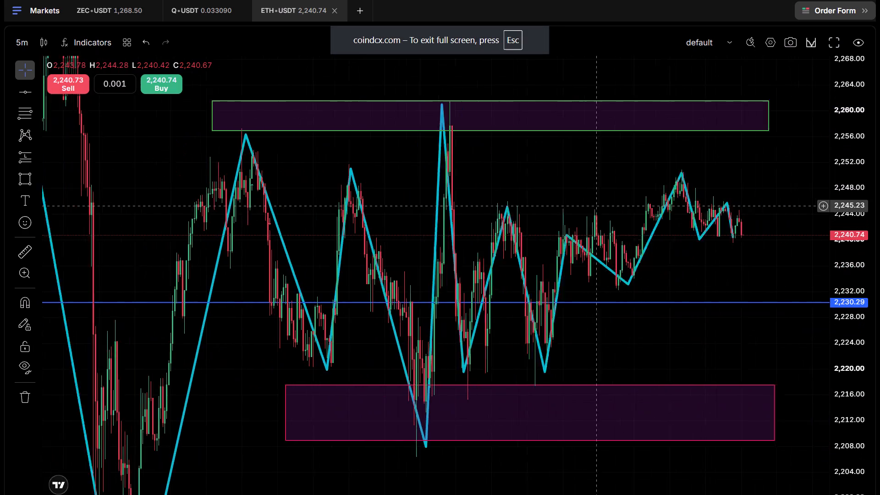
drag(549, 207, 486, 212)
scroll(501, 247, up, 8)
drag(358, 294, 759, 341)
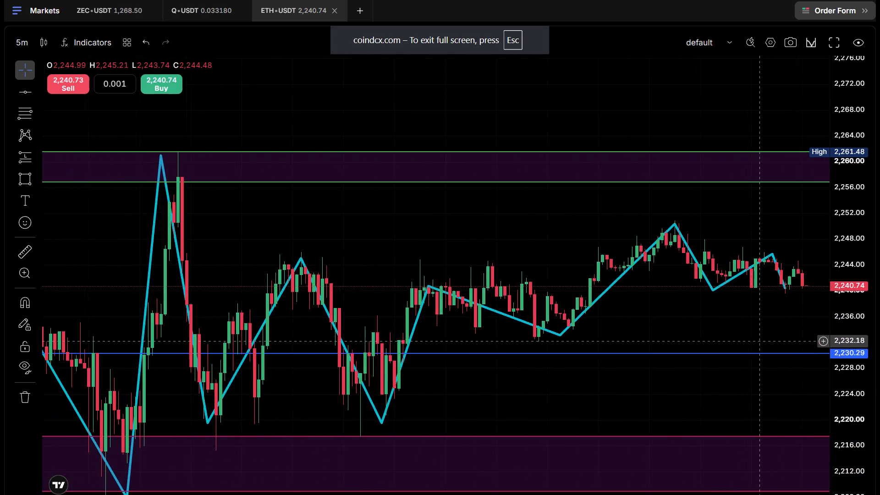
drag(553, 343, 740, 348)
scroll(660, 325, down, 4)
drag(731, 369, 547, 304)
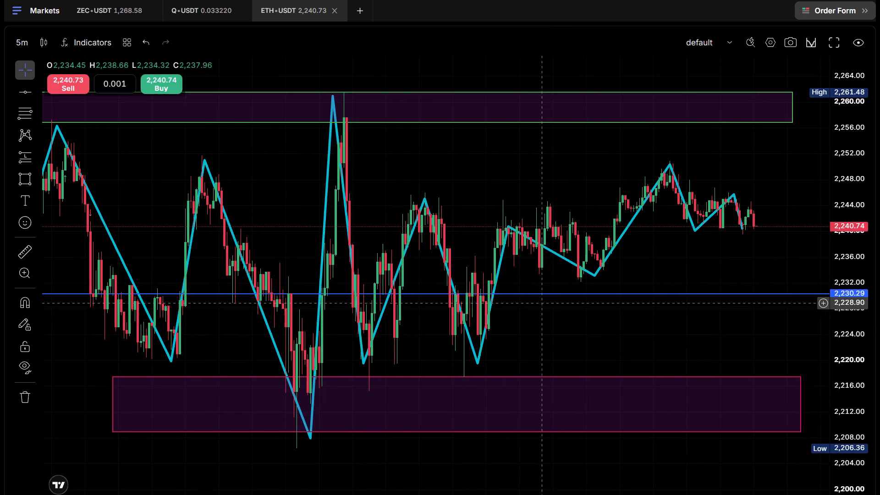
drag(144, 184, 190, 217)
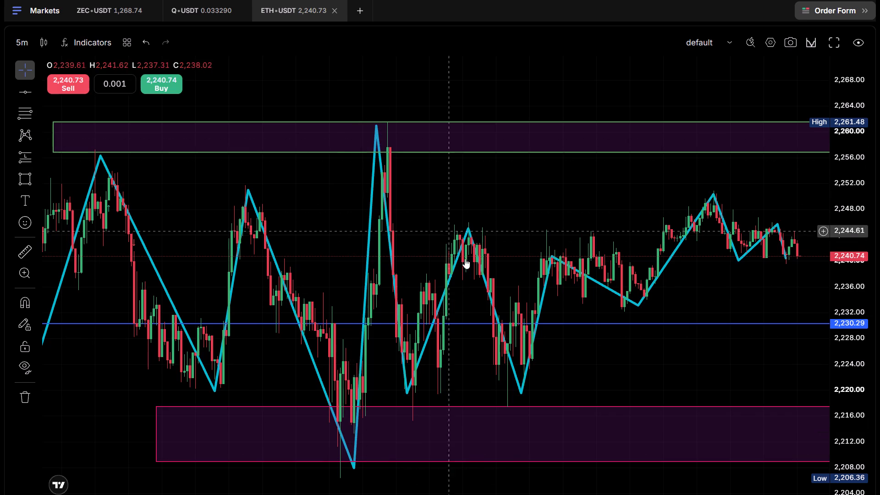
Follow the ETH/USDT swings from the earlier lows up to the 2,250.91 high and inspect the latest candles up close.
drag(729, 328, 622, 332)
drag(580, 341, 683, 307)
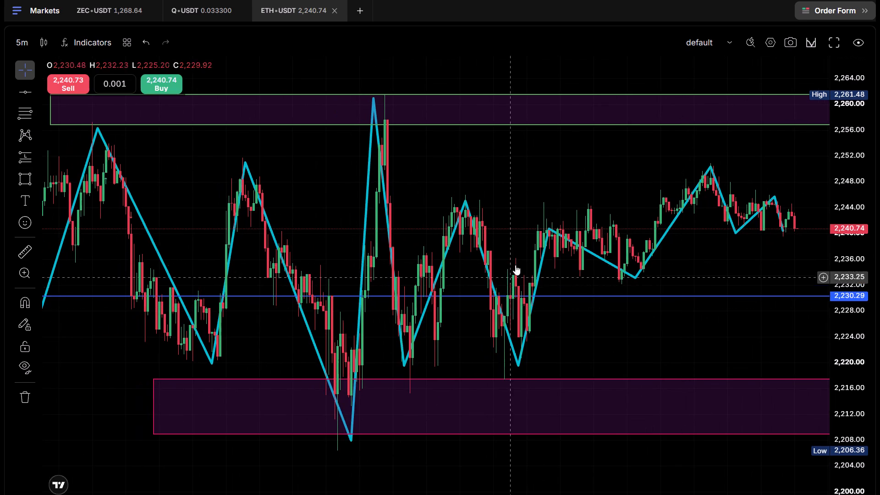
drag(239, 318, 449, 321)
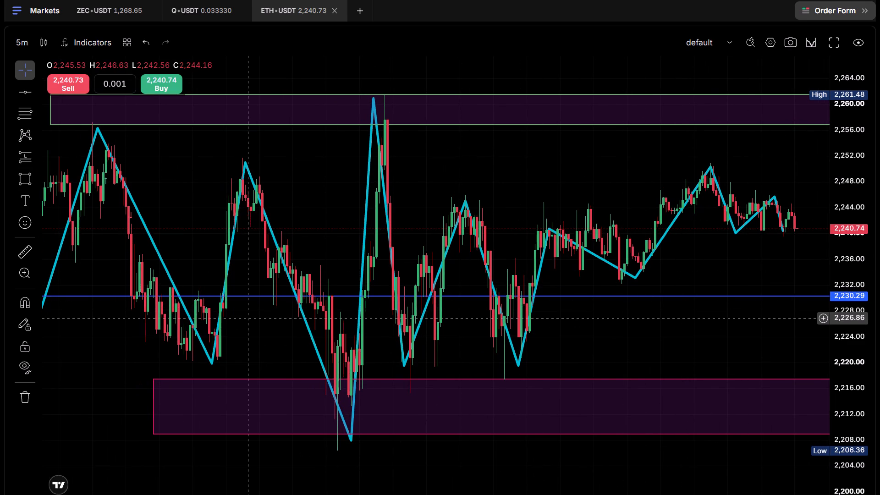
drag(449, 321, 607, 320)
scroll(654, 326, up, 7)
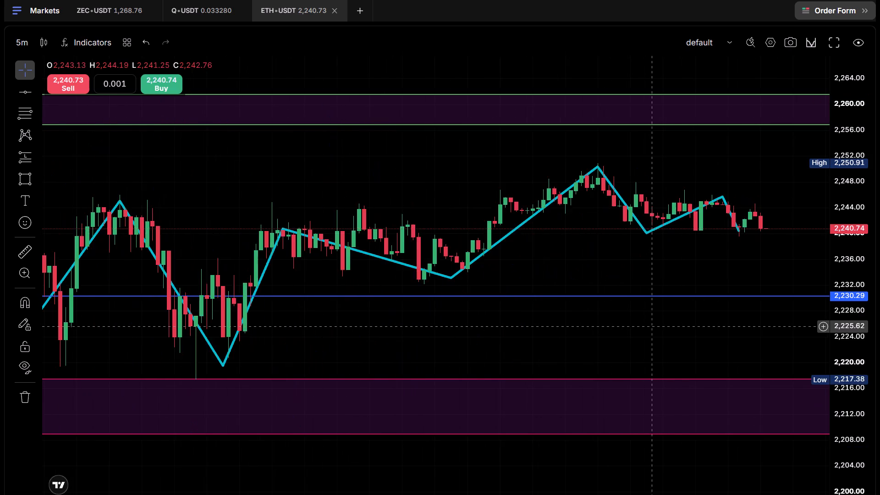
scroll(654, 326, up, 4)
drag(661, 302, 555, 350)
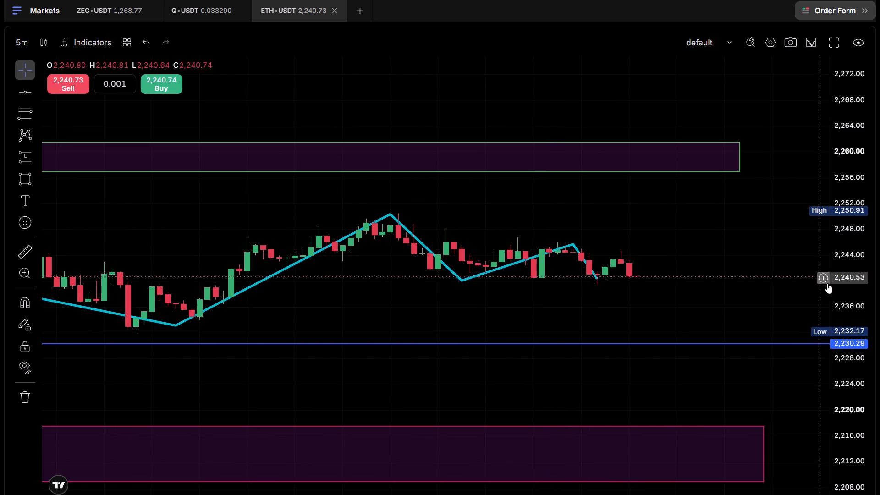
Draw a thin rectangle at the 2,250.91 high and move it down onto the latest swing lows, spanning about 2,240.12 to 2,240.85.
drag(838, 308, 876, 5)
scroll(624, 324, down, 3)
drag(649, 348, 645, 355)
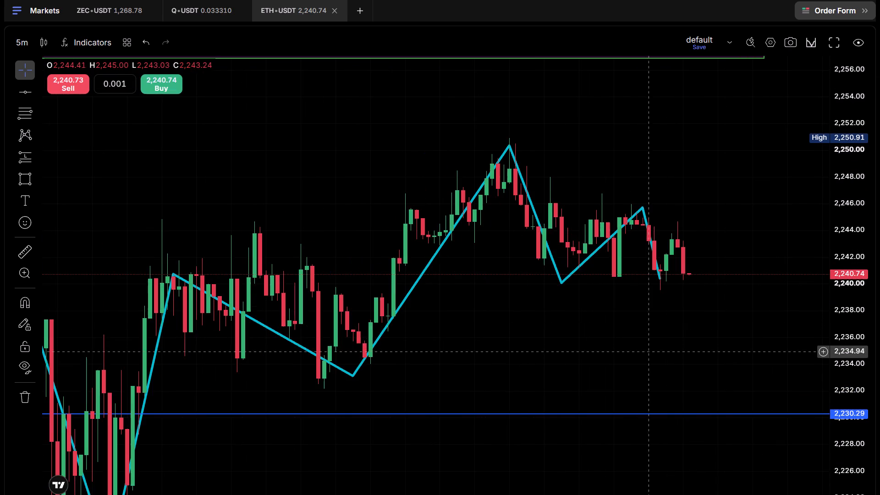
drag(645, 355, 581, 395)
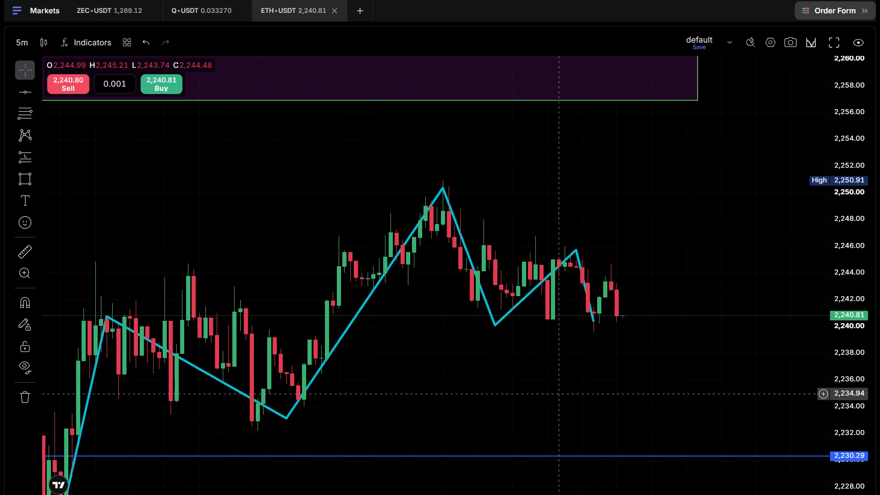
click(21, 182)
drag(436, 177, 445, 188)
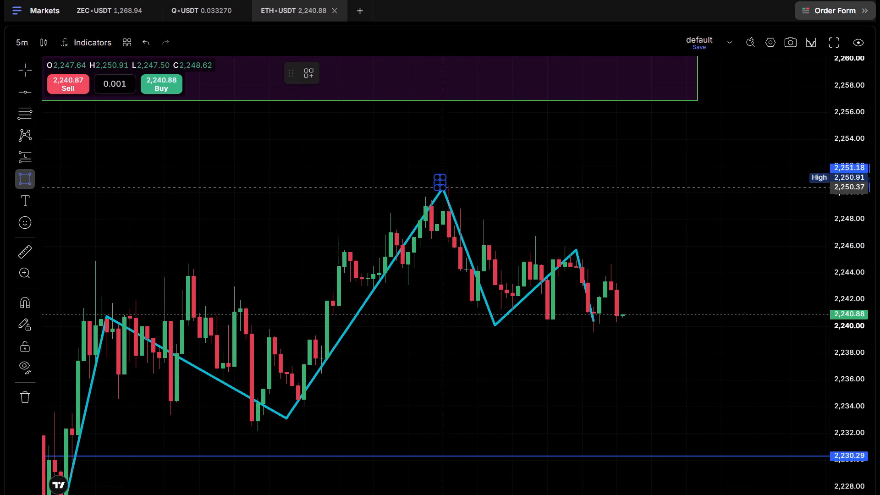
drag(445, 188, 714, 187)
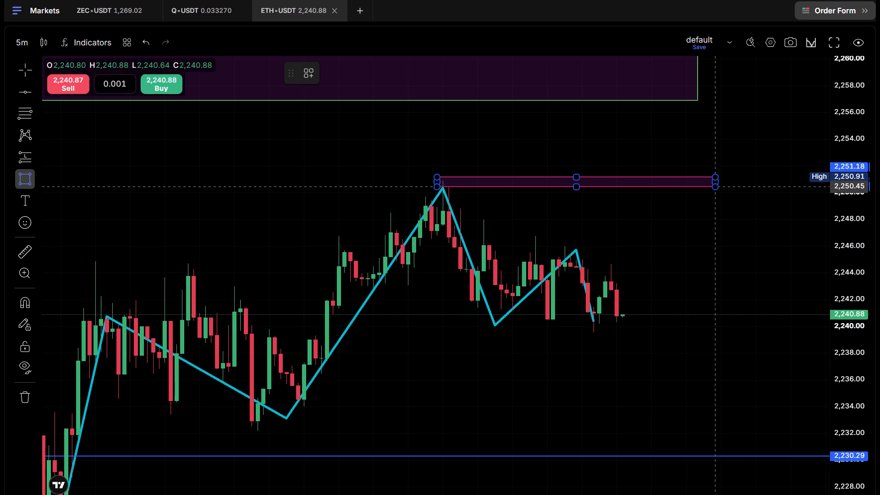
drag(714, 187, 720, 187)
click(719, 187)
drag(626, 178, 630, 316)
click(630, 316)
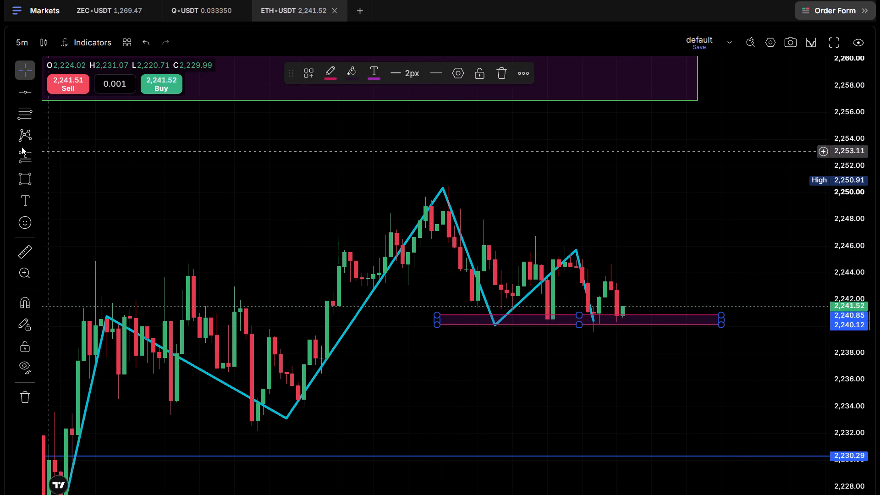
Draw a rectangle zone over the 2,250.91 swing high, from about 2,250.79 to 2,251.91, and make its border green.
click(22, 172)
drag(425, 167, 609, 194)
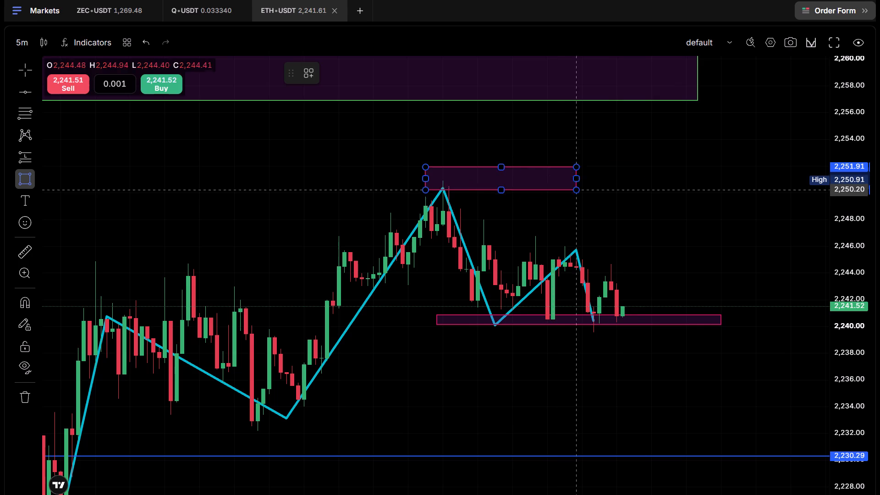
drag(609, 194, 748, 182)
click(748, 182)
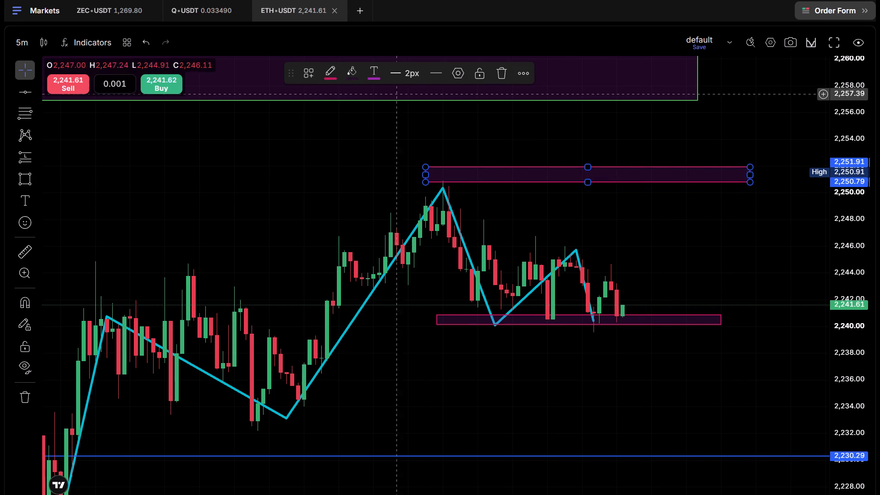
click(335, 73)
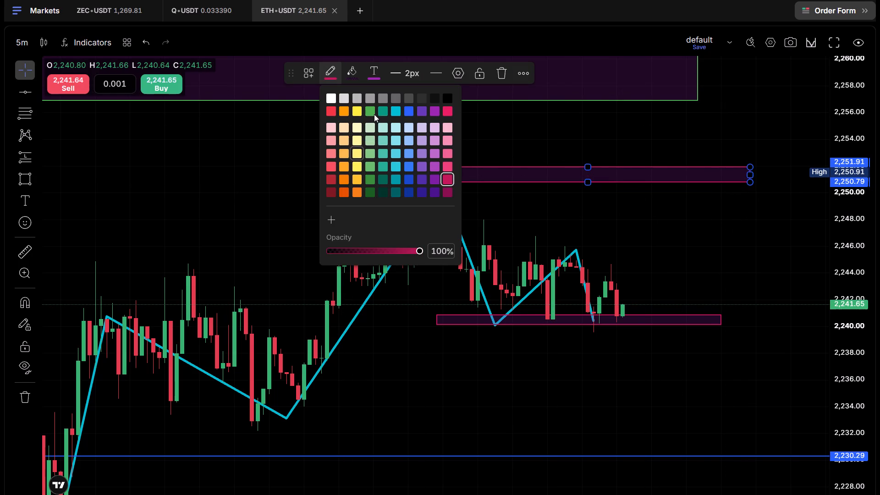
click(374, 114)
click(693, 229)
Compare the two thin zones with the older ETH/USDT swings and the larger zones on a compressed price scale.
scroll(701, 239, down, 4)
drag(449, 168, 320, 319)
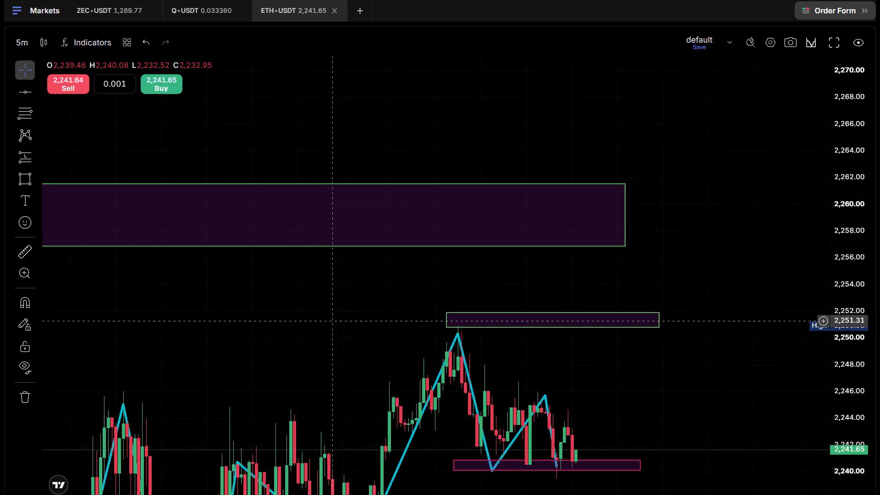
drag(320, 319, 646, 257)
scroll(611, 263, down, 3)
drag(610, 297, 502, 229)
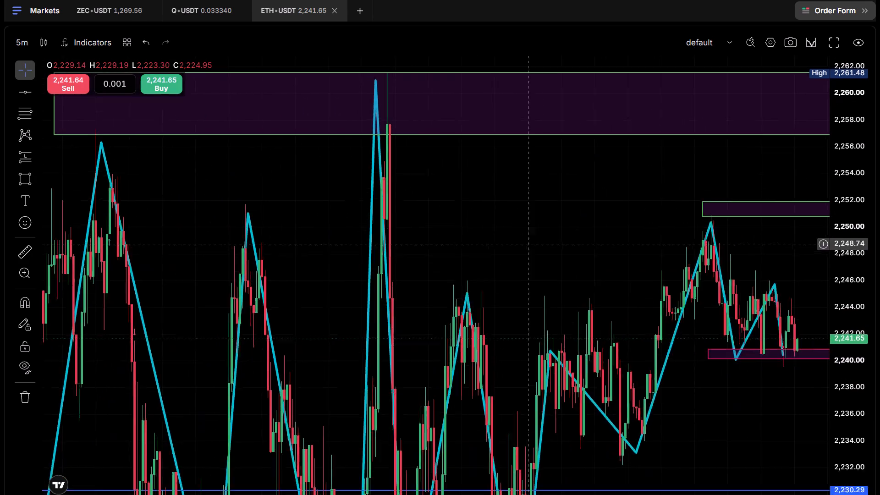
drag(502, 229, 408, 116)
drag(838, 143, 803, 367)
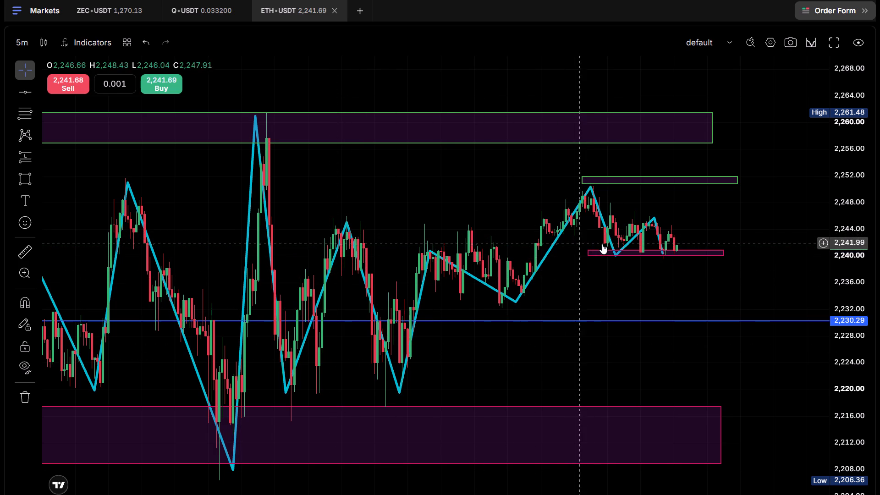
Raise the upper edge of the thin red-bordered zone at the latest swing lows to about 2,242.59.
scroll(563, 313, up, 3)
drag(451, 335, 636, 390)
scroll(687, 354, up, 3)
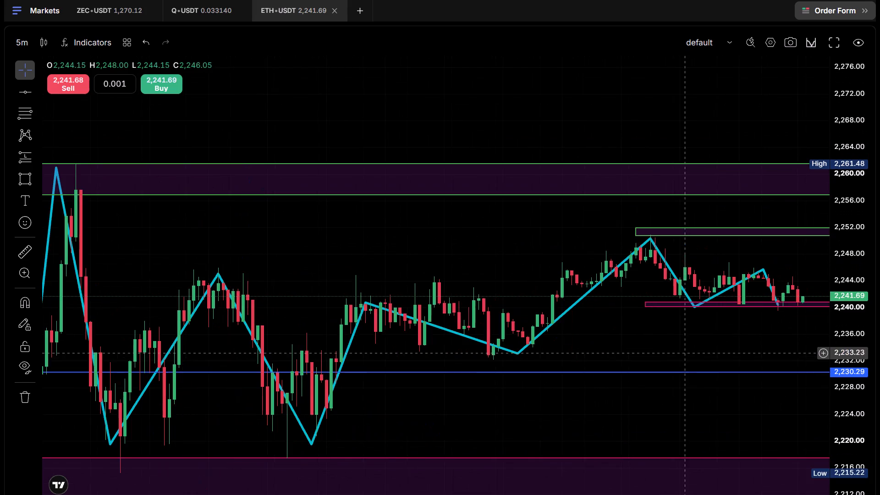
drag(544, 370, 644, 381)
drag(742, 310, 743, 305)
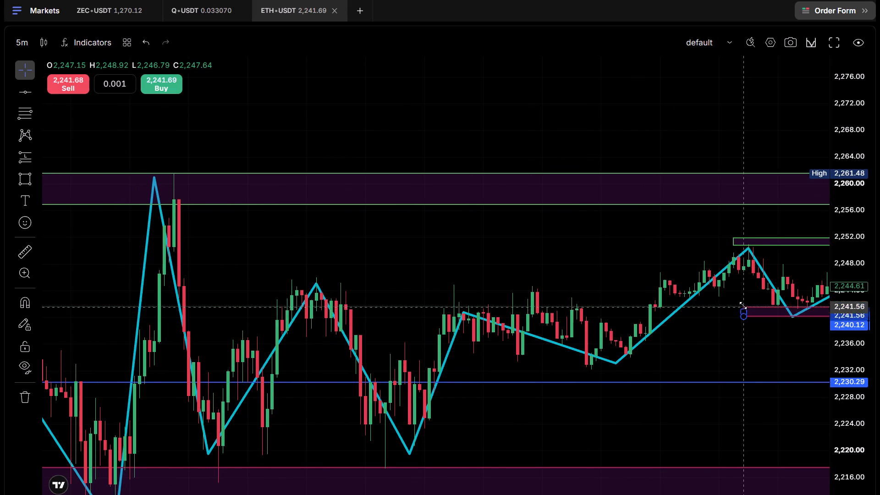
drag(743, 305, 743, 300)
Extend the thin red-bordered zone's start back to just before the earlier swing low near 2,220, and return to the latest candles.
drag(739, 308, 693, 305)
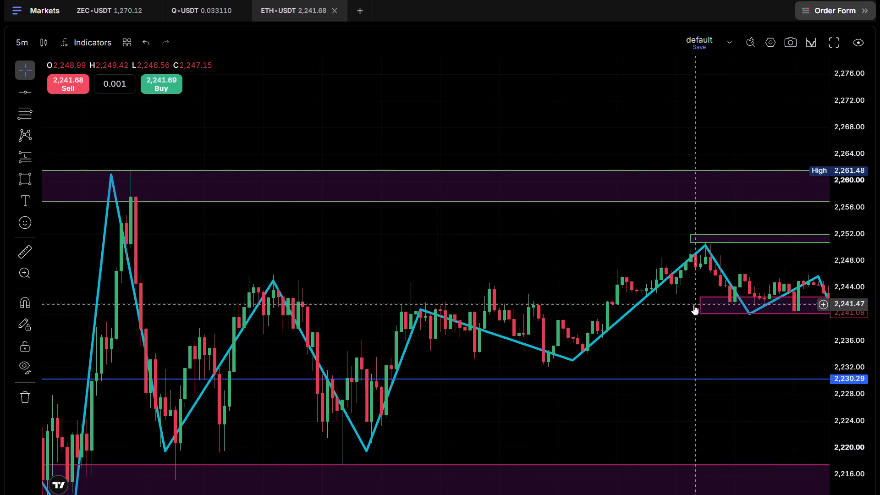
drag(701, 307, 424, 297)
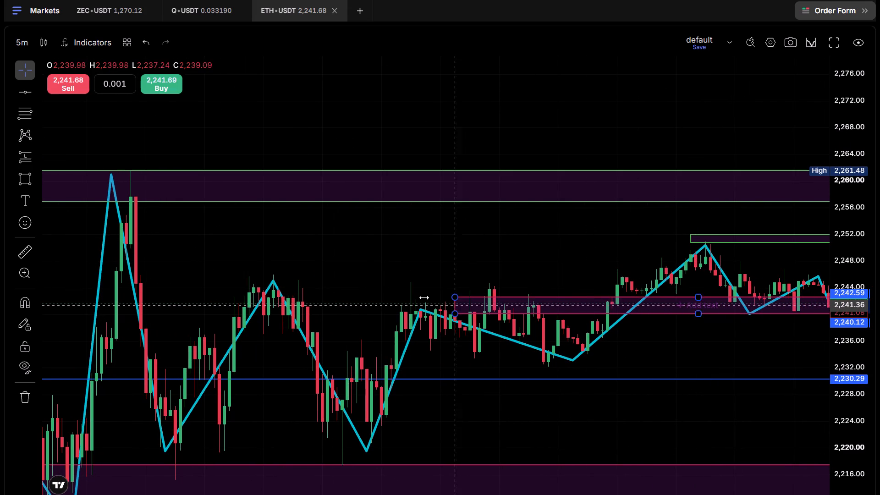
drag(424, 297, 68, 287)
drag(495, 394, 722, 397)
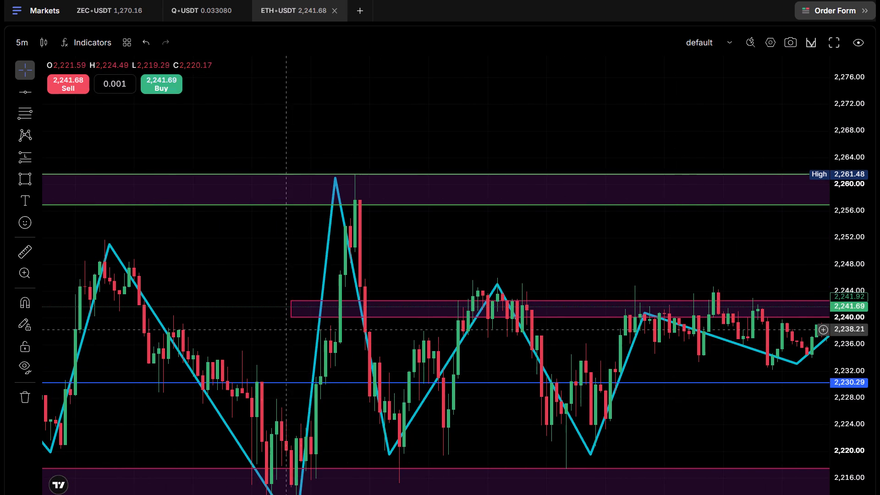
drag(247, 331, 326, 344)
drag(363, 321, 201, 313)
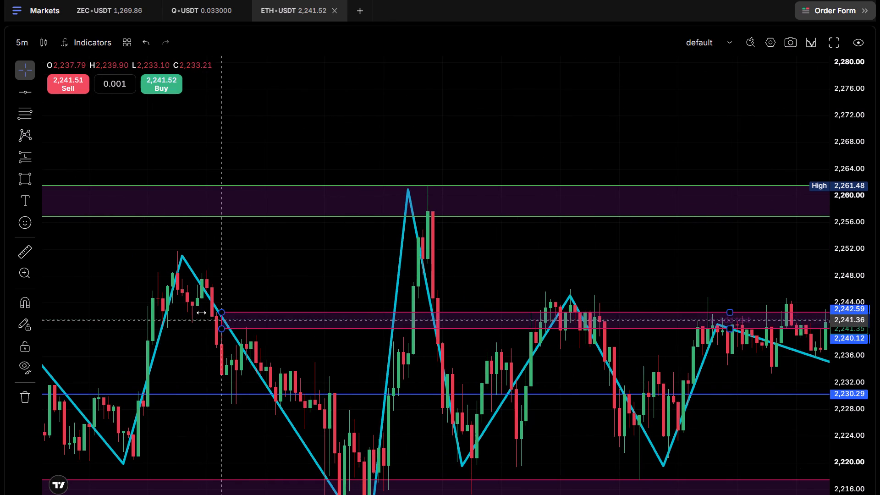
drag(201, 313, 109, 306)
drag(107, 296, 512, 300)
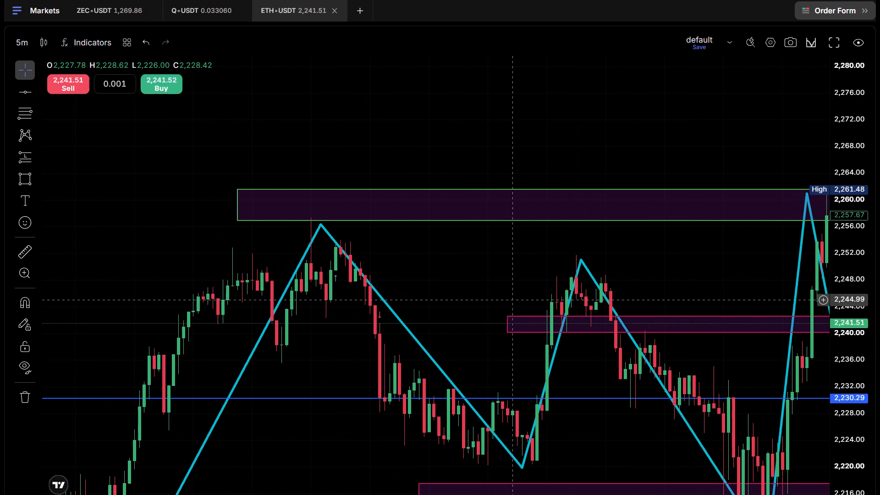
drag(512, 300, 123, 298)
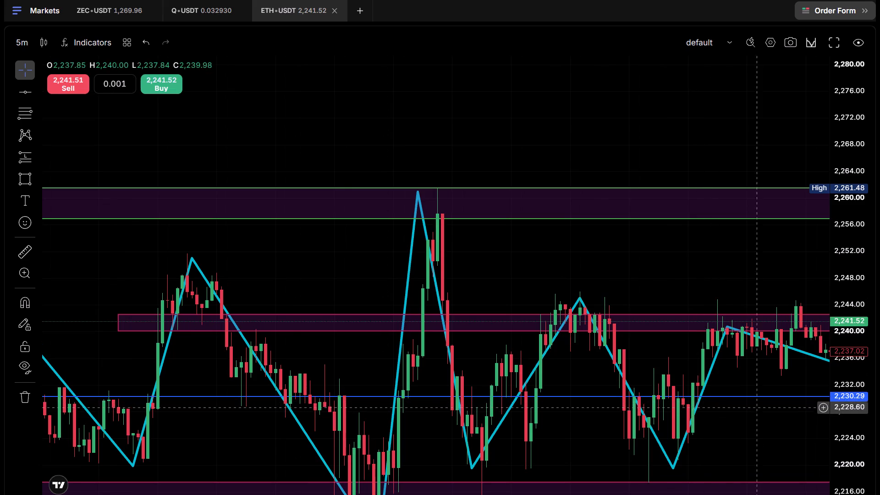
drag(771, 406, 352, 364)
drag(696, 353, 499, 368)
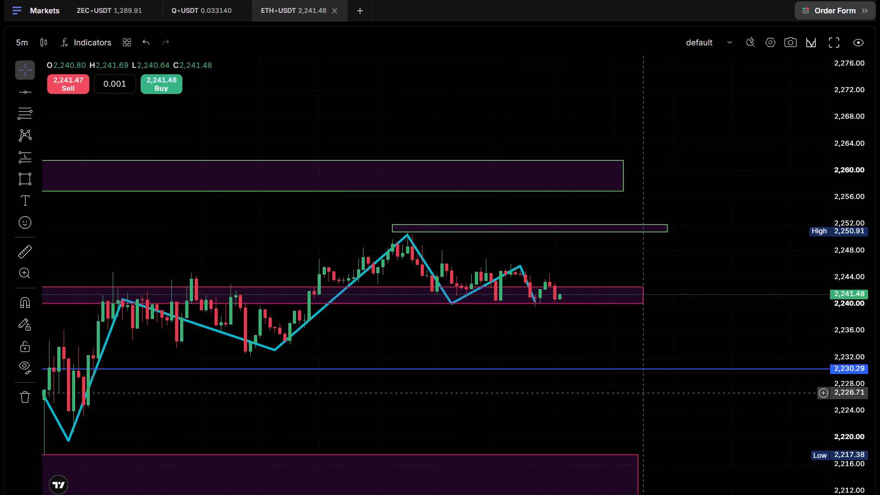
Extend the thin green-bordered zone's start back before the older swing high near 2,256 and raise its upper edge to about 2,252.5.
scroll(643, 393, down, 1)
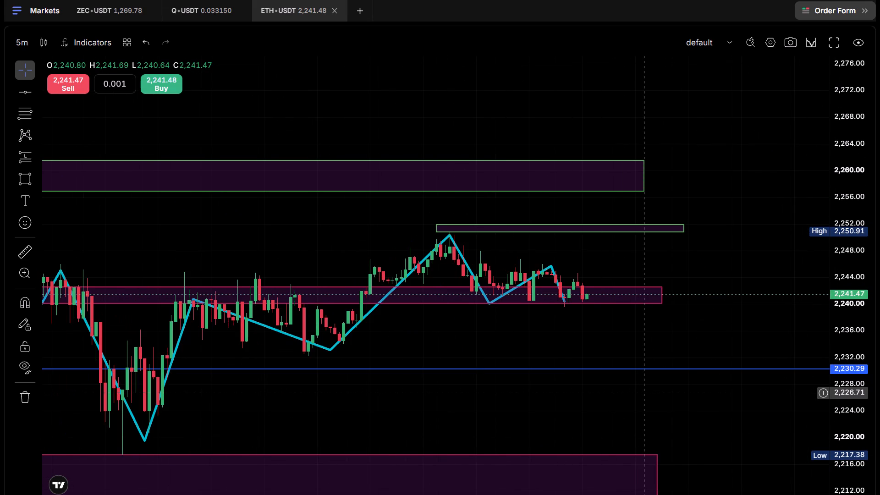
scroll(643, 393, down, 1)
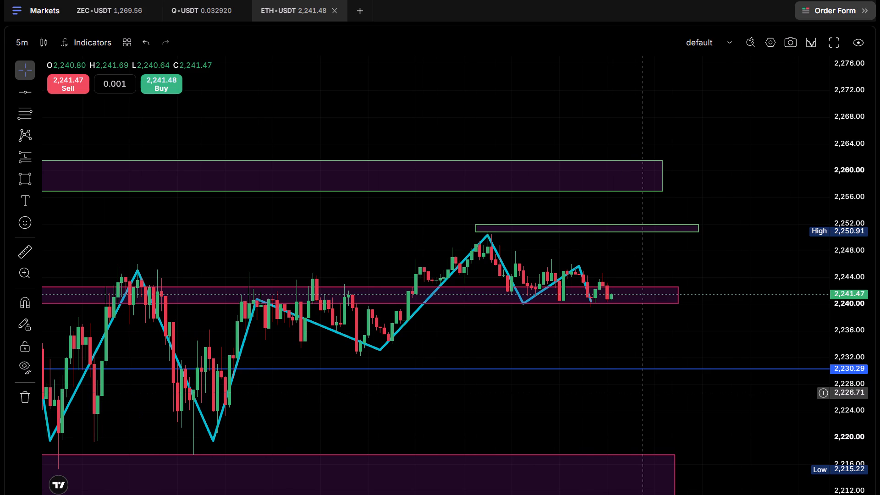
scroll(643, 393, down, 7)
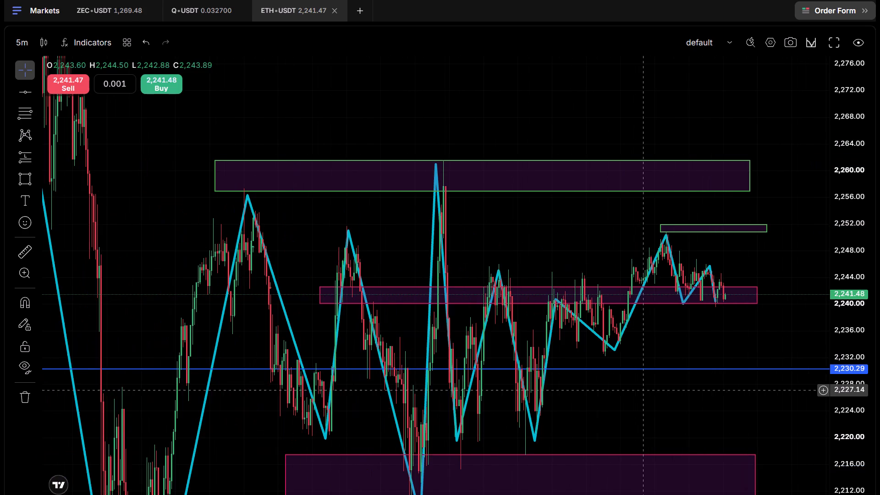
drag(696, 354, 582, 300)
scroll(582, 300, down, 1)
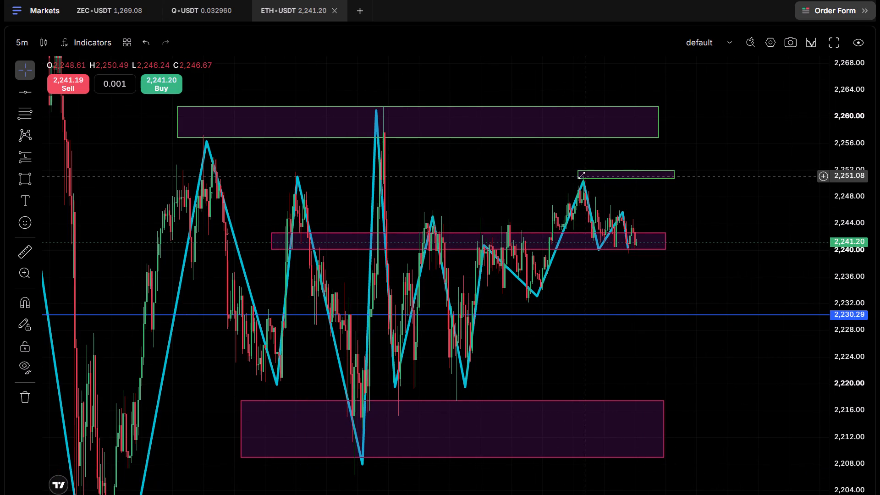
drag(580, 175, 244, 164)
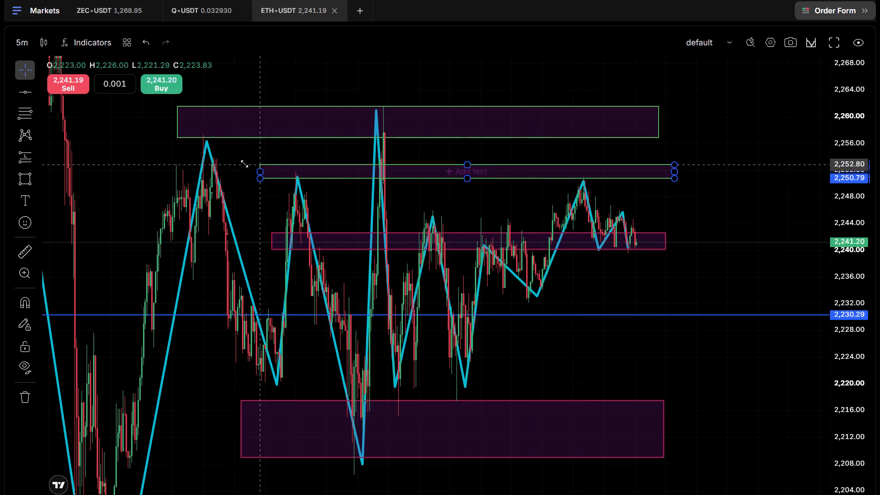
drag(244, 164, 167, 167)
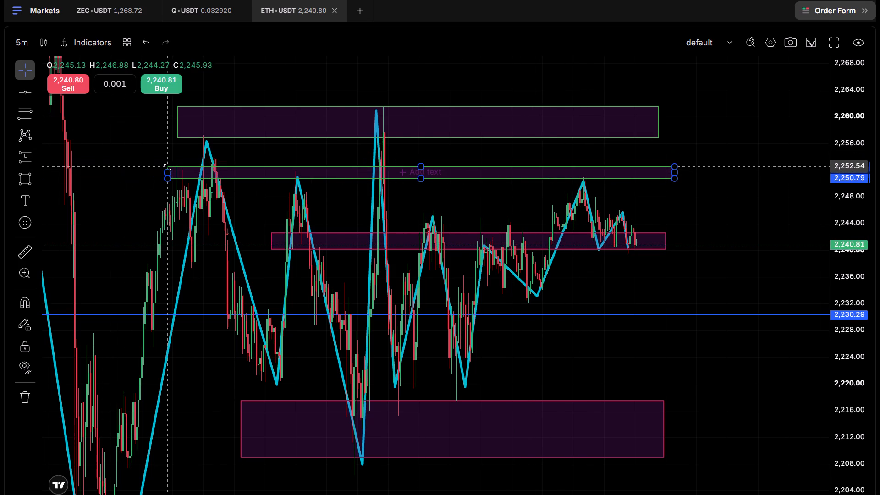
drag(167, 167, 167, 167)
click(167, 167)
Draw a rectangle zone under the swing low near 2,232, from about 2,232.58 to 2,231.43, and make its border red.
drag(714, 321, 674, 320)
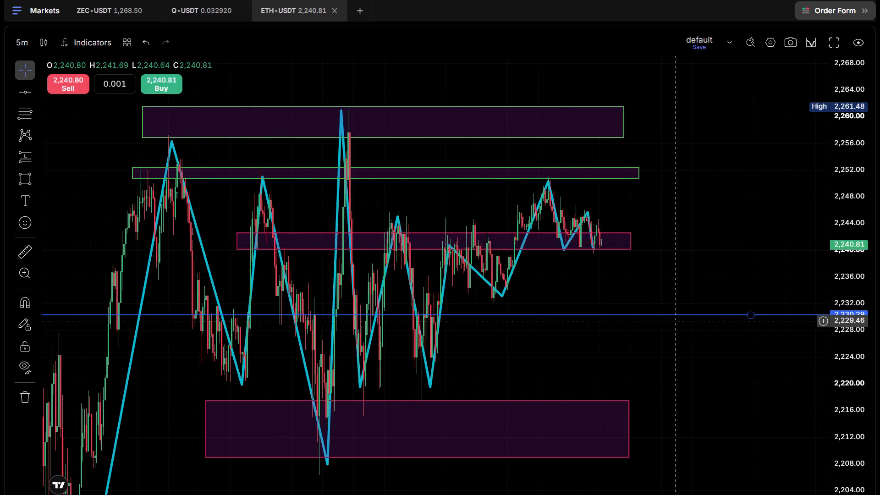
drag(674, 320, 653, 315)
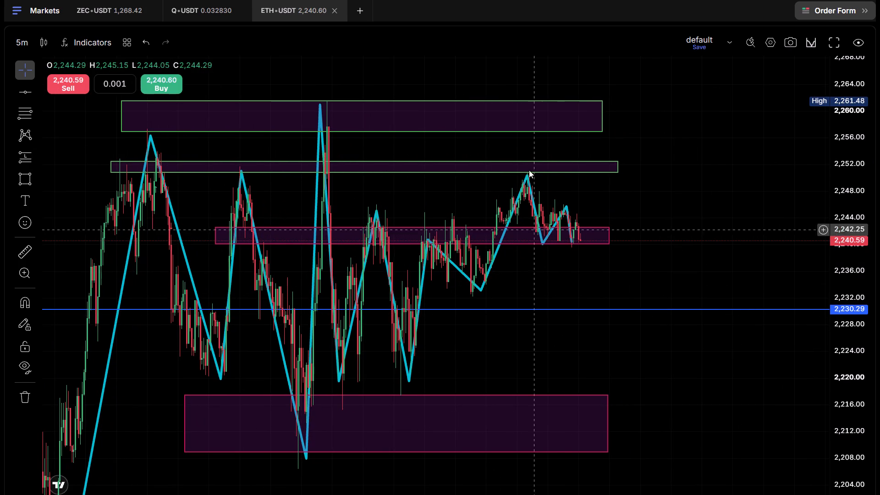
scroll(605, 291, up, 7)
drag(419, 296, 562, 320)
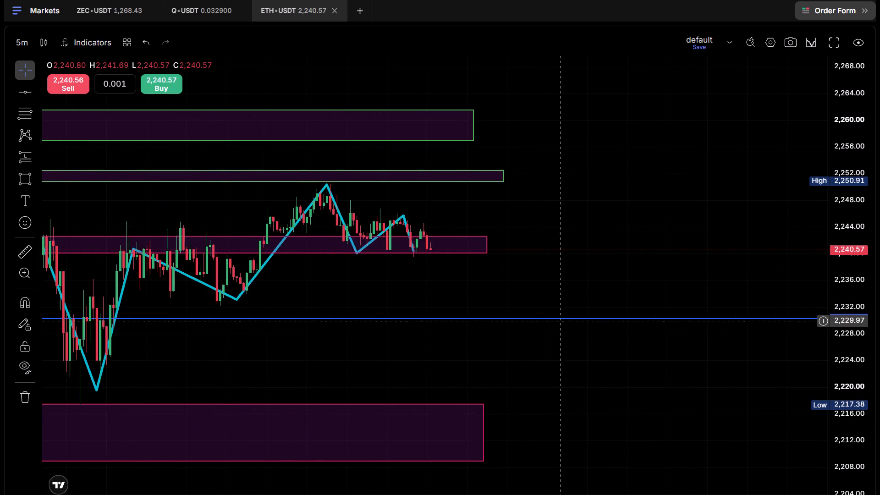
drag(562, 320, 627, 327)
drag(841, 289, 868, 178)
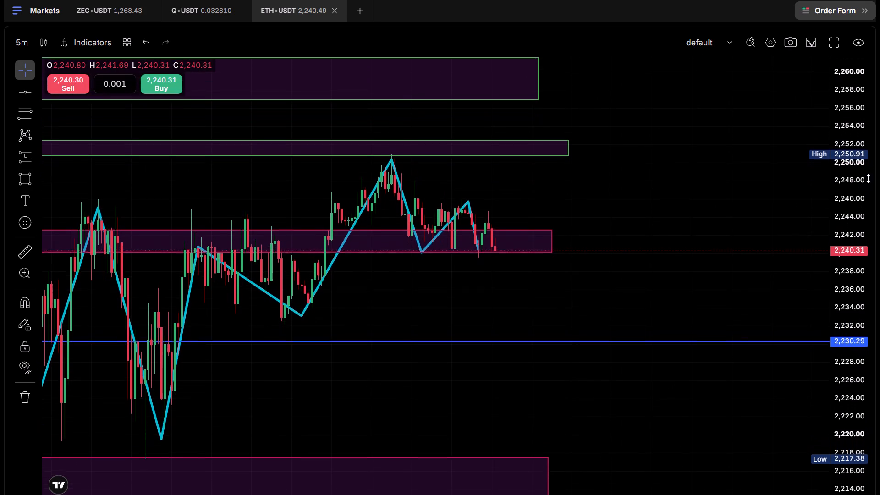
drag(868, 178, 869, 165)
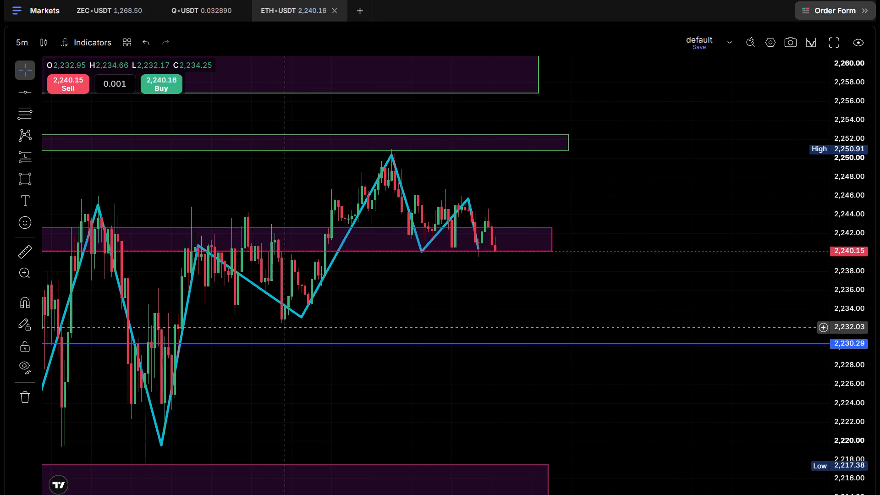
click(23, 180)
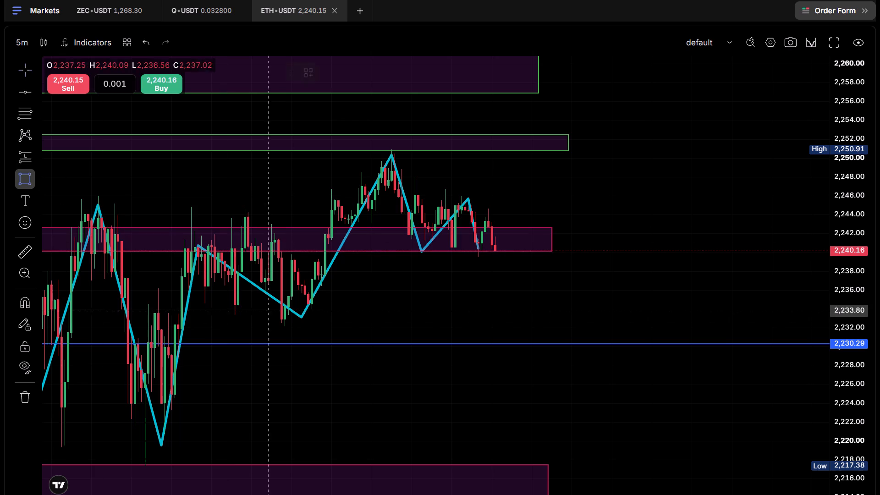
drag(279, 322, 606, 336)
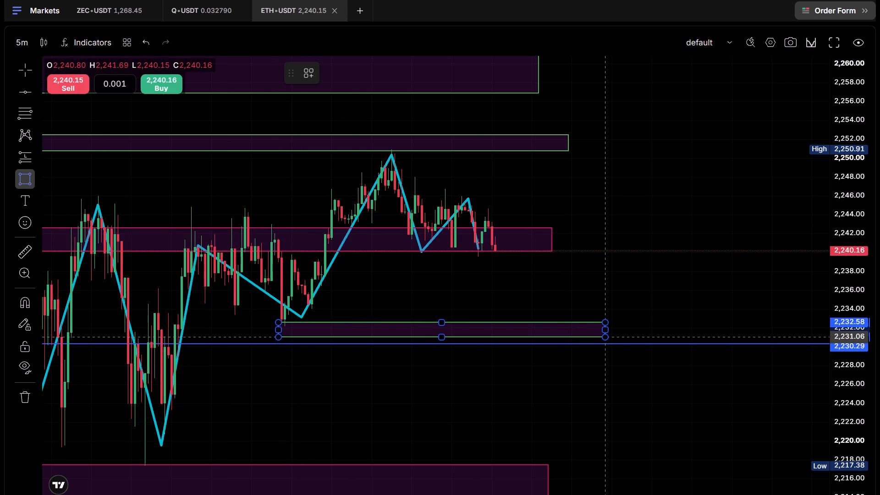
drag(606, 336, 629, 333)
click(629, 333)
click(333, 77)
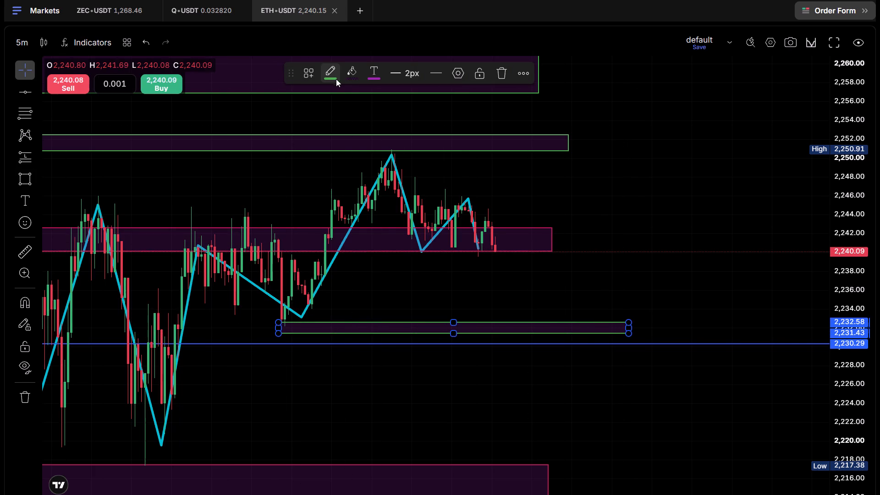
click(330, 113)
click(727, 291)
Compare the new red-bordered zone with the older ETH/USDT swings, the lower support zone and the latest candles.
drag(708, 284, 726, 310)
scroll(734, 300, down, 4)
drag(770, 336, 761, 230)
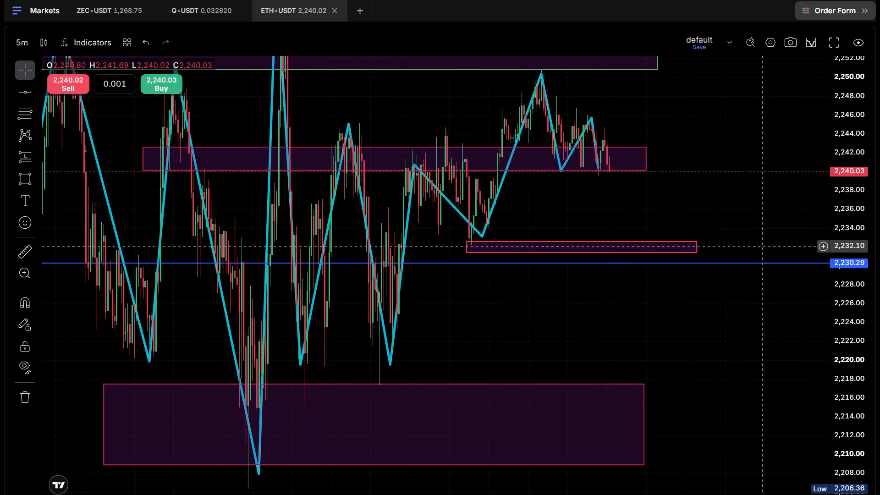
scroll(761, 248, down, 2)
drag(756, 335, 741, 372)
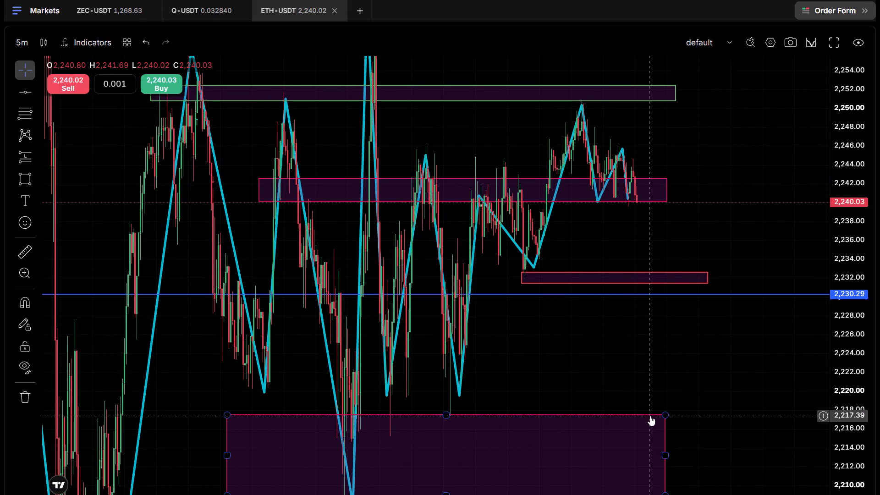
scroll(696, 364, up, 10)
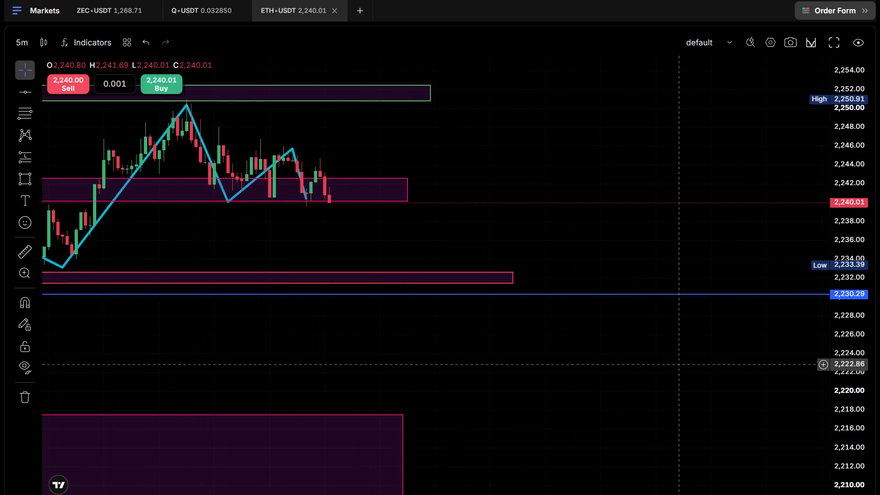
drag(548, 123, 758, 227)
drag(660, 216, 741, 245)
Leave full screen, switch to the SOL/USDT chart and examine the latest candles against the rising trendline and 96.40 zone.
click(440, 39)
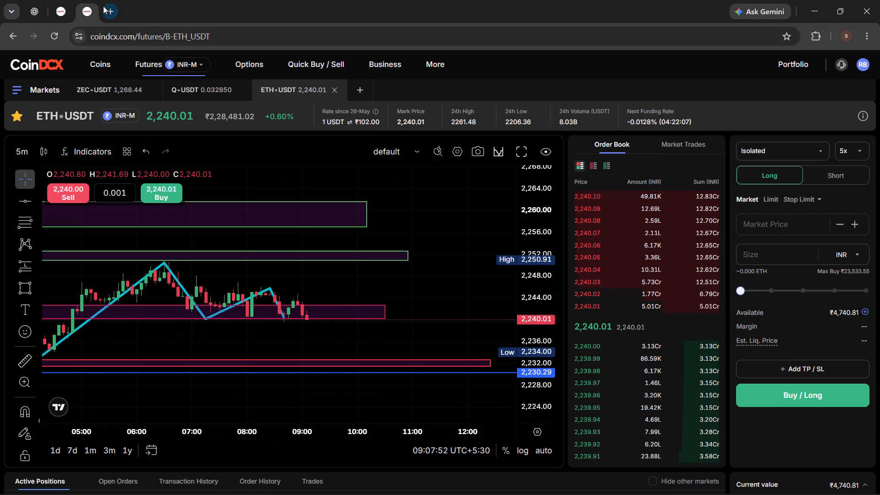
click(58, 0)
scroll(304, 305, down, 3)
scroll(352, 309, down, 3)
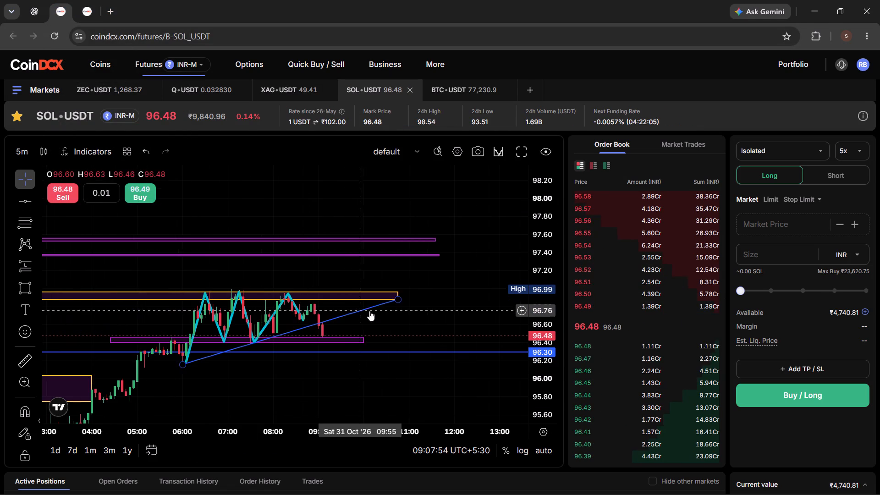
drag(415, 317, 423, 287)
scroll(423, 291, up, 3)
drag(298, 370, 386, 379)
drag(529, 304, 547, 275)
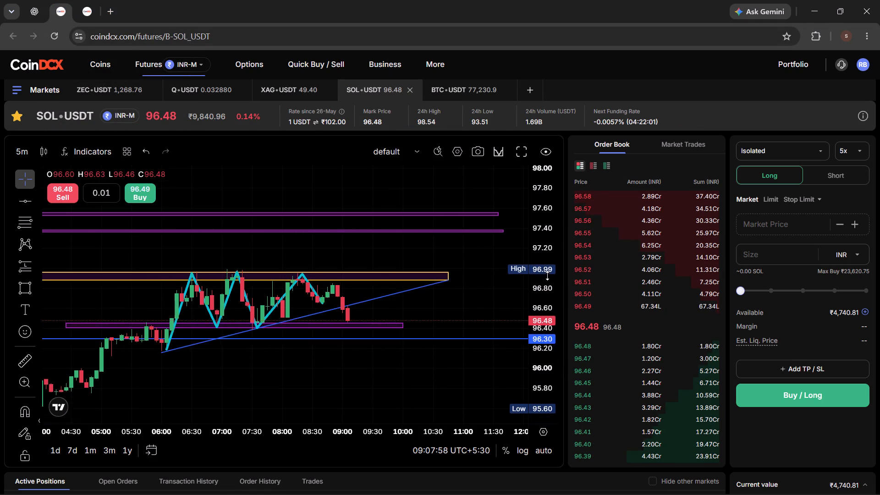
drag(547, 275, 573, 214)
scroll(447, 339, up, 3)
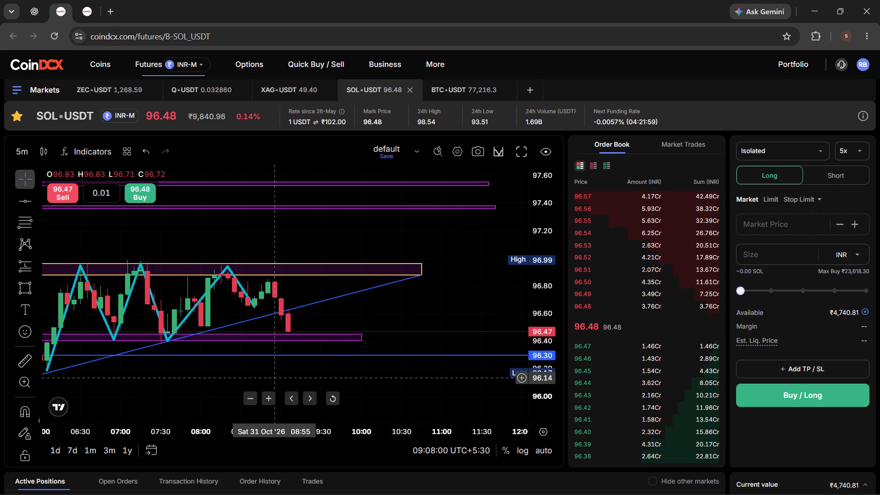
drag(266, 378, 380, 384)
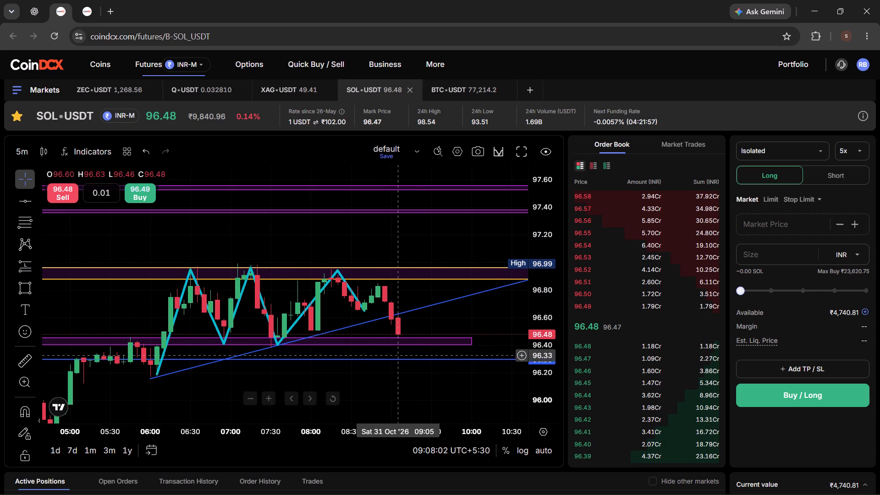
scroll(398, 358, down, 3)
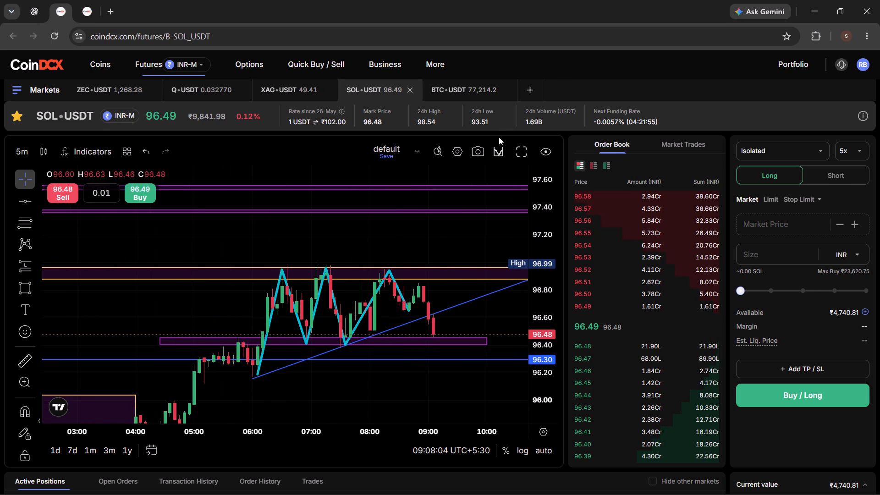
Show the SOL/USDT chart in full screen and examine the latest candles between the yellow-bordered zone and the purple zone.
click(522, 151)
drag(477, 309, 349, 255)
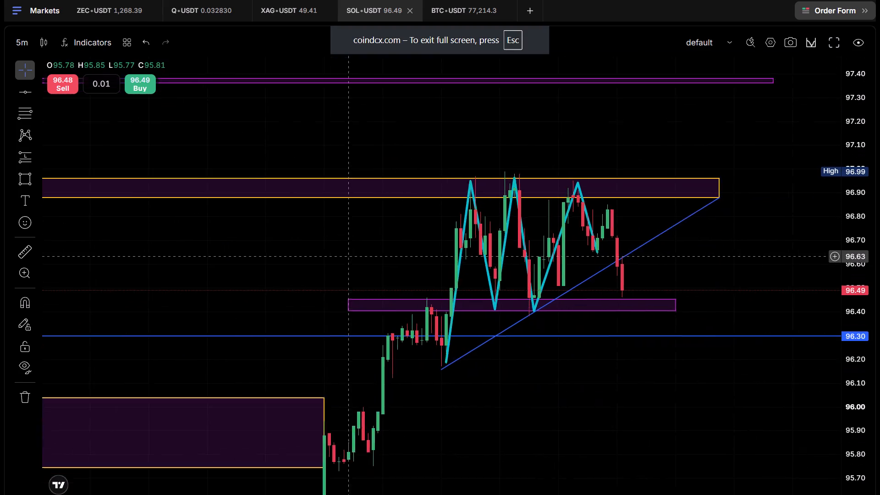
drag(349, 255, 309, 222)
scroll(392, 333, up, 3)
drag(379, 354, 454, 382)
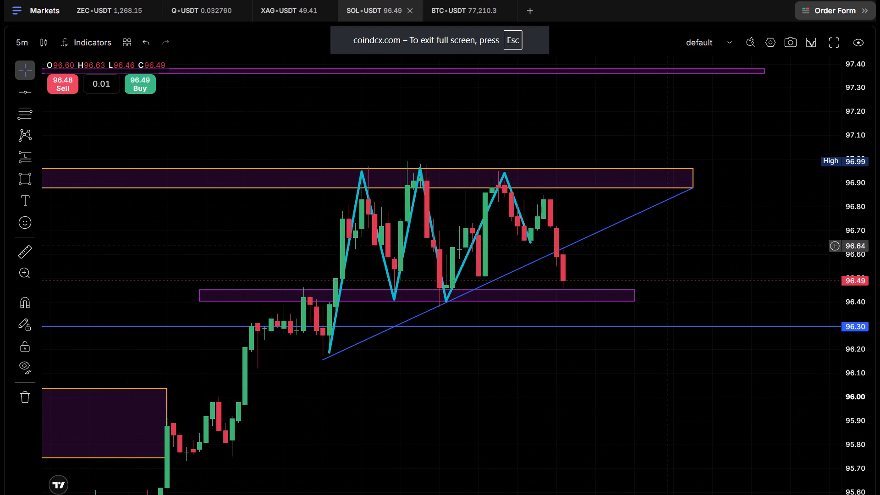
scroll(654, 268, up, 4)
drag(386, 391, 473, 423)
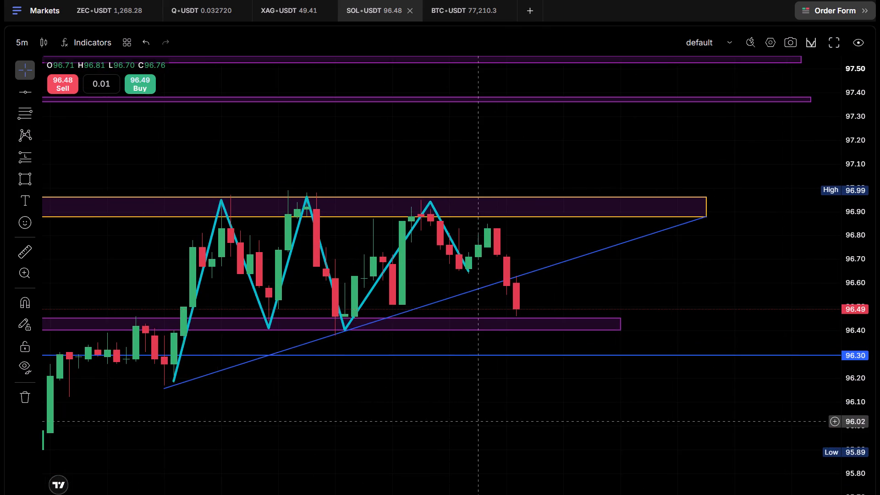
scroll(477, 420, down, 2)
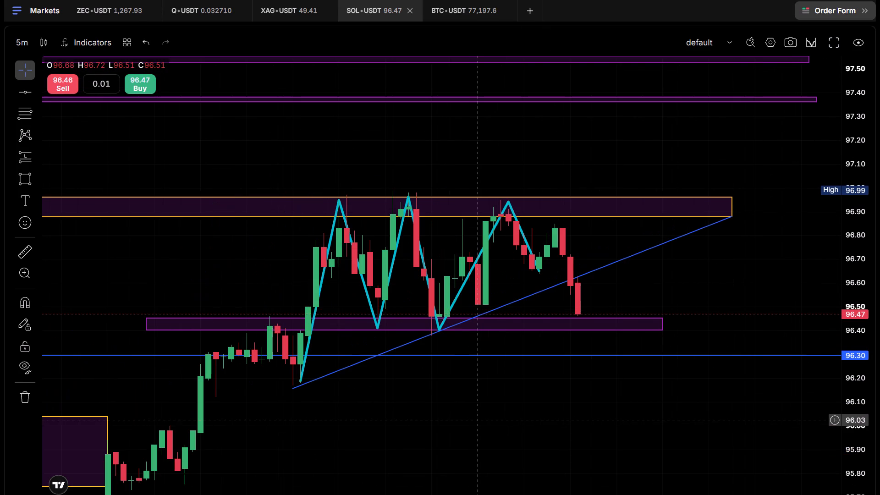
Add the Volume indicator to the SOL/USDT 5-minute chart.
click(100, 38)
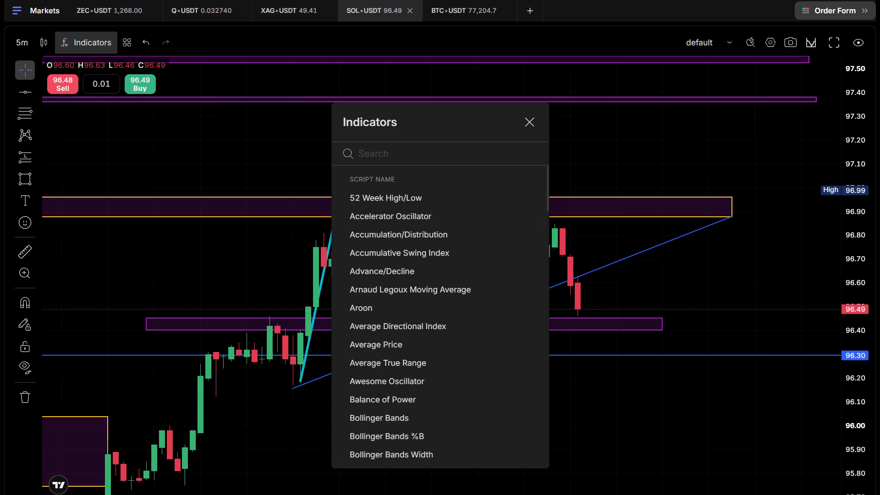
drag(379, 138, 383, 136)
text(volume)
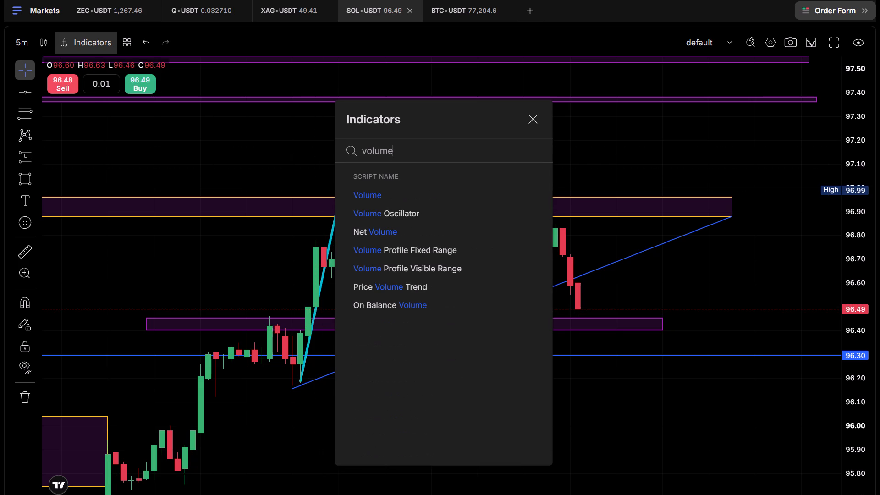
click(390, 198)
click(620, 387)
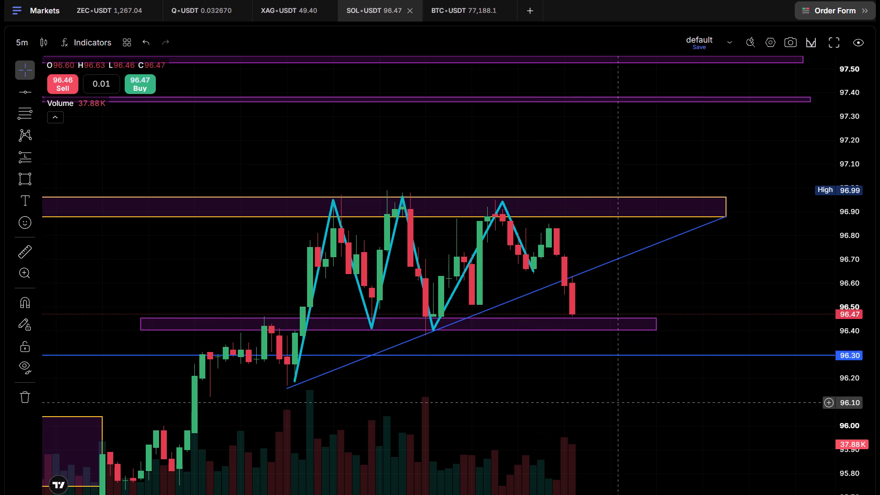
Move the blue horizontal line at 95.33 up to the yellow-bordered zone's upper edge at 96.04.
scroll(594, 405, down, 3)
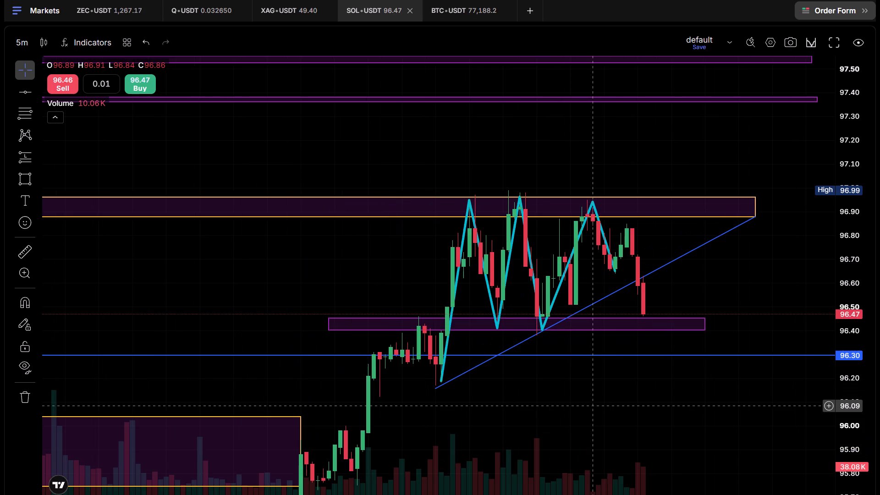
drag(636, 422, 582, 209)
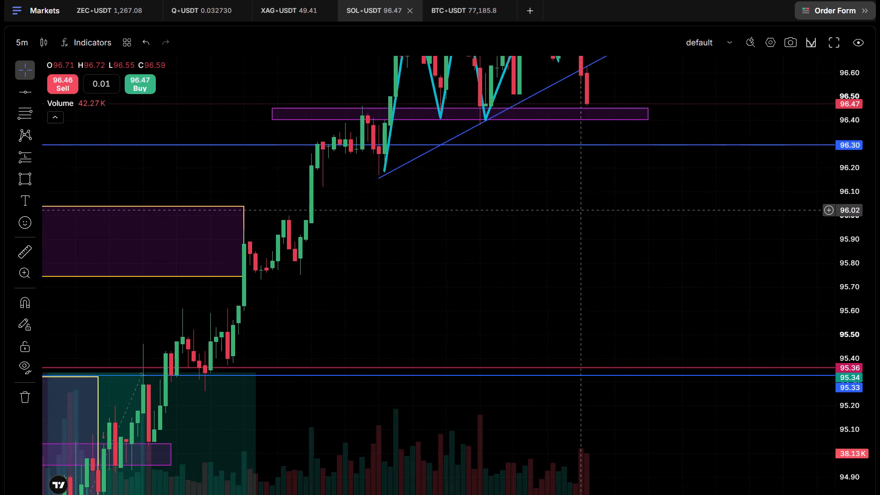
drag(582, 209, 681, 209)
drag(565, 375, 683, 204)
drag(582, 334, 634, 271)
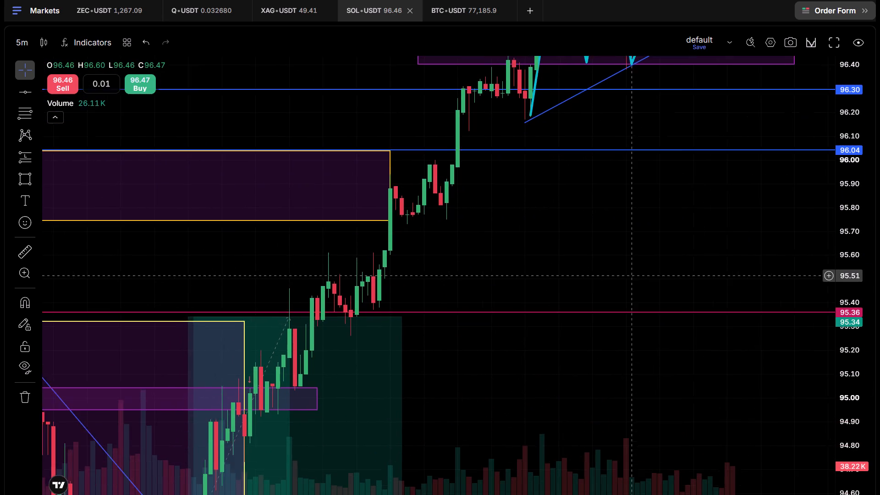
drag(634, 271, 618, 258)
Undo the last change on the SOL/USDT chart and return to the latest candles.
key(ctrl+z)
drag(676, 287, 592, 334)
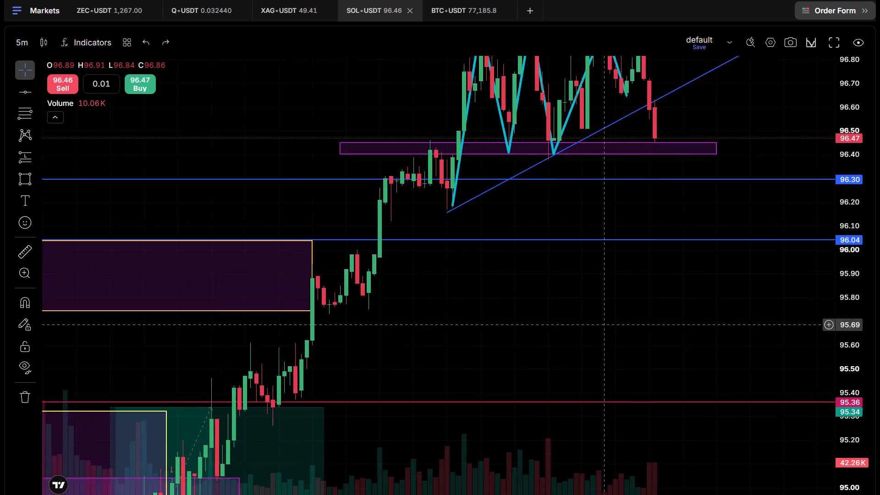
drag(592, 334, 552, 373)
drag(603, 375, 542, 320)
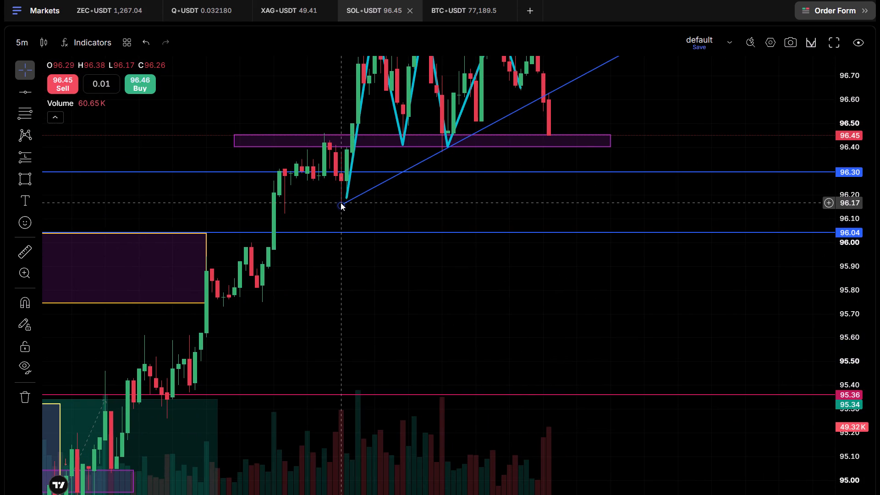
Examine SOL/USDT price action across the marked zones, from the earlier decline to the latest candles around the rising trendline and 96.45 support zone.
scroll(372, 245, down, 4)
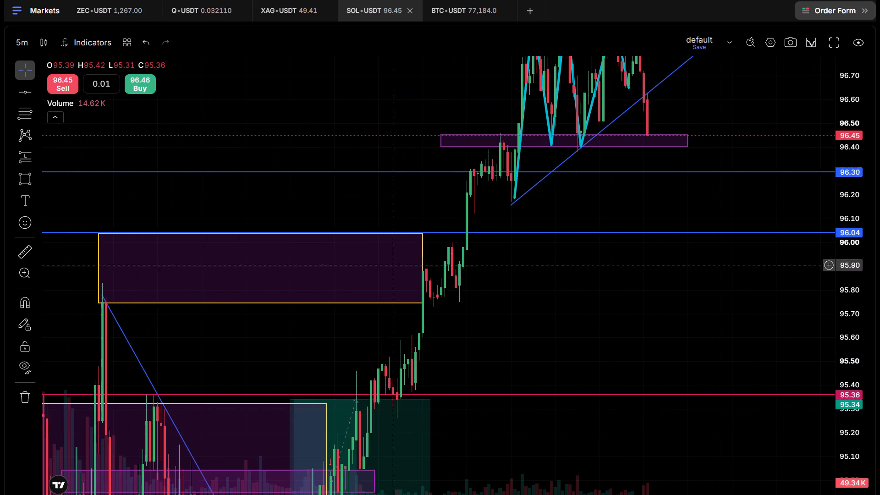
drag(563, 344, 512, 231)
scroll(568, 216, down, 3)
drag(864, 148, 817, 386)
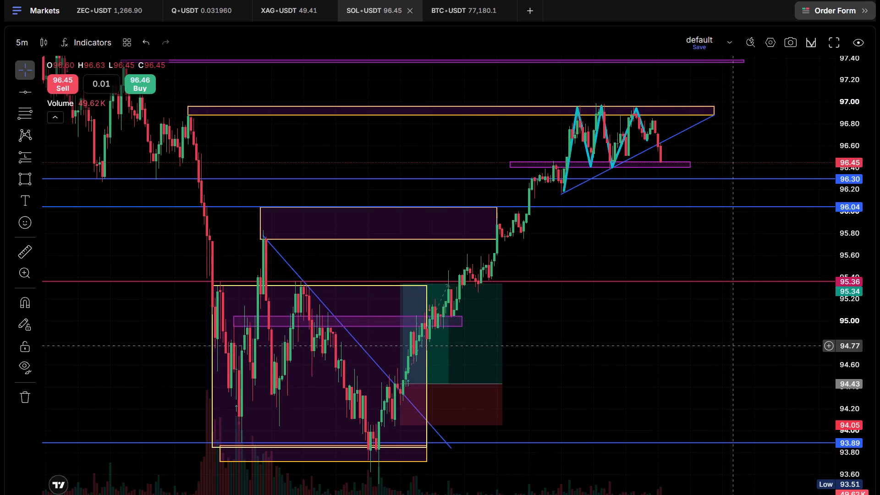
drag(697, 350, 604, 328)
scroll(530, 232, up, 4)
drag(425, 221, 497, 298)
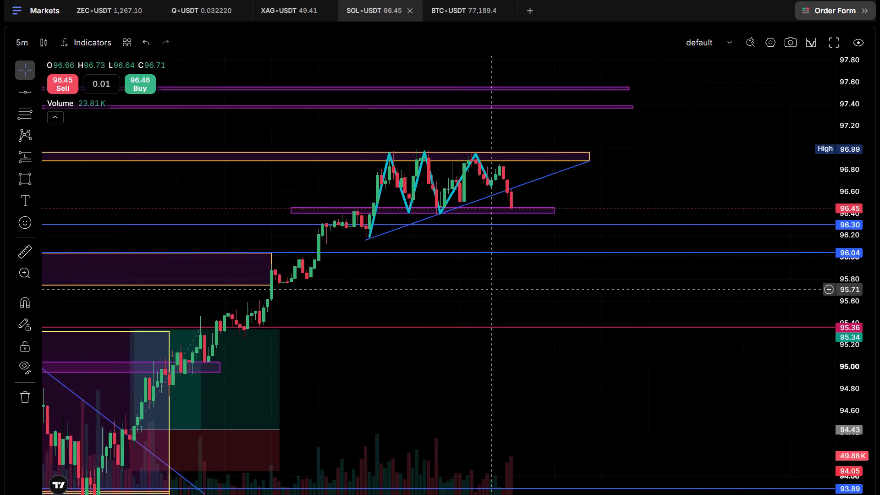
drag(497, 298, 513, 326)
drag(843, 230, 863, 71)
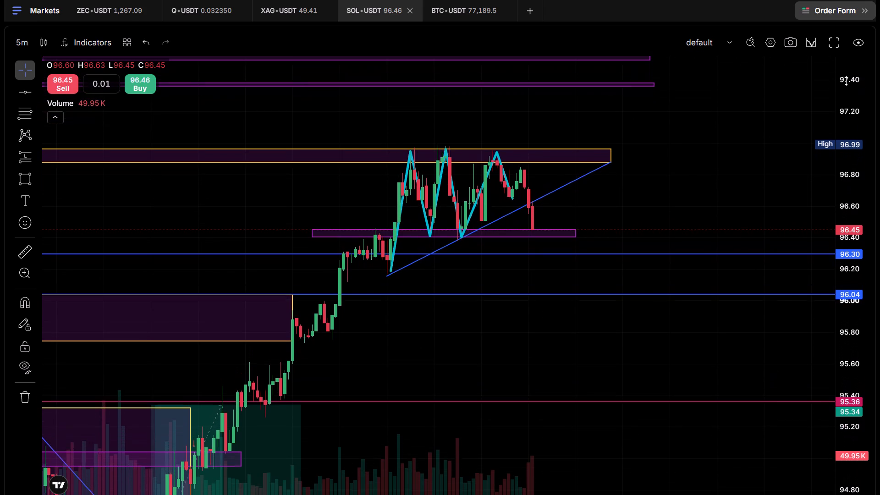
scroll(697, 196, up, 4)
drag(544, 205, 676, 224)
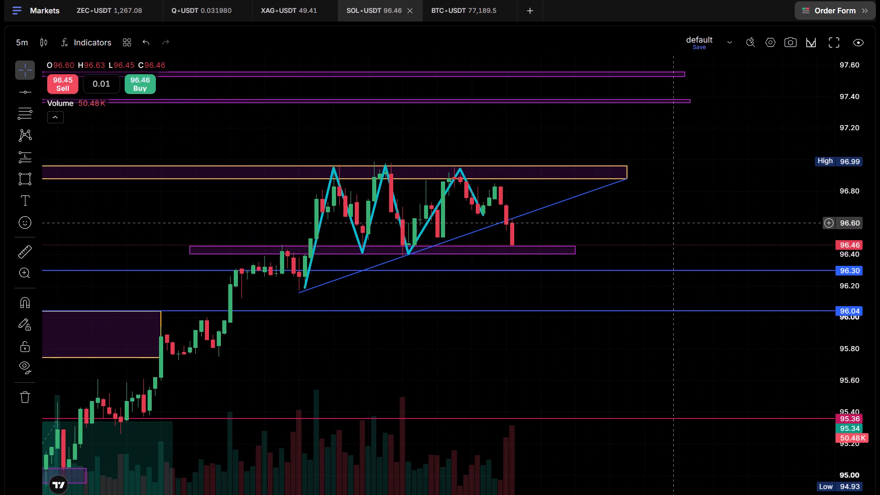
drag(676, 224, 676, 224)
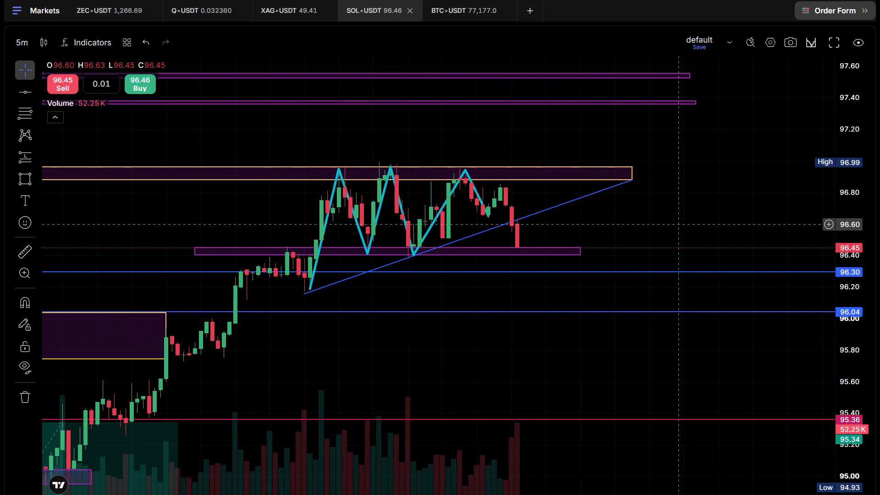
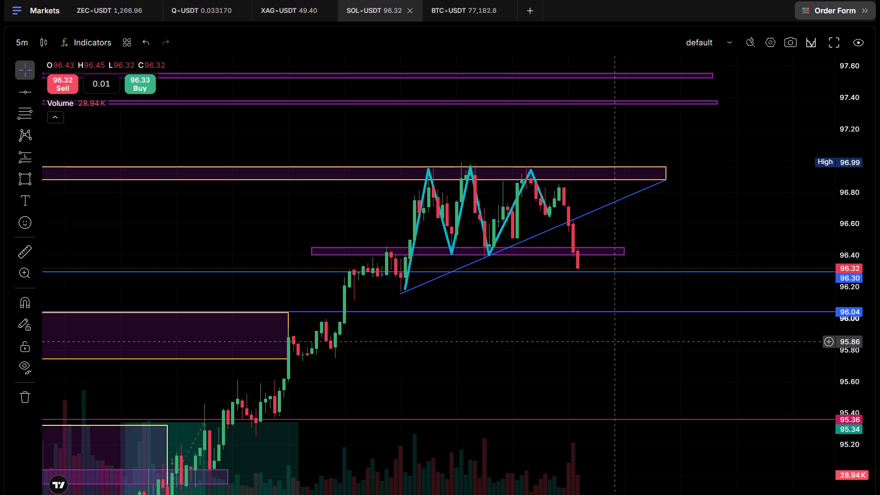
Examine the SOL/USDT 5-minute candles and volume against the marked zones and levels between 98.50 and 93.89.
scroll(634, 381, down, 4)
drag(650, 408, 498, 271)
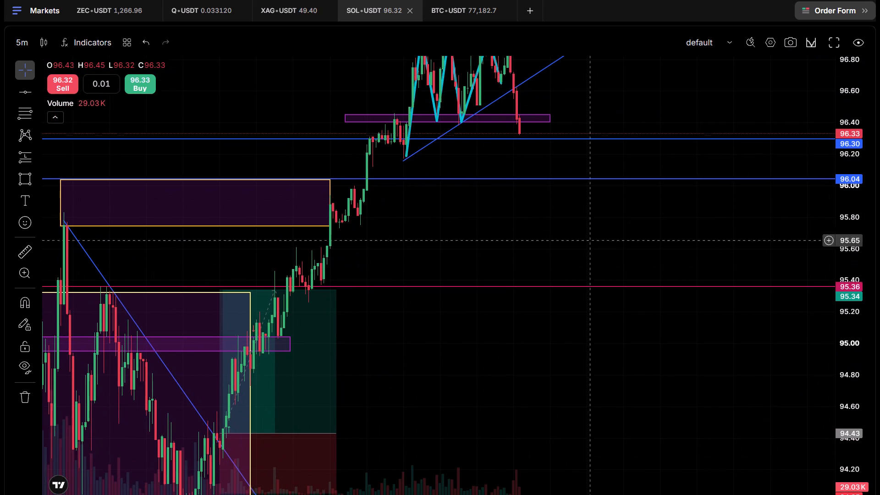
drag(857, 159, 852, 369)
scroll(687, 391, down, 5)
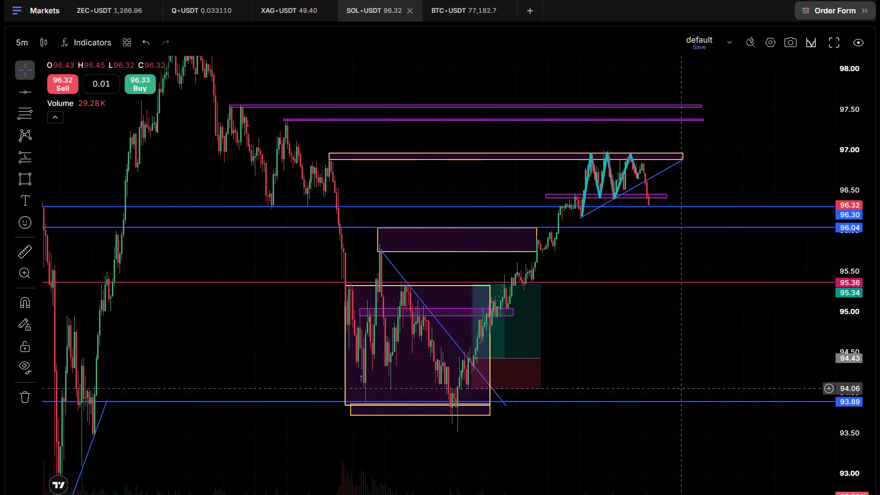
drag(698, 365, 638, 494)
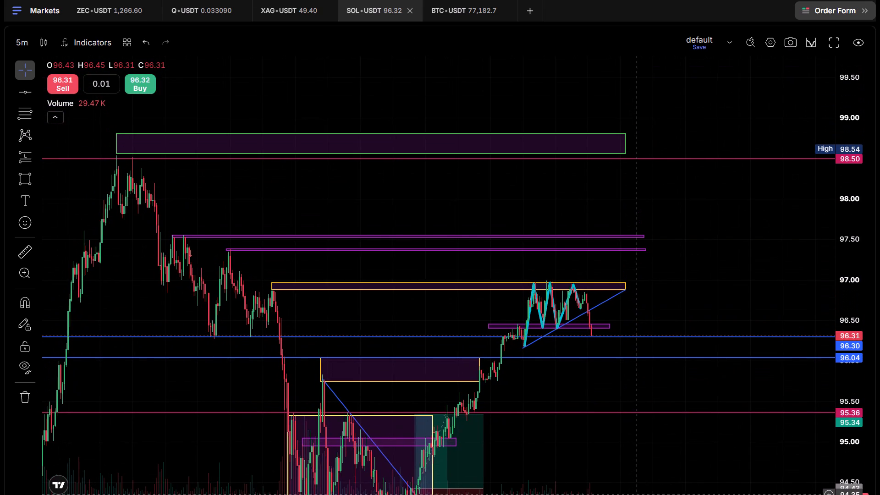
drag(638, 494, 637, 435)
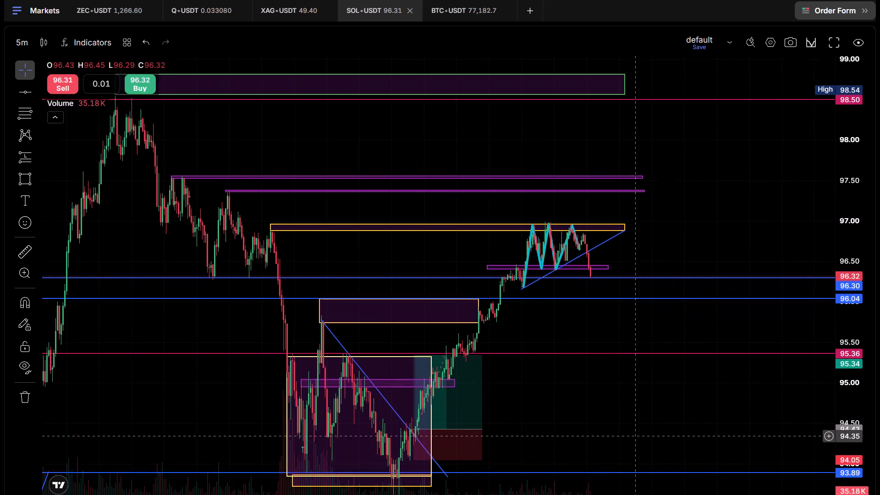
drag(637, 435, 650, 389)
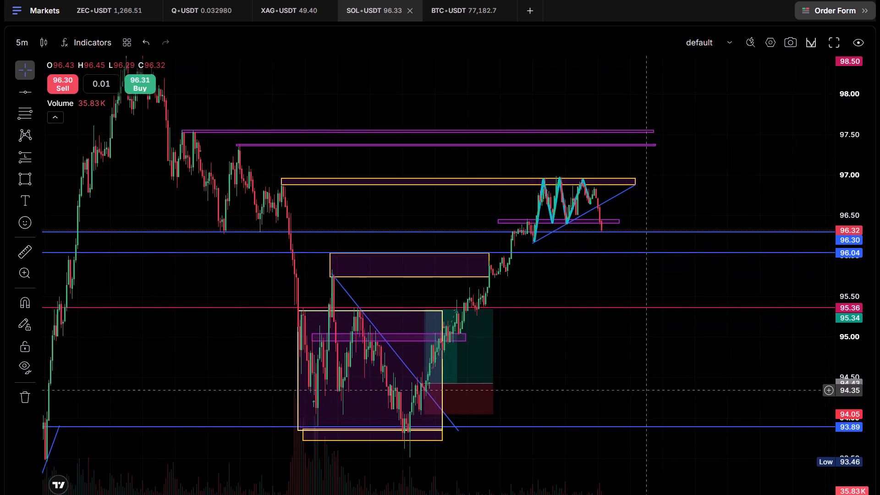
drag(650, 389, 653, 388)
scroll(590, 367, up, 10)
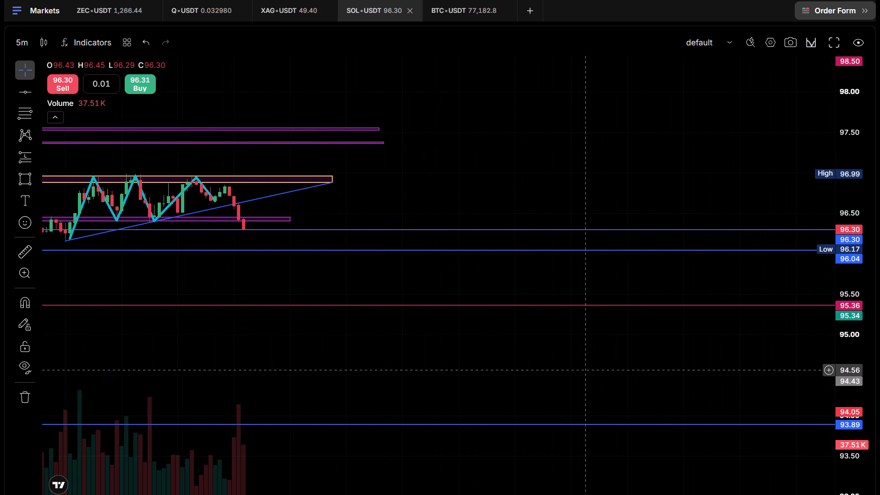
scroll(353, 355, down, 4)
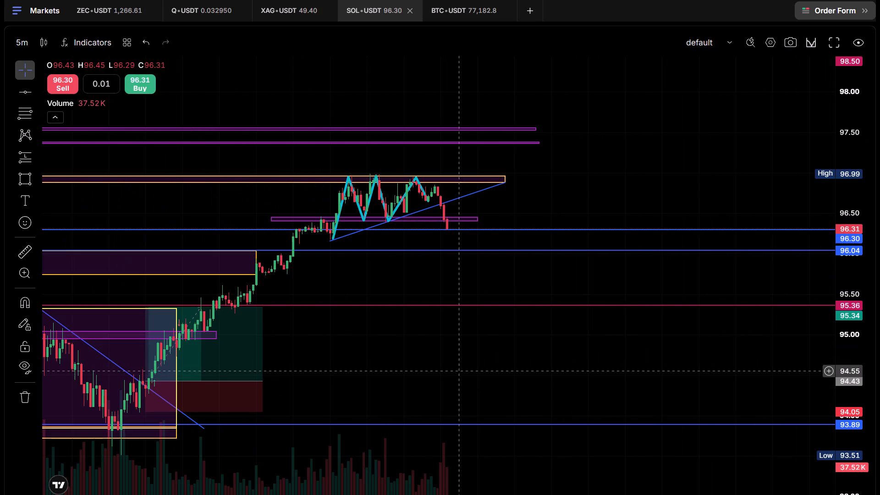
drag(465, 367, 544, 364)
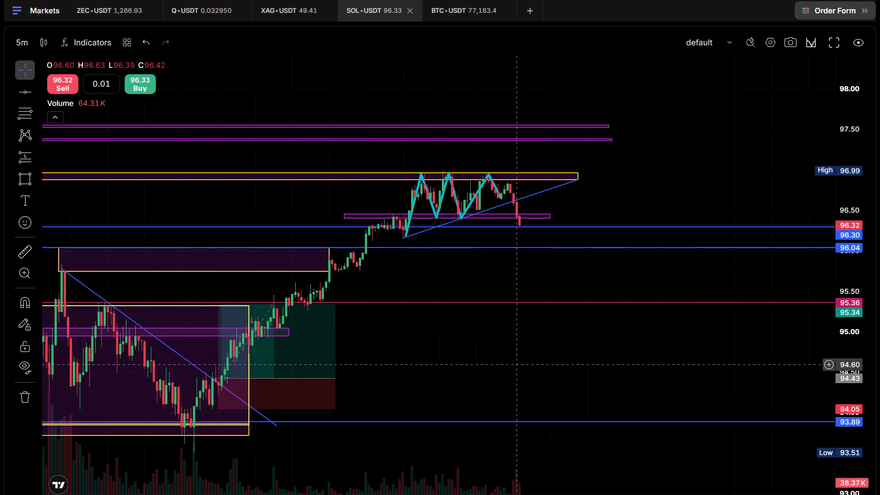
scroll(518, 364, down, 2)
Switch the SOL/USDT chart to the 1-day interval and inspect the latest daily candles around the 98.50 and 95.36 levels.
click(16, 38)
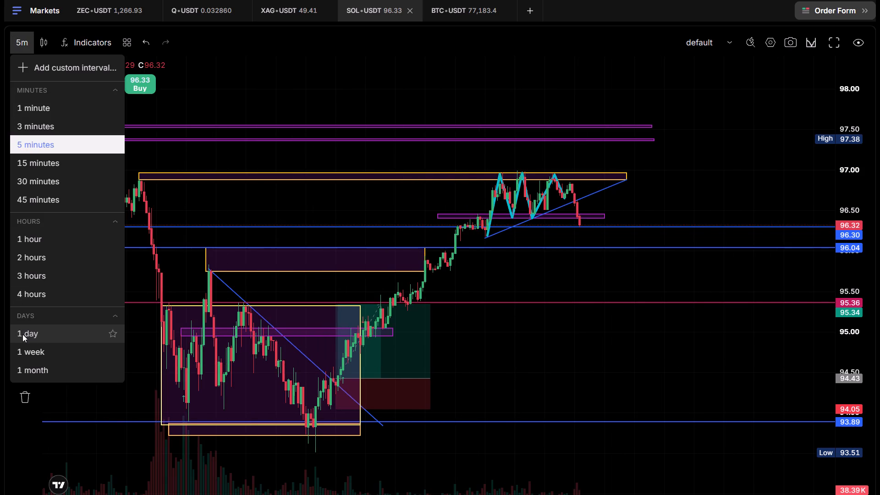
click(22, 334)
drag(676, 169, 683, 262)
drag(872, 131, 863, 199)
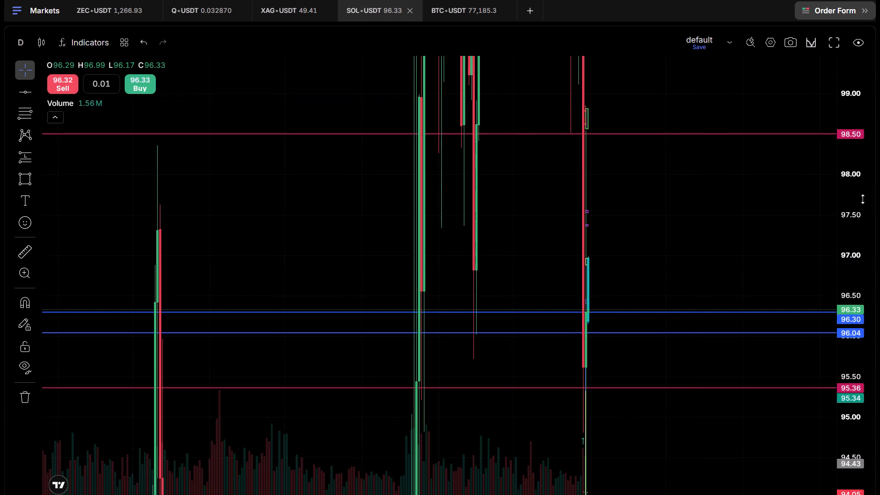
drag(863, 199, 858, 333)
scroll(655, 297, up, 17)
drag(273, 276, 464, 294)
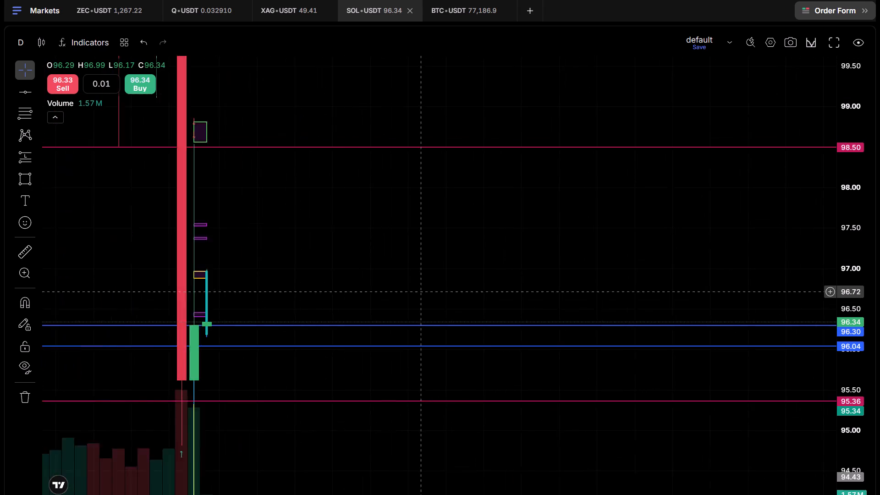
drag(464, 294, 630, 299)
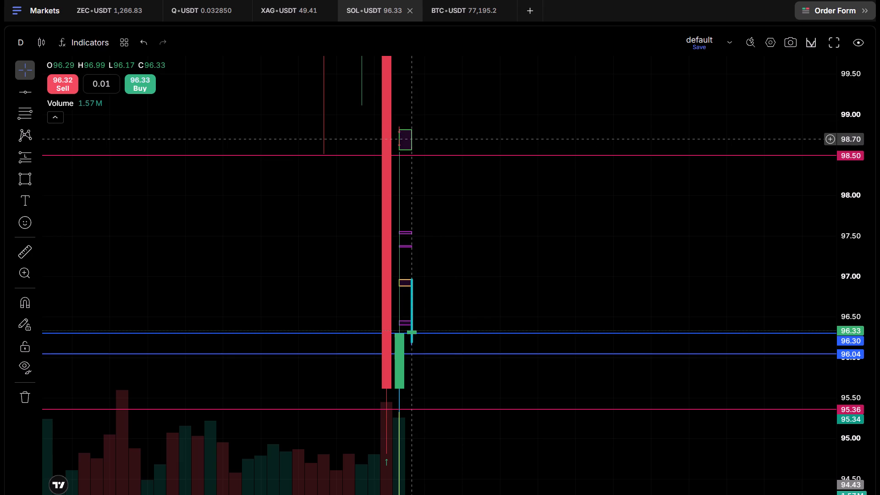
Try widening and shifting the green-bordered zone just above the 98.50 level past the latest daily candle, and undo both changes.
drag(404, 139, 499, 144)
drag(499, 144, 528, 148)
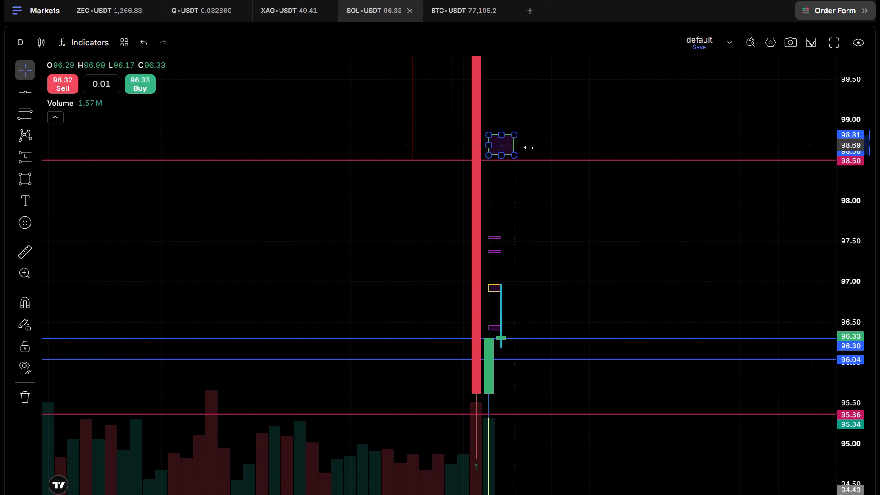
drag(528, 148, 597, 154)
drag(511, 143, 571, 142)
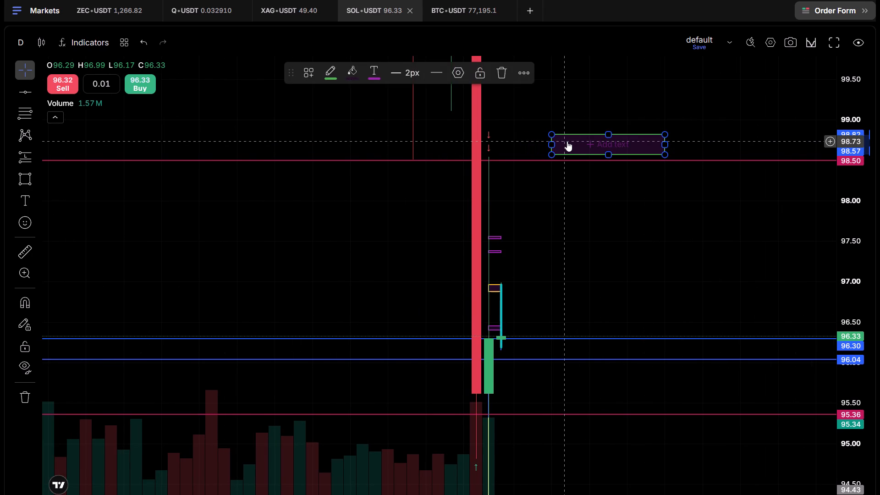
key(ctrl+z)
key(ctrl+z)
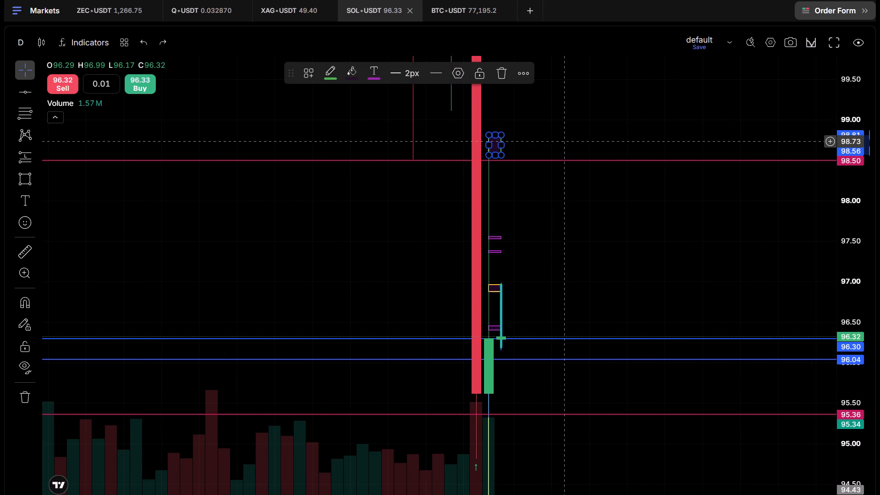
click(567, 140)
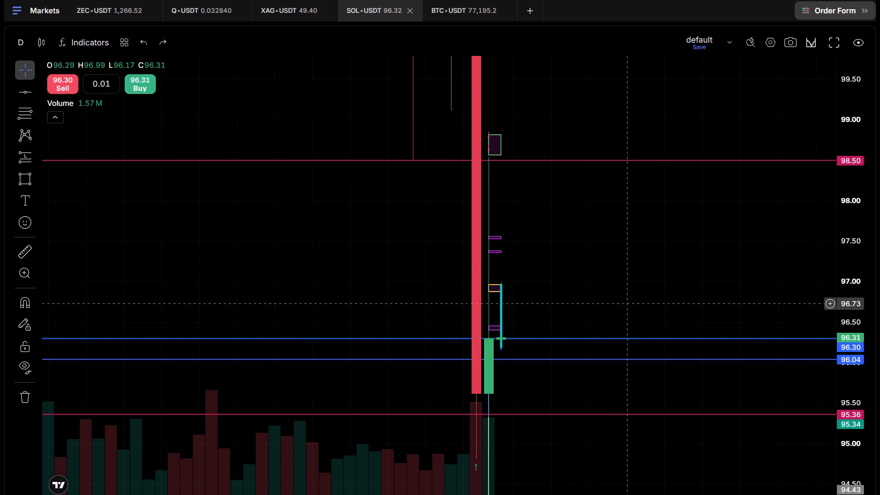
Inspect the last two daily SOL/USDT candles and their wicks against the marked levels down to 92.17.
drag(630, 306, 596, 297)
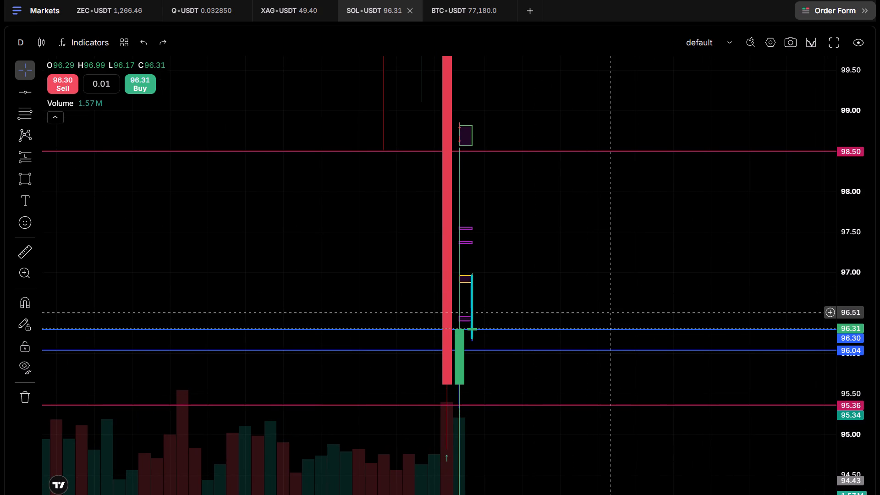
scroll(617, 312, up, 4)
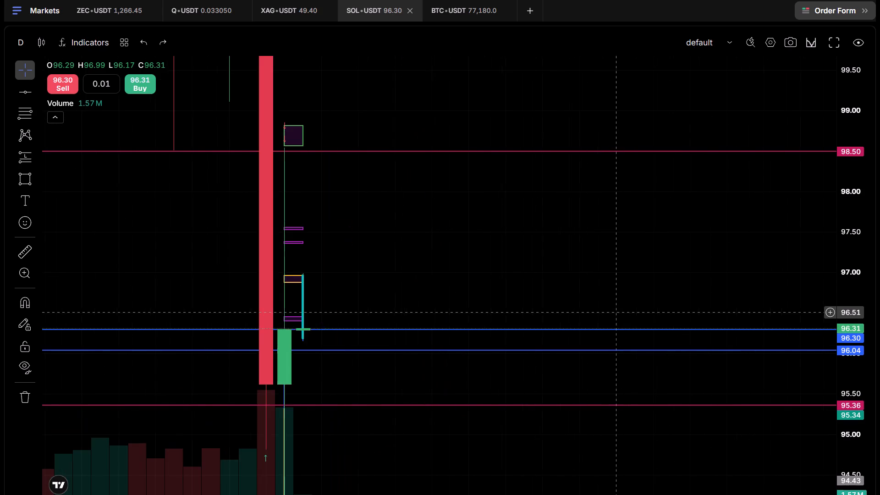
drag(513, 481, 599, 231)
scroll(598, 231, up, 4)
drag(360, 228, 564, 288)
scroll(495, 282, up, 4)
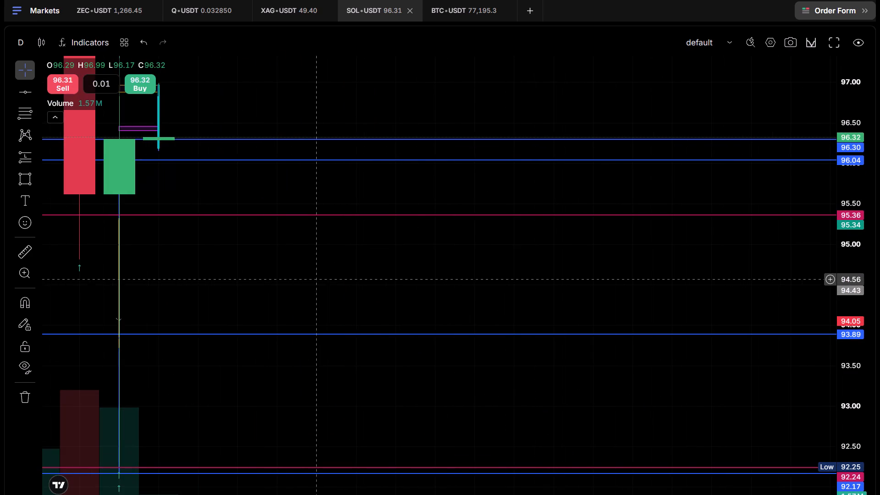
drag(291, 280, 545, 313)
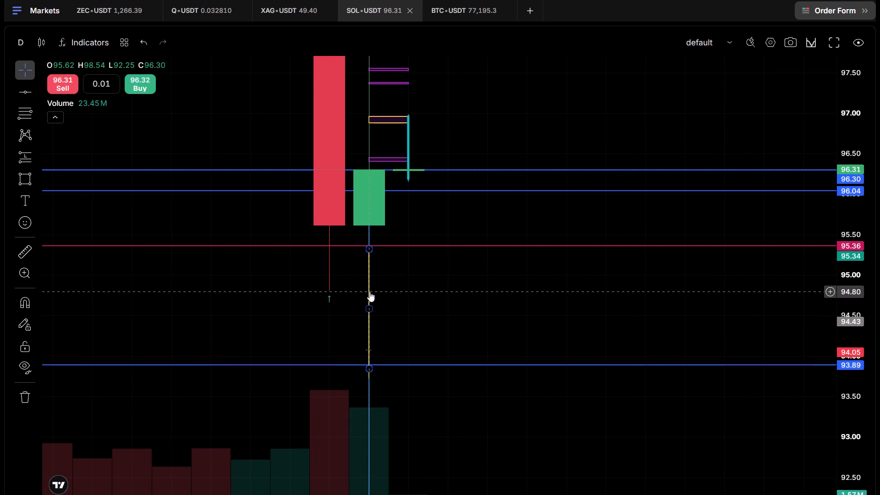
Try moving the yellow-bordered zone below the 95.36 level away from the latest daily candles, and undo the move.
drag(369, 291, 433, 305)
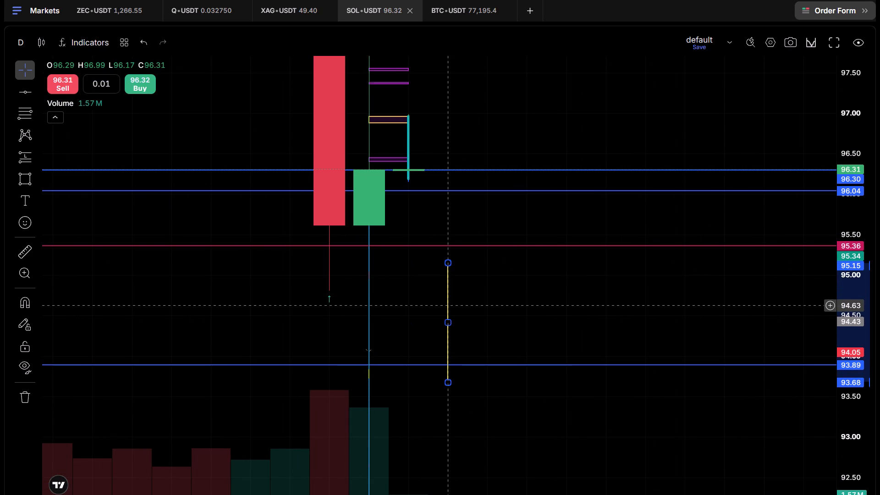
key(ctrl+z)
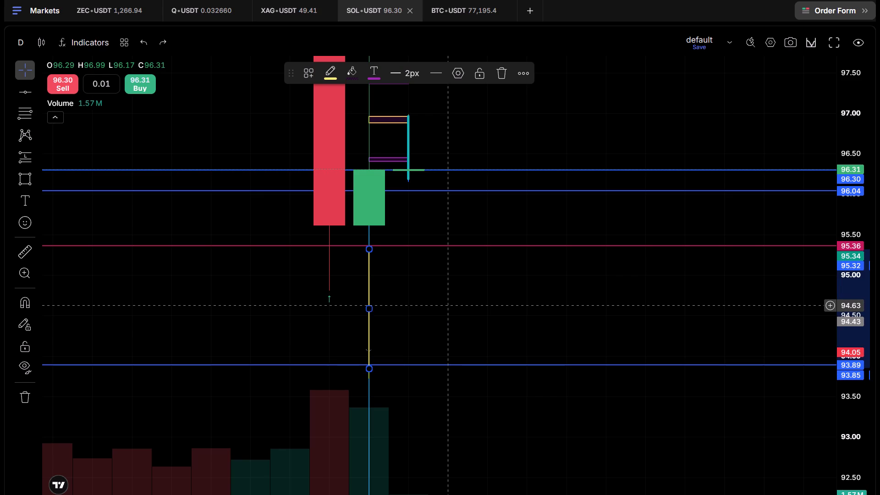
Examine the wider SOL/USDT daily price action and volume, from the earlier peak above 120 down to the marked levels between 98.50 and 92.17.
scroll(532, 321, down, 3)
drag(606, 258, 534, 313)
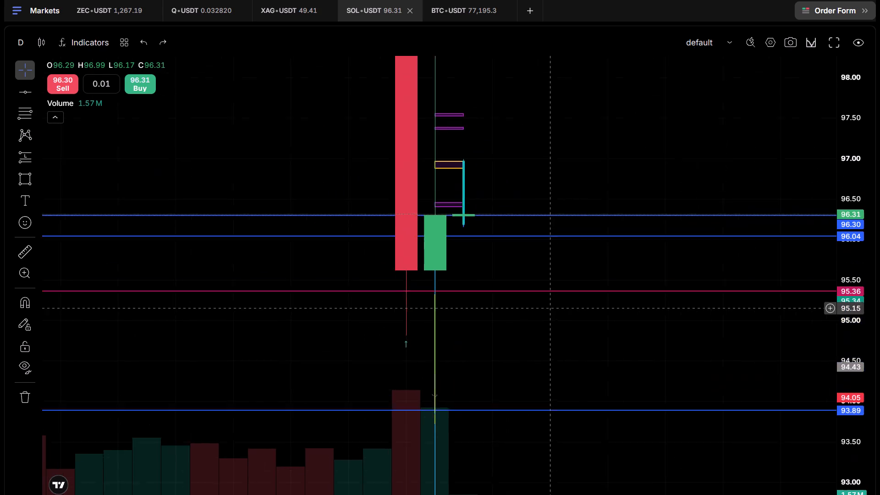
drag(534, 313, 432, 345)
scroll(525, 186, down, 4)
drag(859, 126, 863, 235)
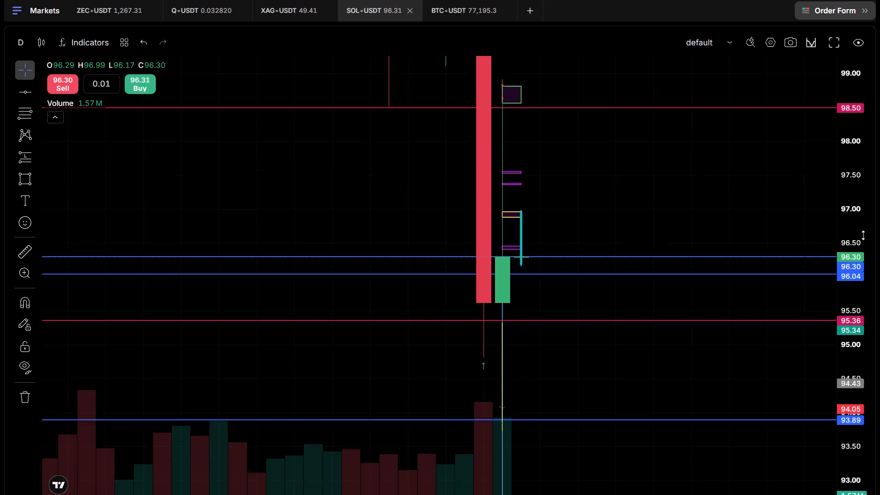
drag(863, 235, 859, 274)
drag(860, 149, 853, 351)
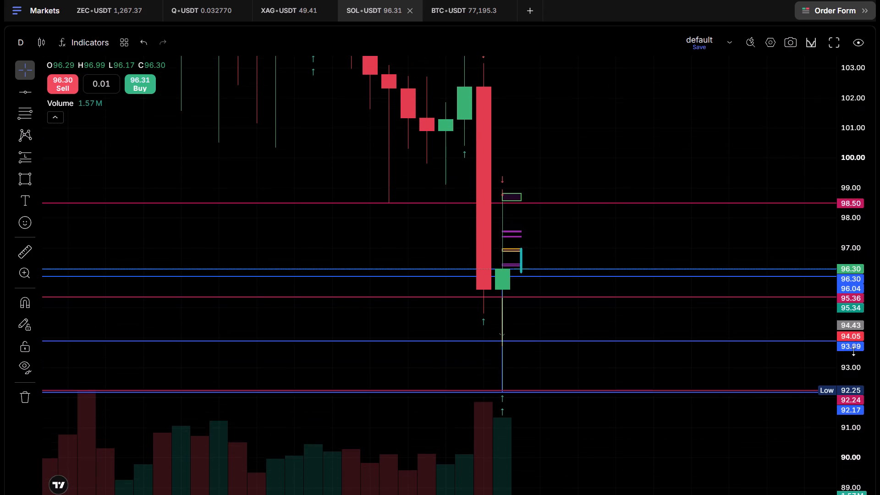
drag(853, 351, 853, 351)
drag(643, 151, 601, 219)
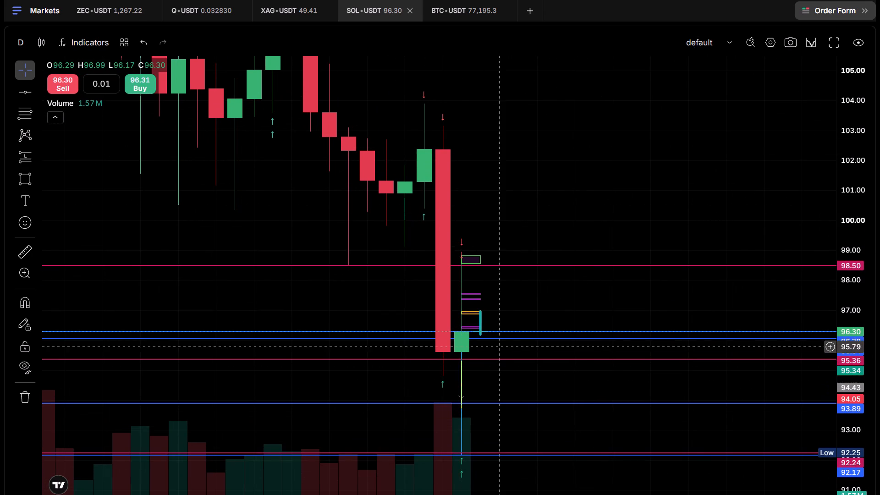
scroll(550, 336, up, 5)
drag(383, 298, 468, 303)
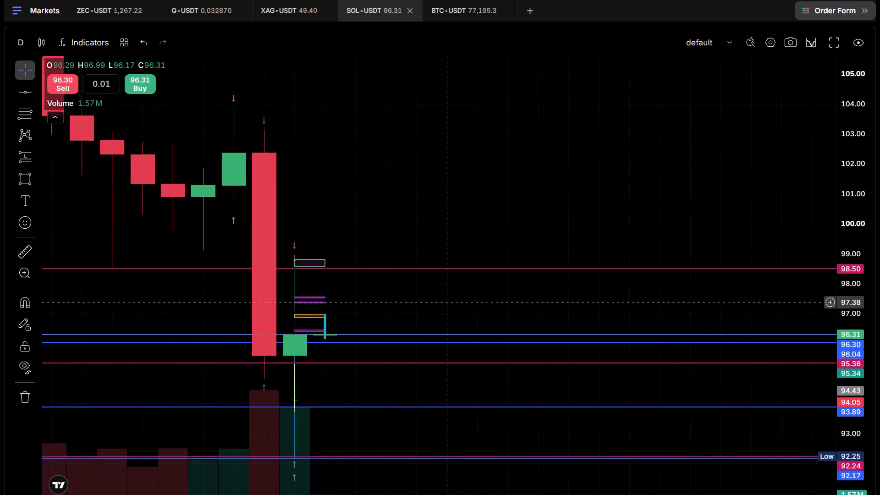
drag(468, 303, 658, 314)
drag(635, 225, 660, 342)
scroll(660, 329, down, 5)
drag(747, 269, 713, 231)
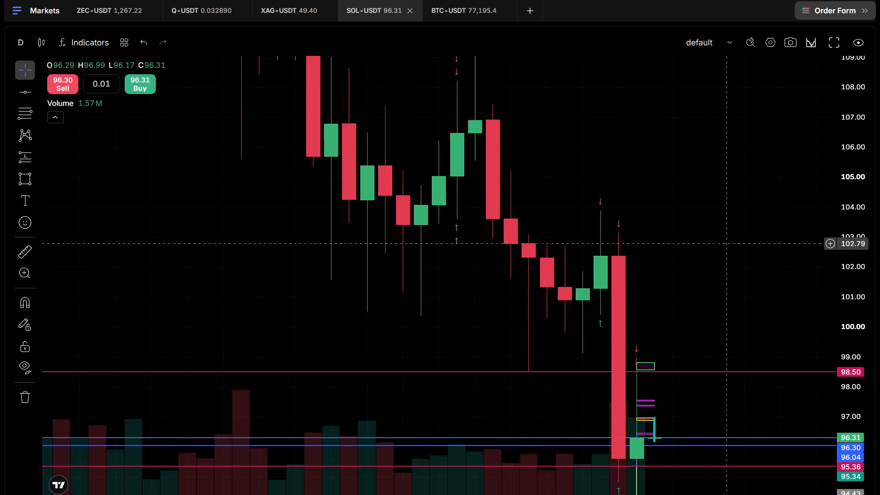
drag(713, 231, 688, 197)
drag(865, 155, 827, 413)
scroll(665, 273, down, 5)
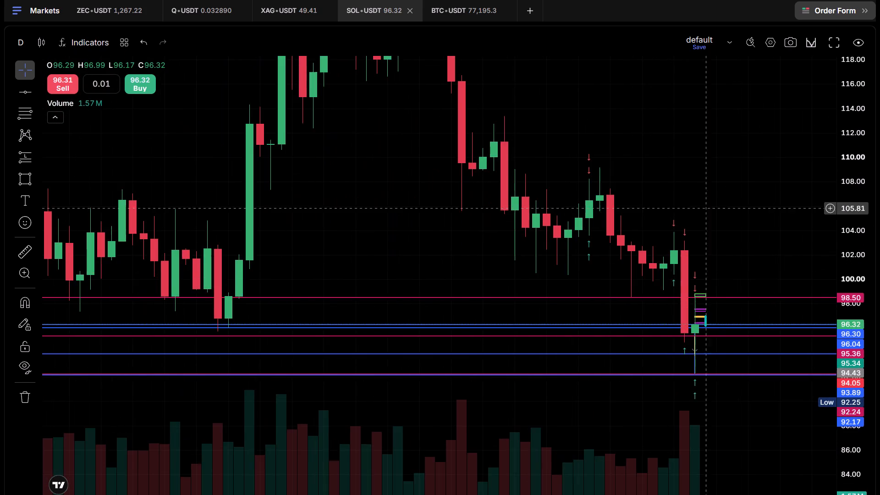
drag(722, 187, 709, 325)
drag(732, 311, 674, 243)
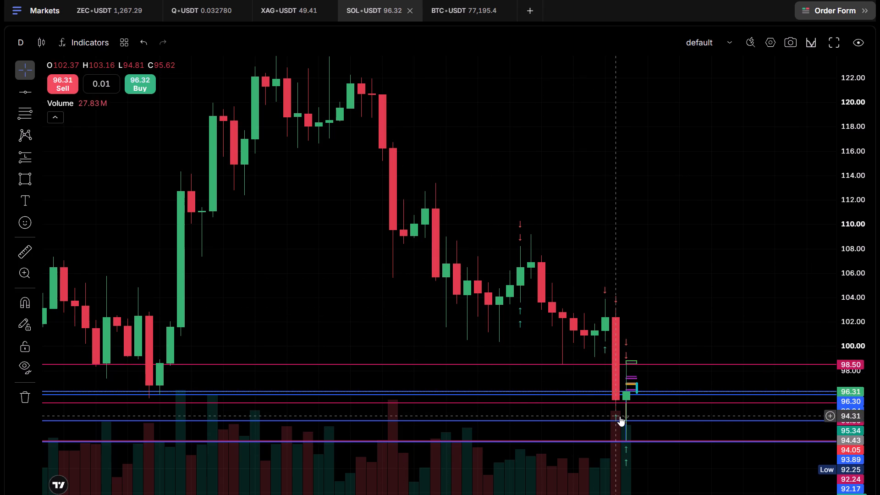
scroll(666, 356, up, 3)
scroll(666, 356, down, 1)
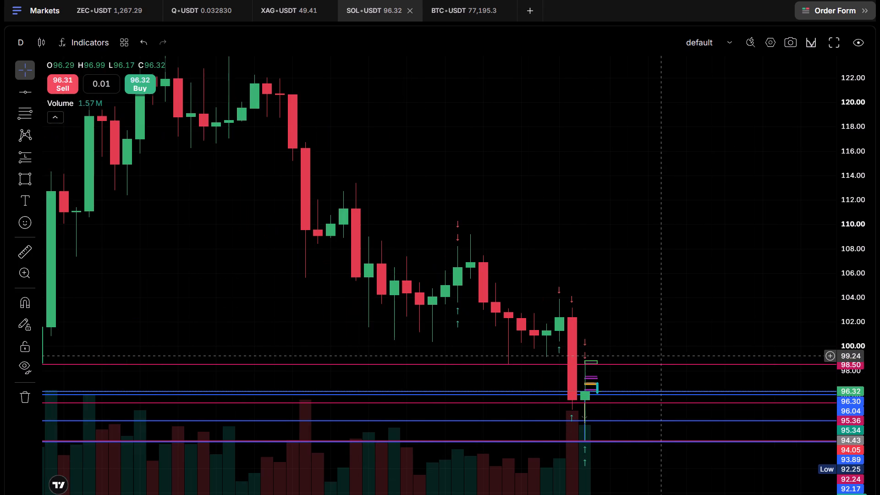
Return the SOL/USDT chart to the 5-minute interval and stretch the price scale around the latest candles and the 96.30 level.
click(22, 46)
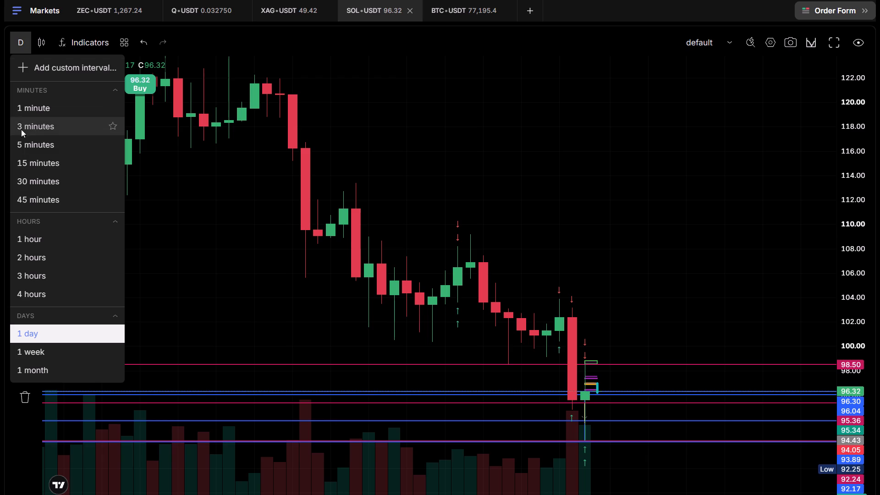
click(26, 144)
scroll(636, 284, down, 5)
drag(673, 331, 648, 175)
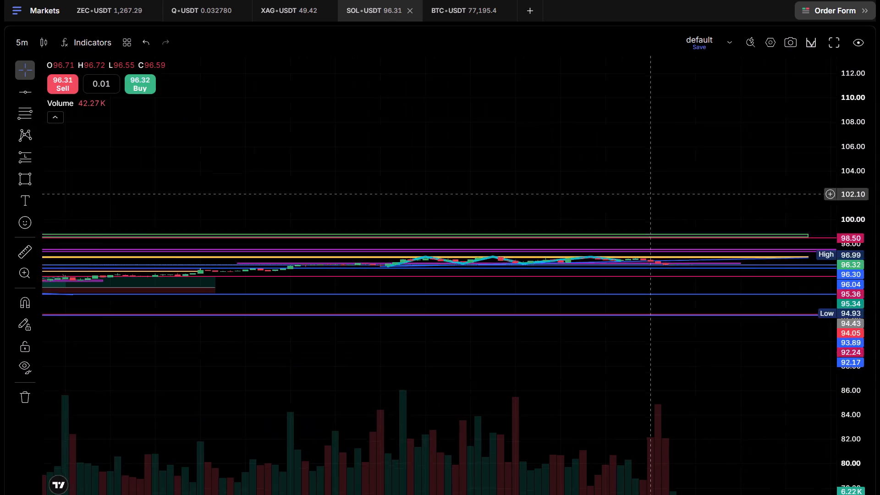
drag(648, 175, 639, 133)
drag(852, 304, 855, 1)
drag(573, 319, 588, 432)
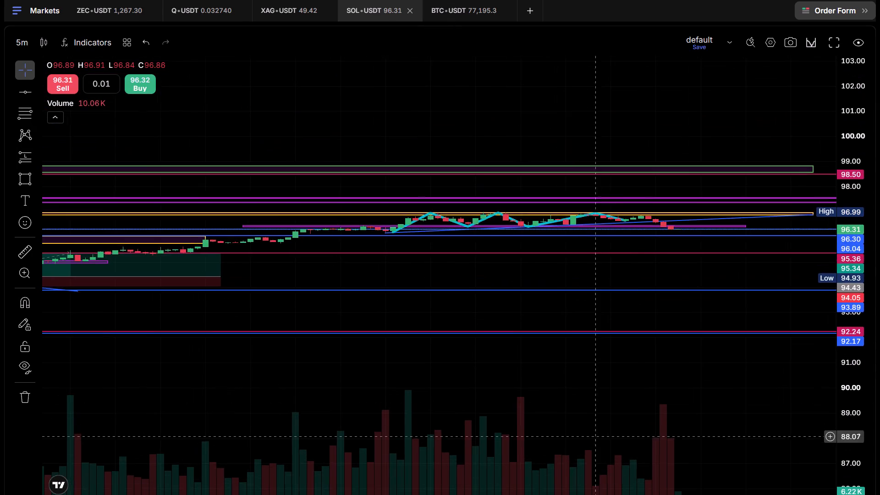
scroll(588, 398, up, 7)
drag(850, 324, 879, 0)
scroll(668, 341, down, 5)
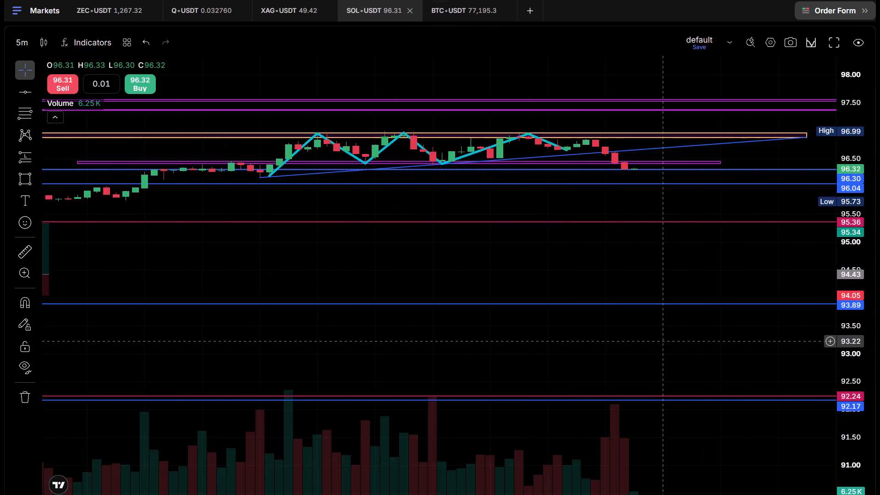
Examine the 5-minute SOL/USDT swing pattern above 96.30 in relation to the earlier price action down to the 93.89 level.
scroll(668, 341, down, 10)
drag(733, 256, 554, 348)
drag(853, 282, 855, 14)
scroll(619, 329, up, 2)
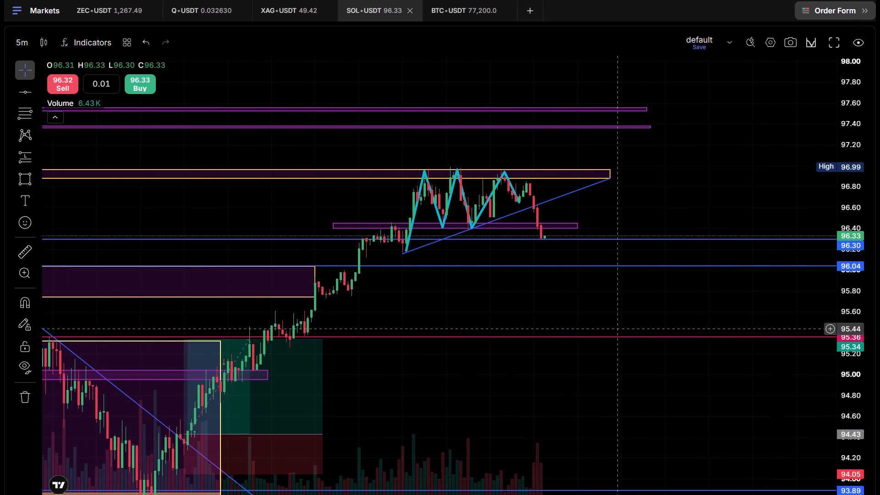
scroll(633, 220, up, 3)
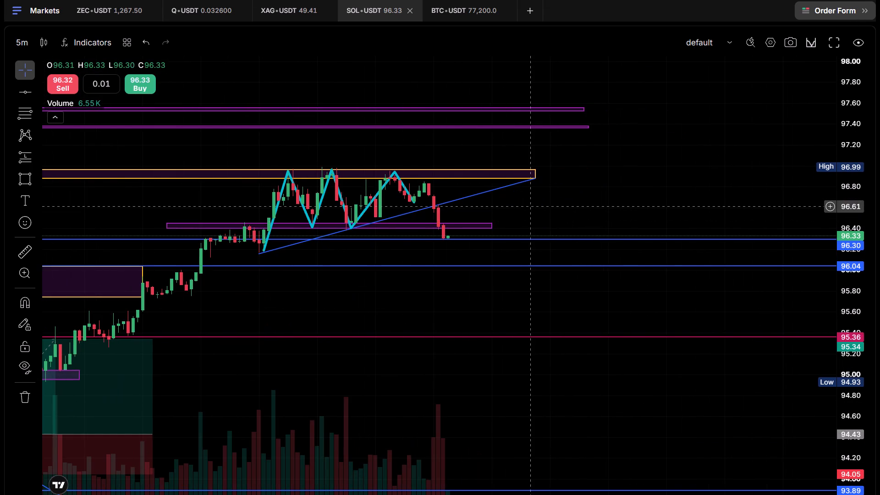
drag(523, 210, 583, 208)
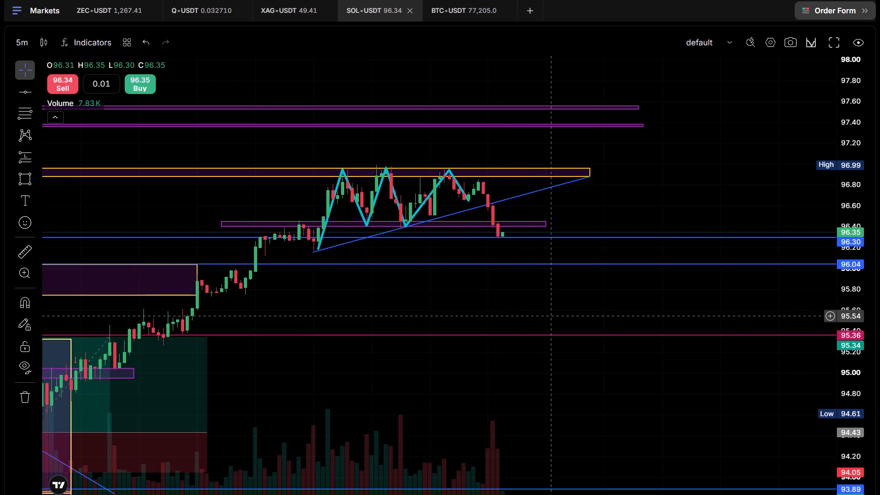
scroll(553, 322, down, 4)
drag(610, 381, 562, 258)
scroll(562, 258, down, 1)
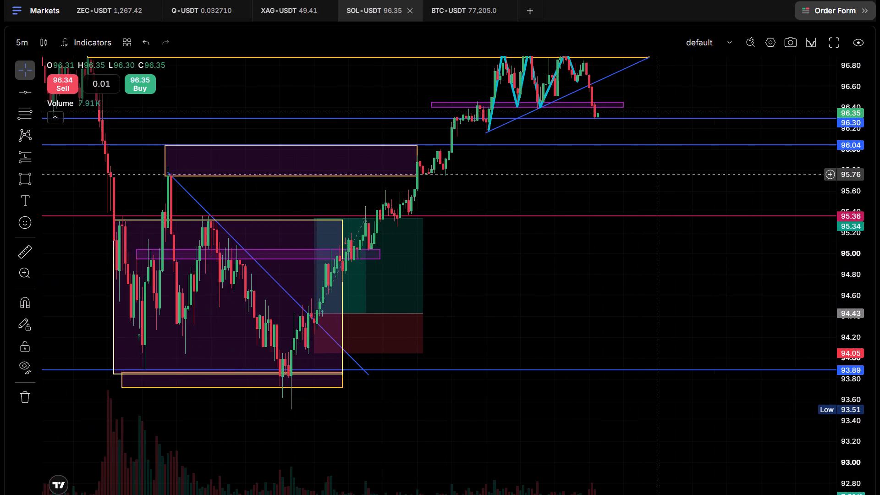
drag(657, 174, 590, 184)
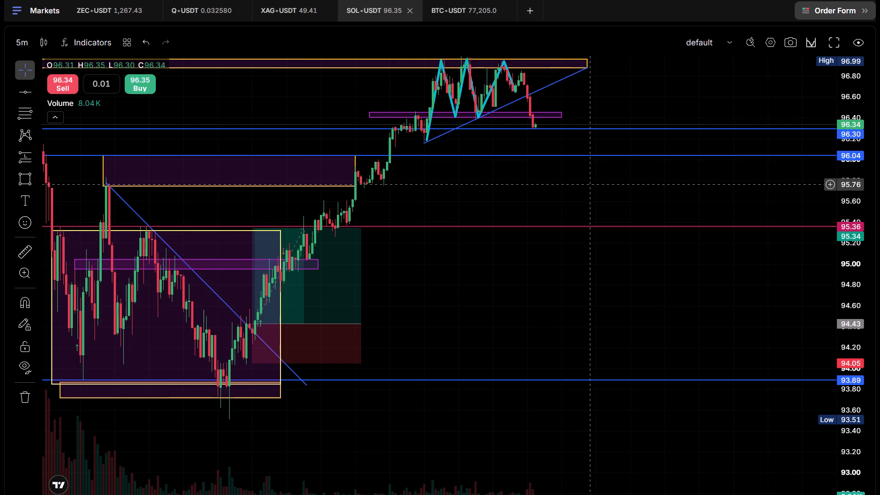
scroll(590, 184, up, 2)
scroll(450, 203, down, 1)
drag(613, 116, 642, 175)
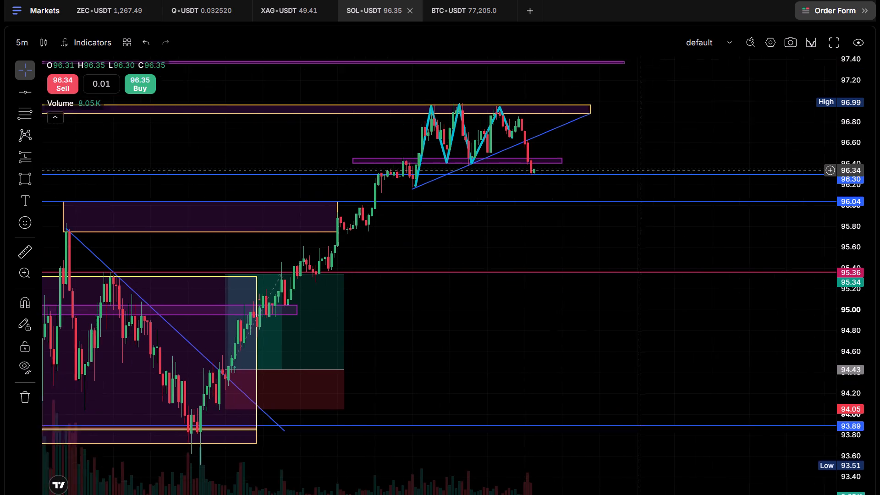
drag(642, 175, 648, 198)
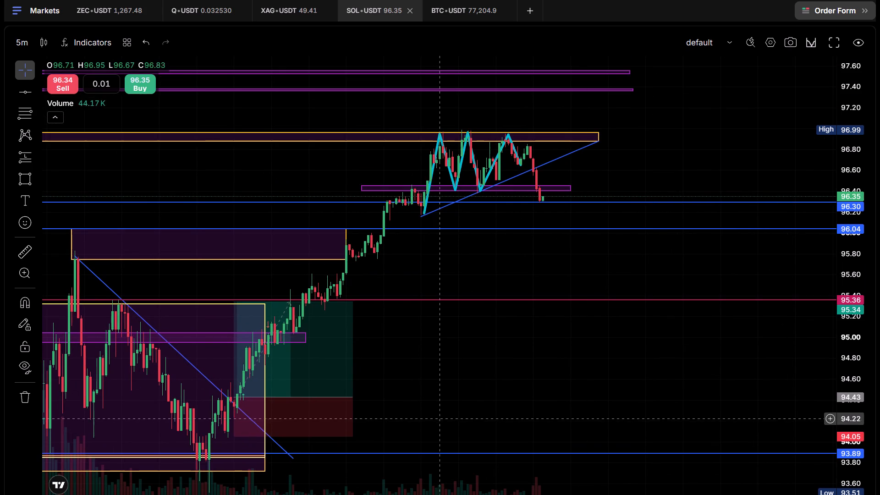
Inspect the latest 5-minute candles around the rising trendline, the purple zone above 96.30 and the 96.04 level.
scroll(635, 258, up, 2)
drag(624, 198, 672, 248)
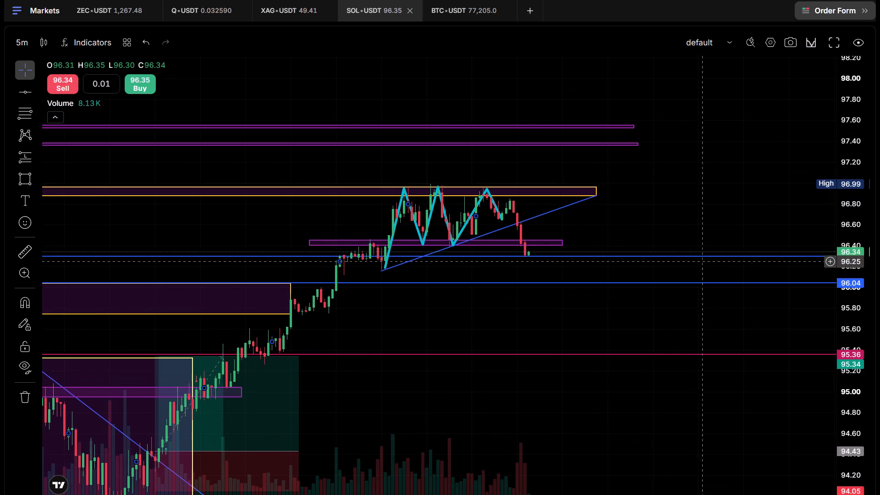
drag(849, 273, 860, 100)
scroll(679, 276, up, 2)
drag(617, 213, 654, 237)
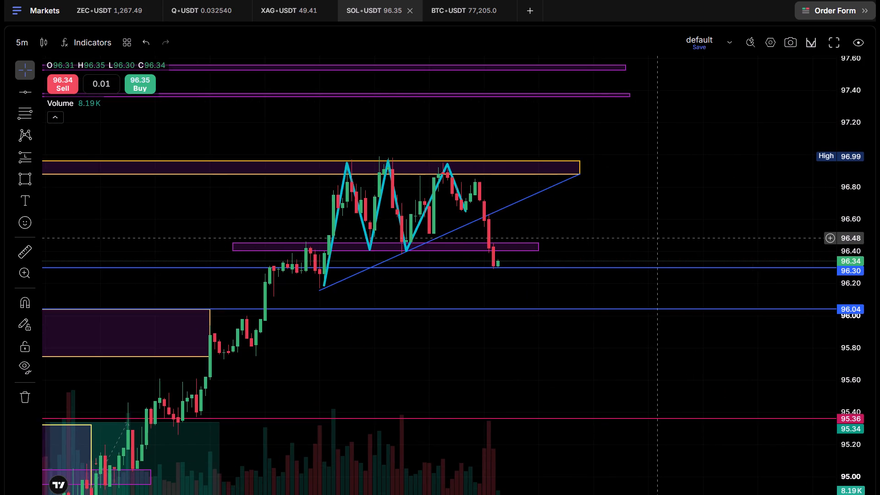
scroll(656, 238, up, 4)
drag(577, 217, 617, 219)
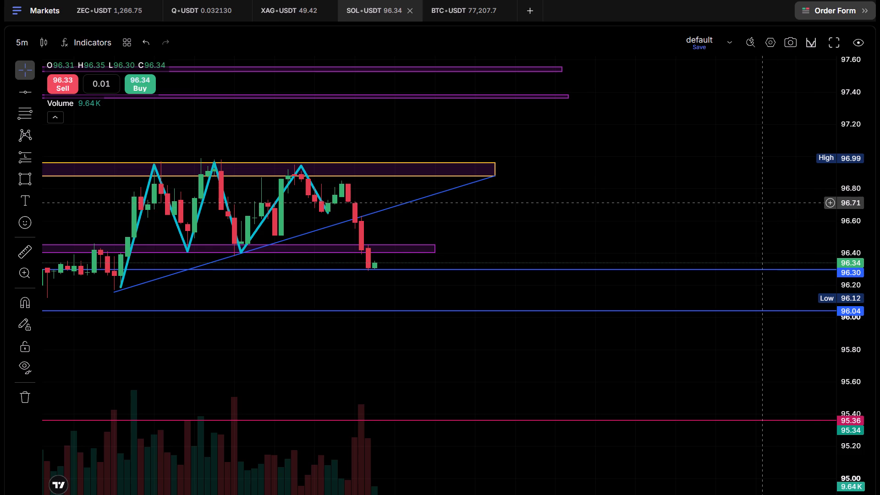
drag(759, 204, 739, 176)
right_drag(759, 203, 734, 143)
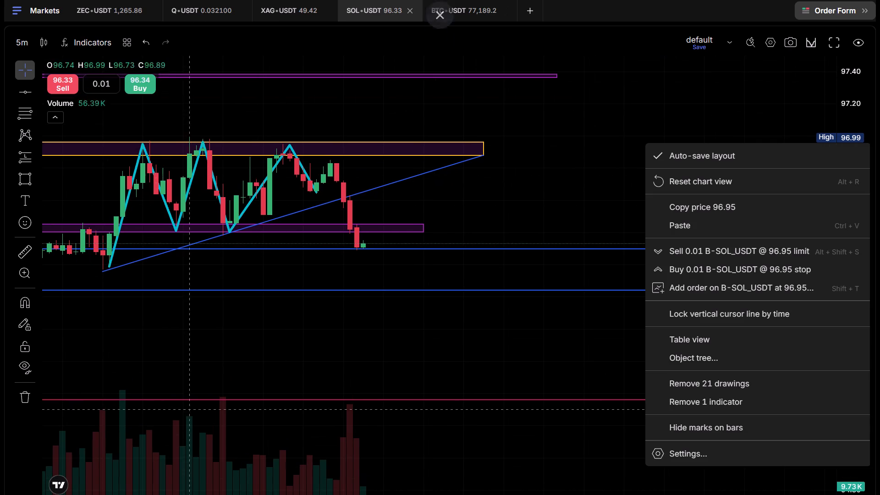
Examine the 5-minute SOL/USDT climb from the 93.89 level through the long position at 94.43 to the current swing pattern.
drag(198, 361, 434, 335)
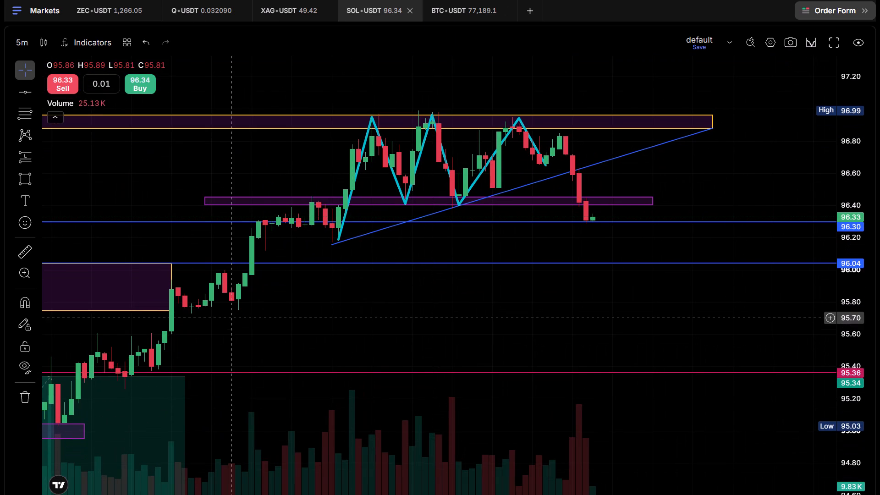
drag(296, 333, 530, 257)
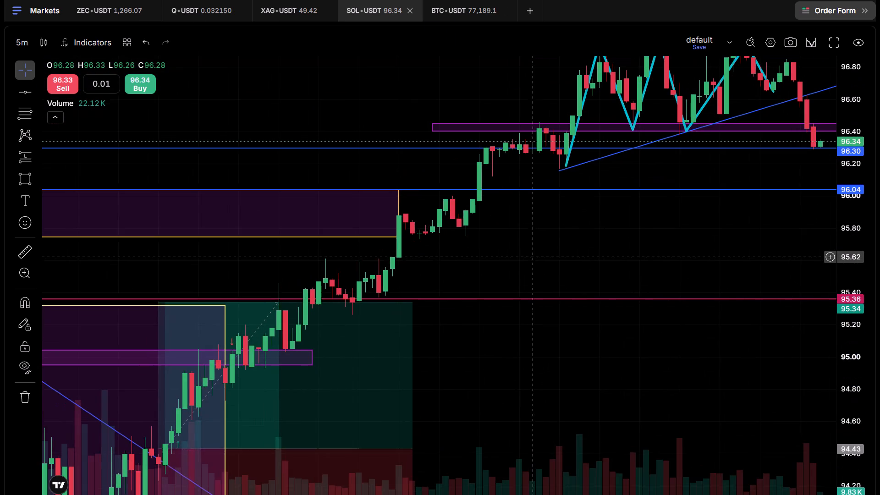
drag(530, 257, 592, 147)
scroll(592, 162, down, 4)
drag(691, 290, 451, 284)
drag(547, 143, 555, 192)
drag(859, 161, 855, 233)
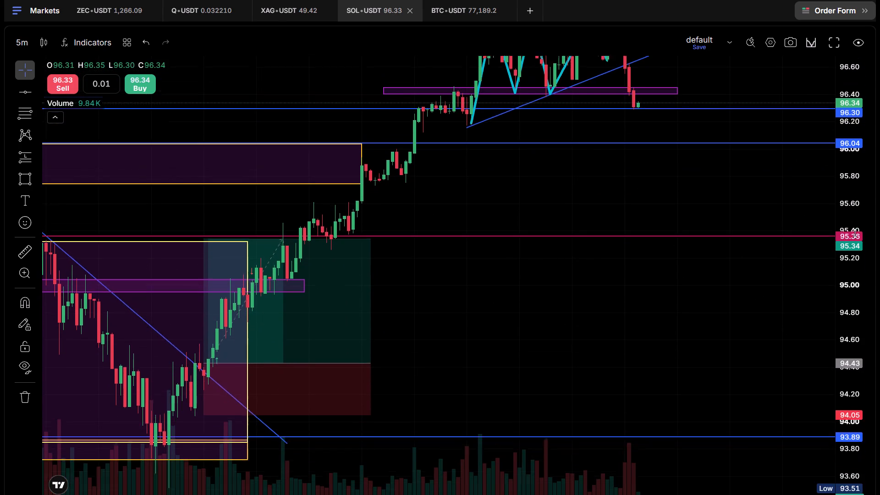
drag(855, 233, 857, 282)
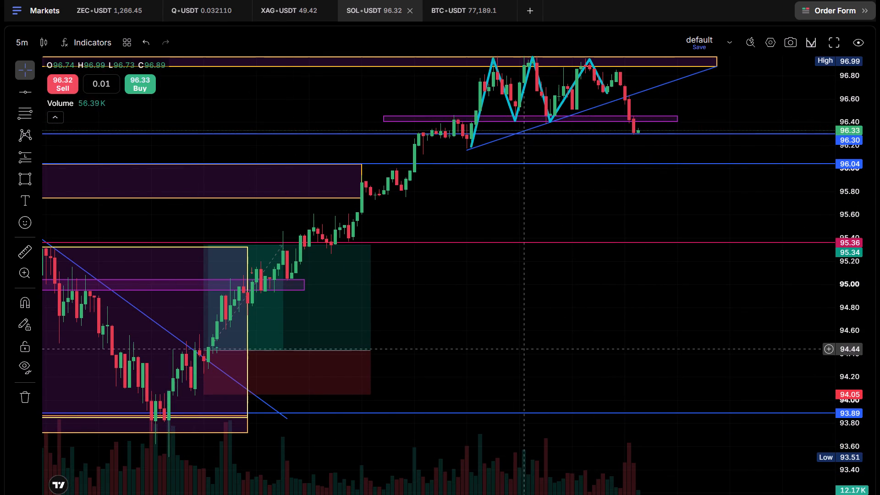
scroll(522, 353, down, 4)
drag(640, 334, 706, 307)
scroll(707, 306, up, 7)
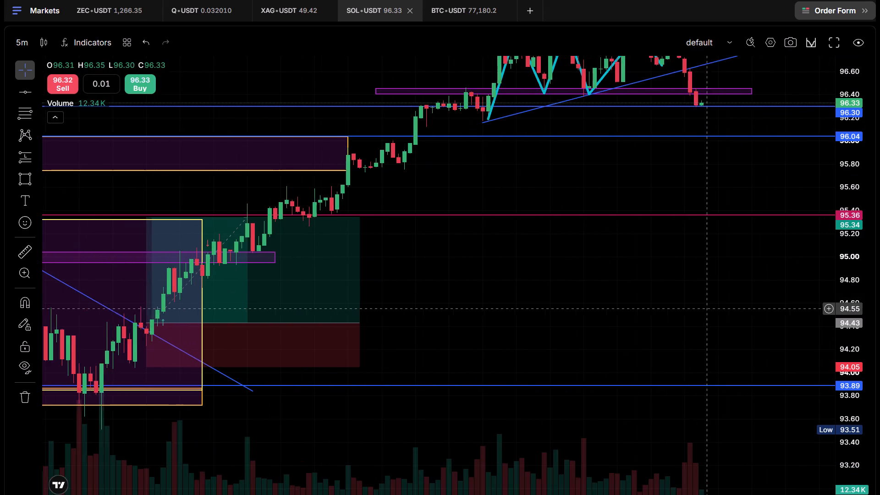
drag(503, 328, 764, 336)
drag(677, 341, 819, 341)
scroll(763, 337, down, 5)
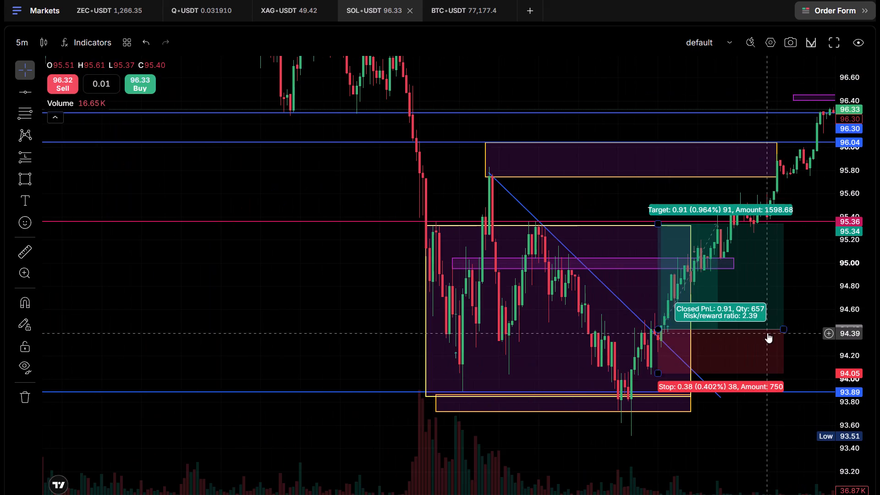
drag(803, 273, 485, 352)
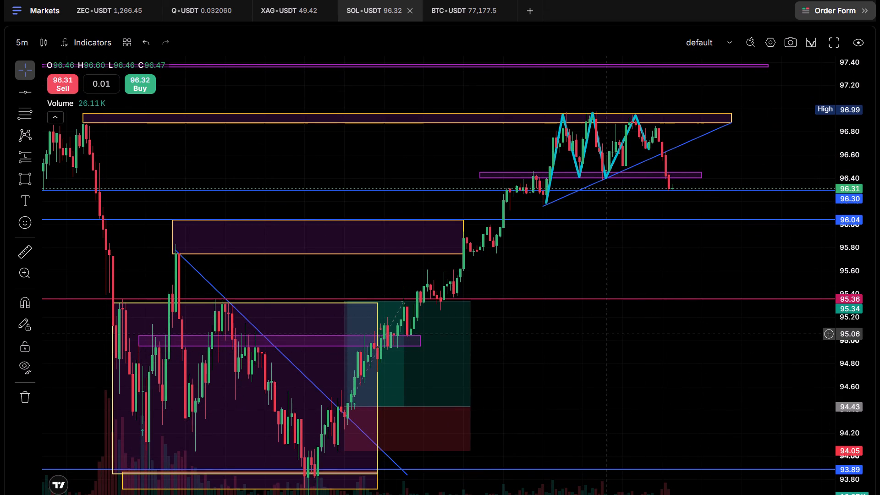
Examine the wider 5-minute SOL/USDT structure, from the green-bordered zone above 98.50 down to the zones around 93.89.
scroll(607, 334, up, 4)
drag(515, 274, 533, 403)
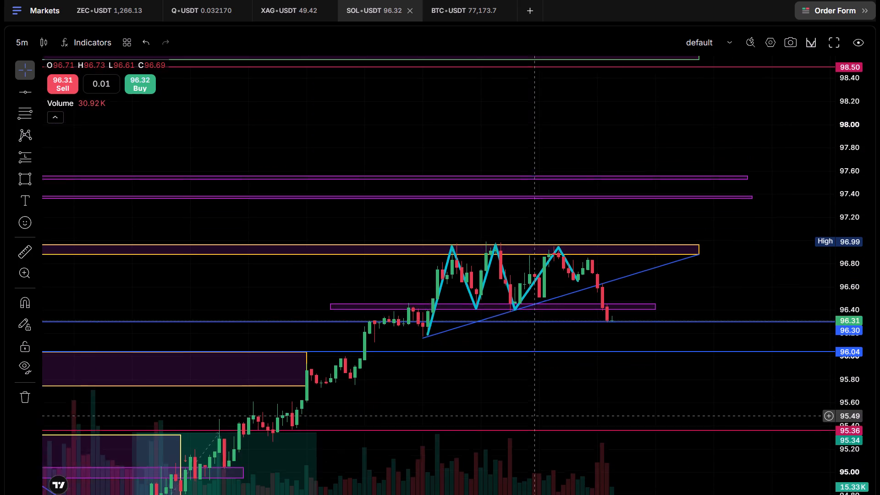
drag(533, 403, 533, 392)
scroll(681, 293, down, 3)
drag(843, 189, 845, 313)
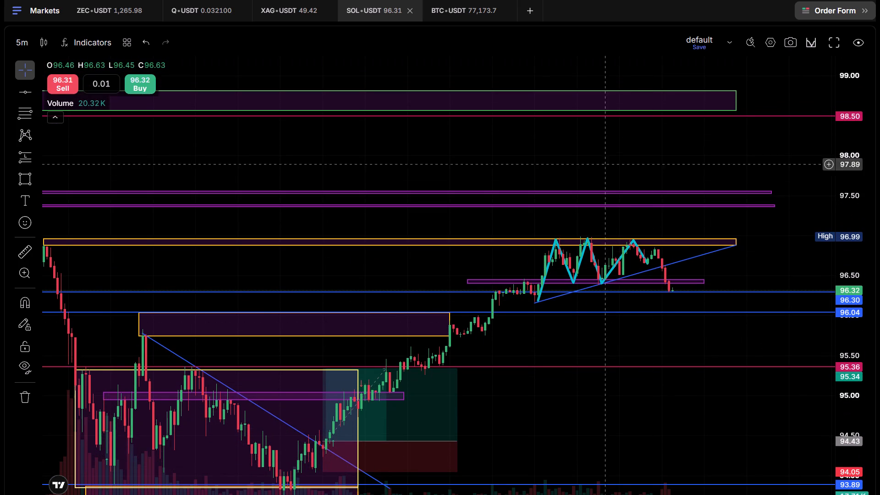
drag(645, 336, 544, 369)
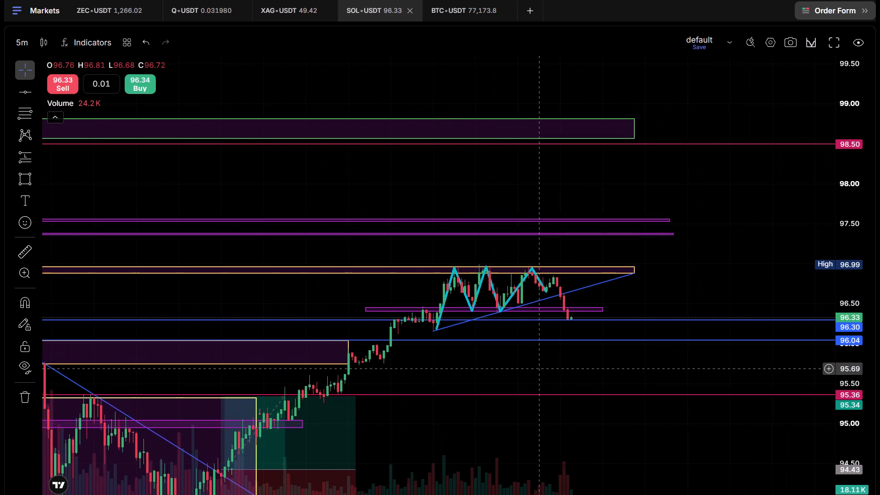
drag(544, 369, 569, 368)
scroll(573, 368, down, 4)
drag(683, 445, 613, 327)
scroll(613, 327, down, 3)
drag(489, 186, 430, 351)
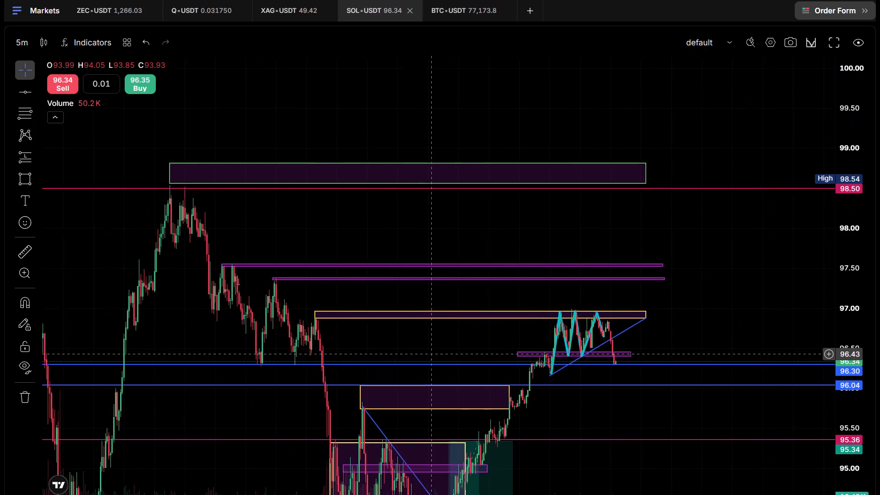
drag(430, 351, 420, 330)
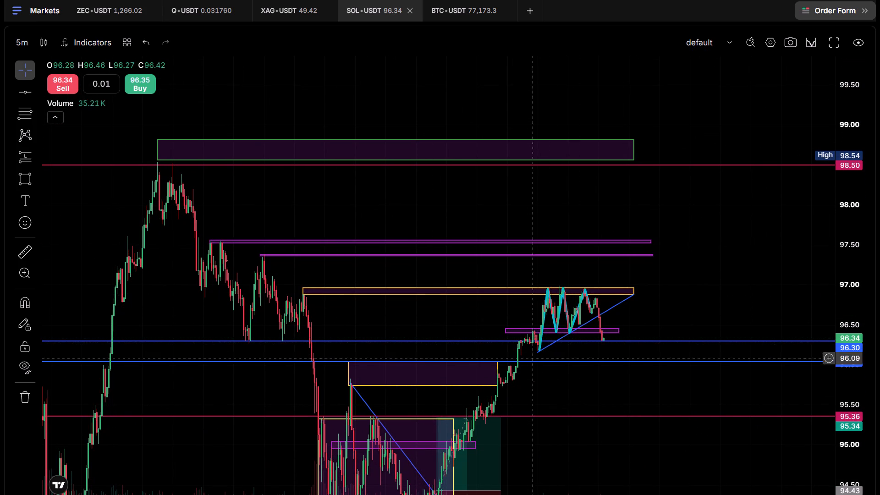
scroll(626, 388, down, 2)
drag(682, 400, 643, 295)
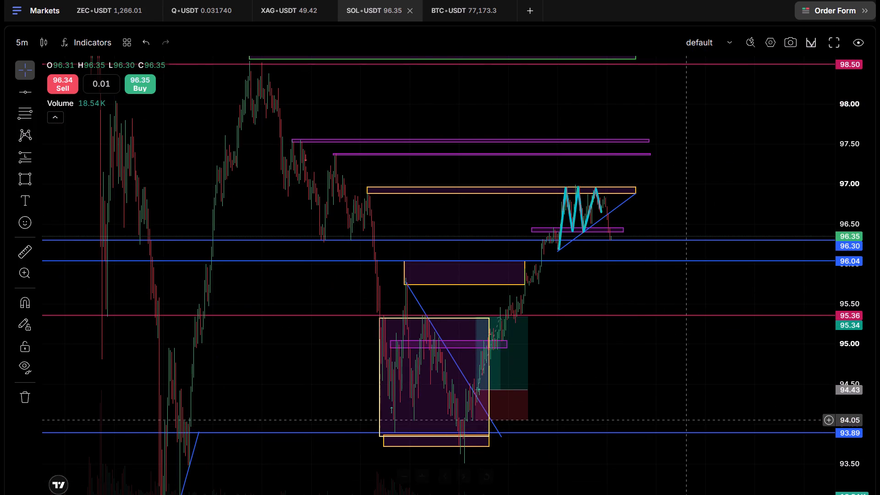
drag(847, 200, 869, 304)
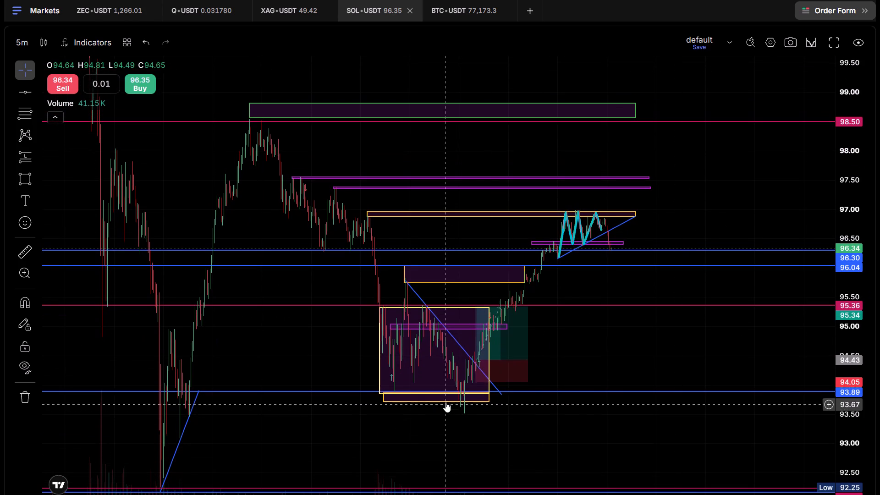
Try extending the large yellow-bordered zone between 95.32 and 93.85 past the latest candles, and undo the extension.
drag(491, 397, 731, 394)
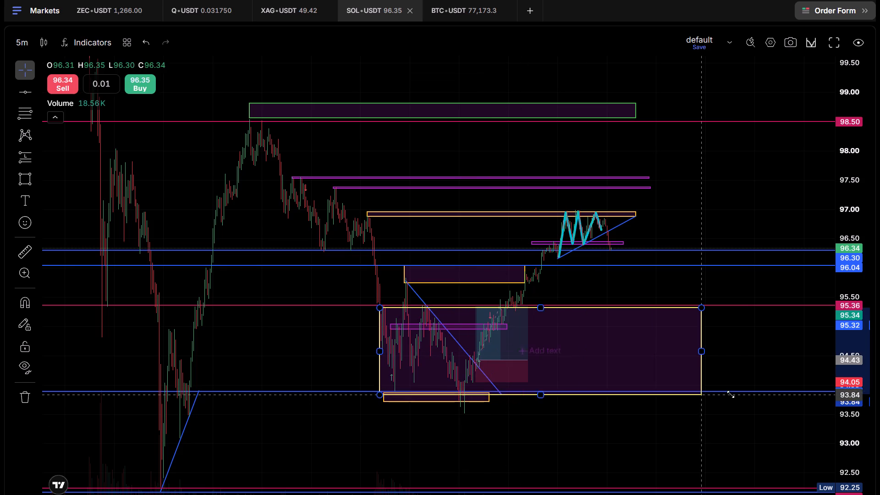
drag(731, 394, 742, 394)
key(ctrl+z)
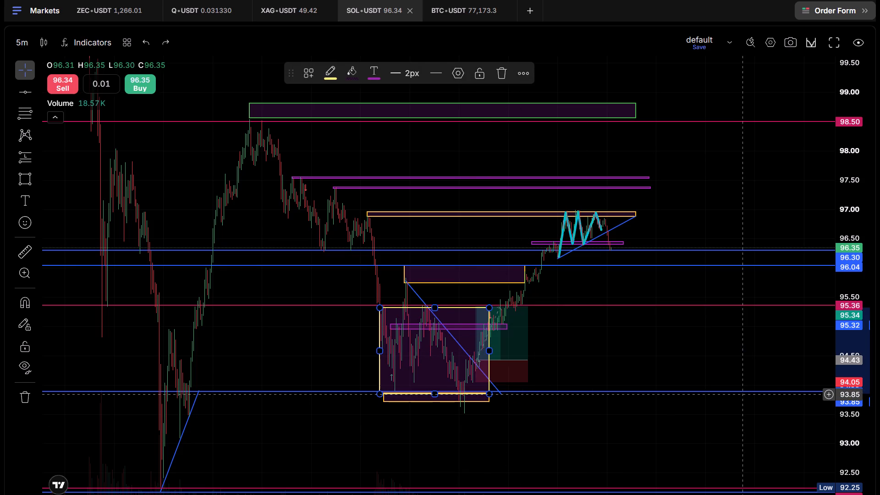
Delete the large yellow-bordered zone spanning 95.32 to 93.85.
click(504, 73)
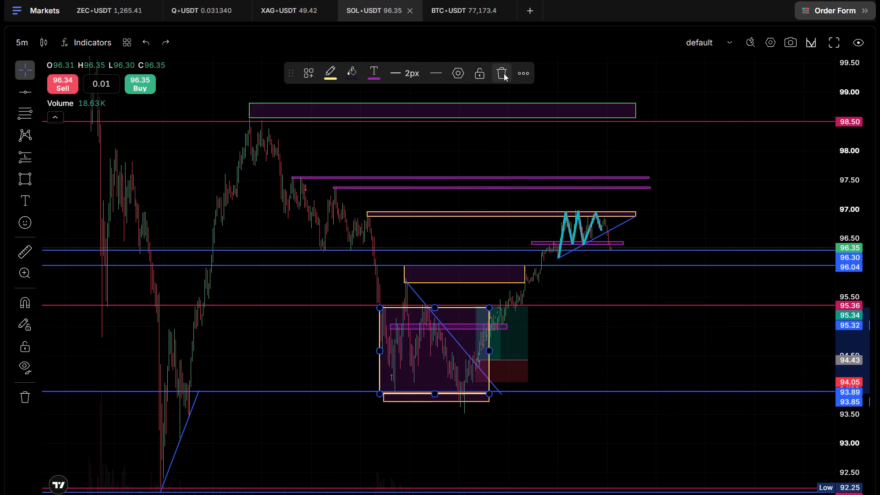
Extend the narrow orange-bordered zone below 93.89 past the latest candles and lower its bottom edge to 93.51.
drag(491, 399, 782, 396)
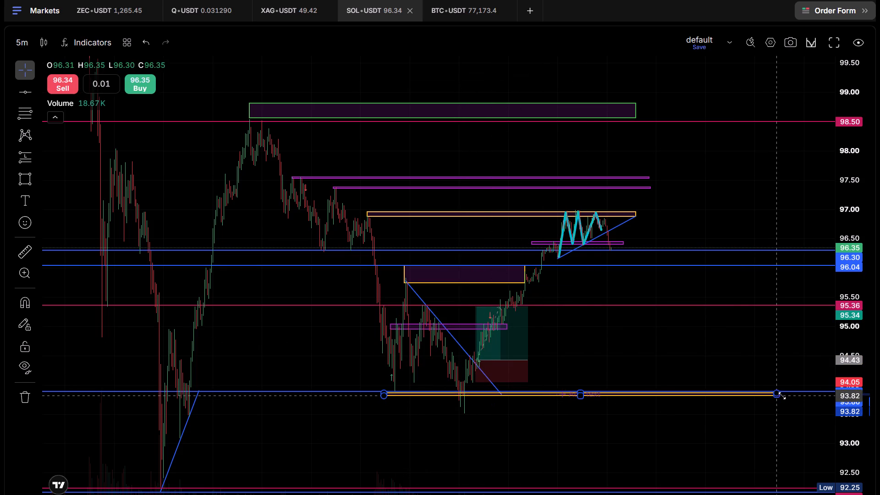
drag(782, 396, 791, 413)
click(791, 413)
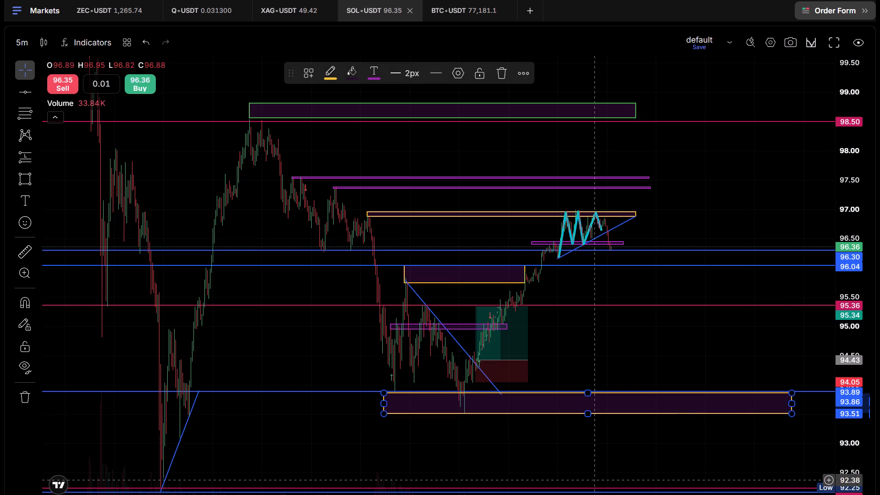
Change the border colour of the zone between 93.86 and 93.51 to crimson.
click(621, 410)
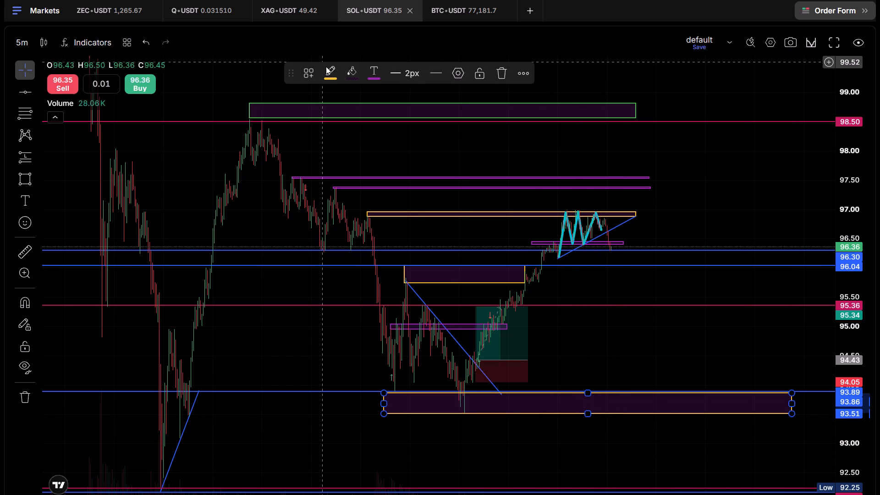
click(329, 70)
click(446, 176)
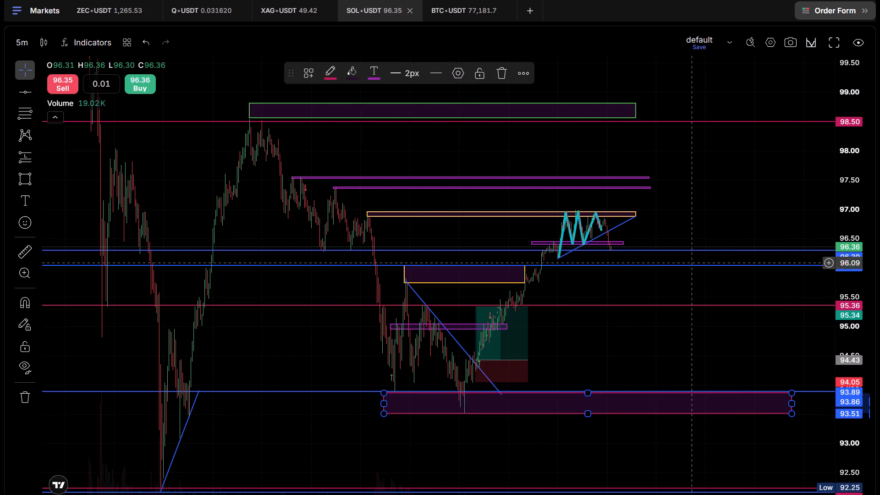
Examine the latest SOL/USDT 5-minute candles around the cyan zigzag, the rising trendline and the 96.30 level.
drag(748, 216, 650, 225)
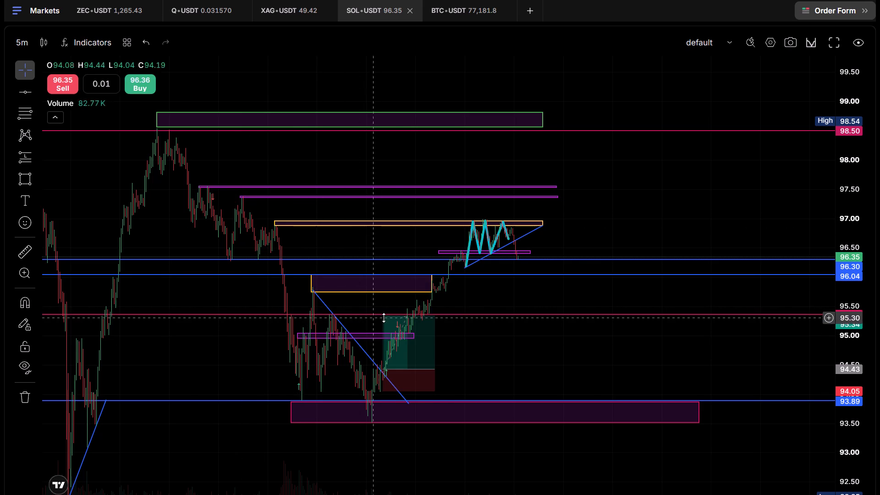
scroll(467, 330, up, 3)
drag(385, 348, 528, 348)
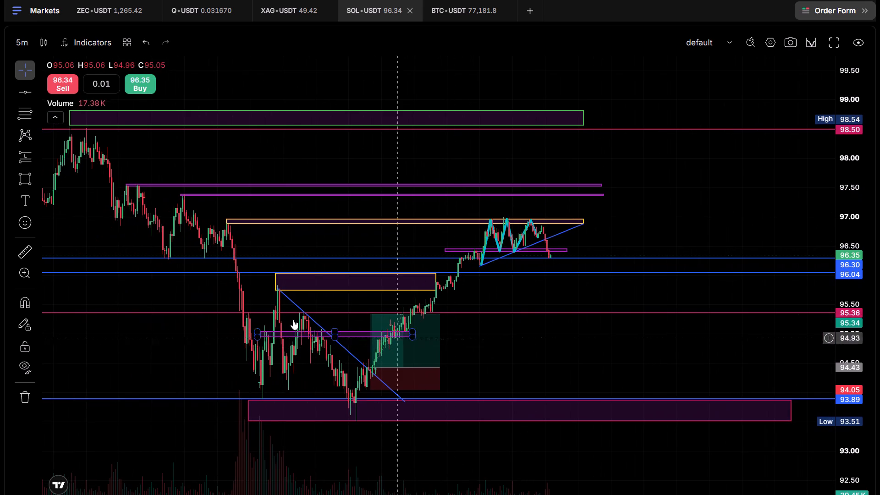
drag(602, 300, 536, 316)
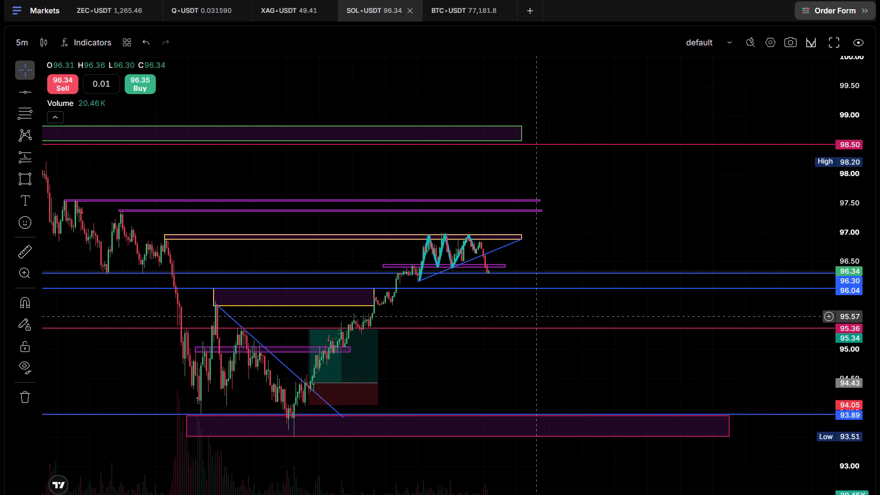
scroll(536, 317, up, 4)
drag(495, 212, 659, 256)
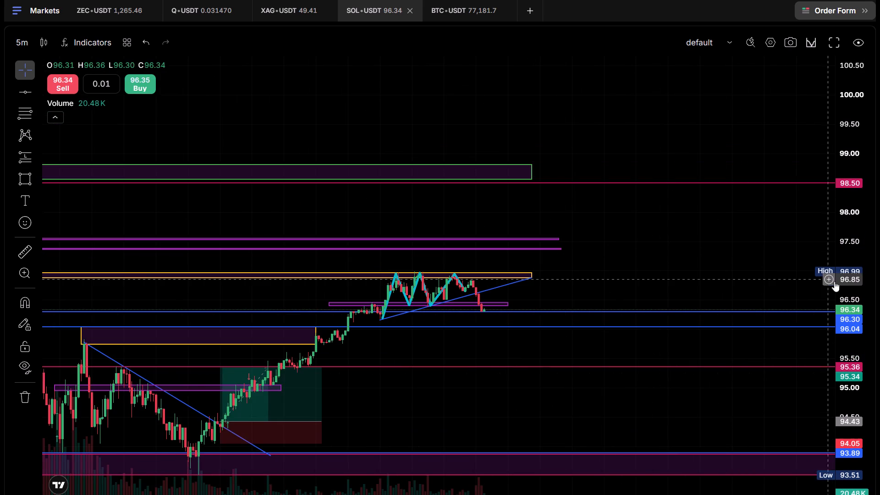
drag(852, 298, 874, 5)
scroll(604, 330, up, 3)
drag(525, 313, 656, 202)
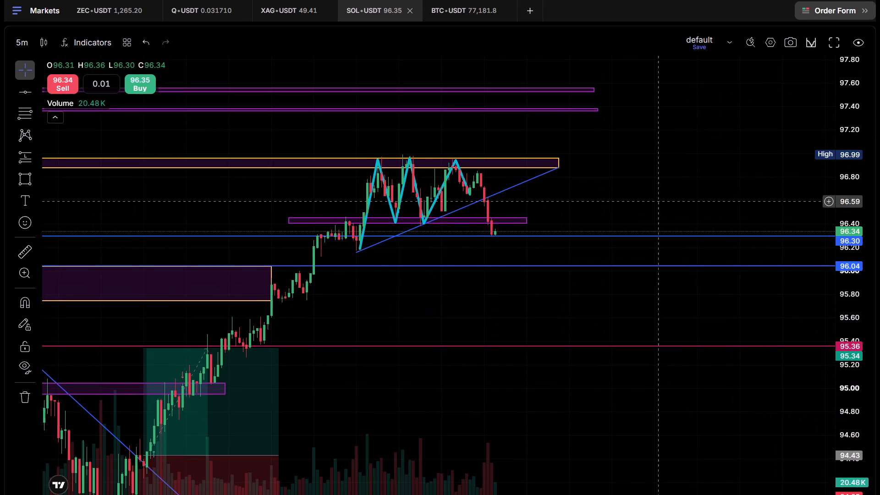
drag(854, 267, 879, 115)
scroll(651, 184, up, 4)
drag(492, 172, 653, 185)
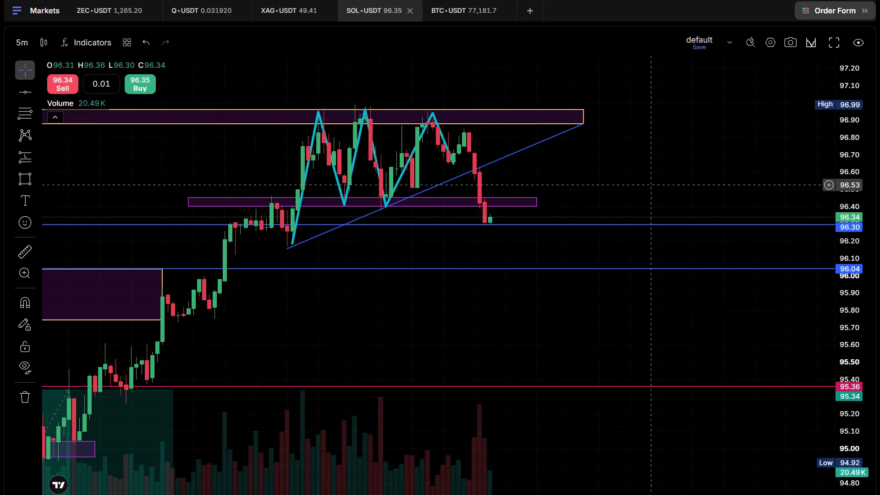
drag(653, 185, 655, 185)
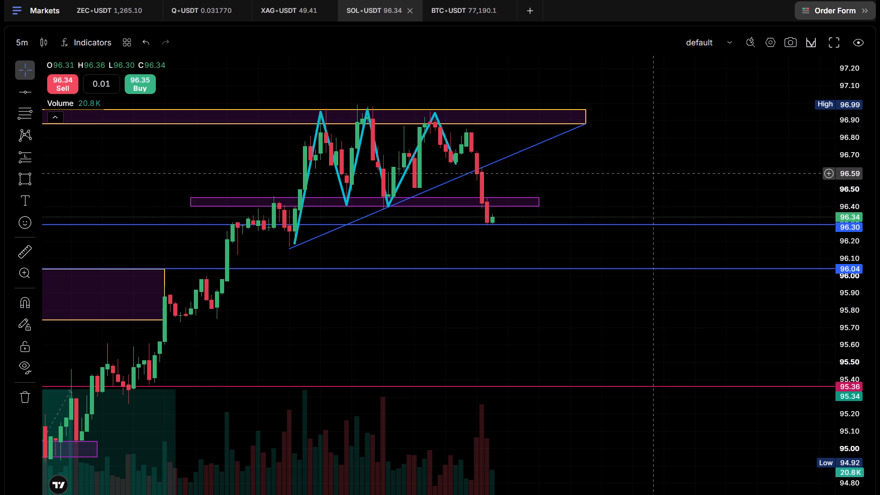
drag(582, 164, 657, 193)
drag(692, 201, 683, 122)
Examine the wider SOL/USDT price structure from the 96.04 level down to the crimson-bordered zone and the 92.24 and 92.17 levels.
scroll(604, 322, down, 3)
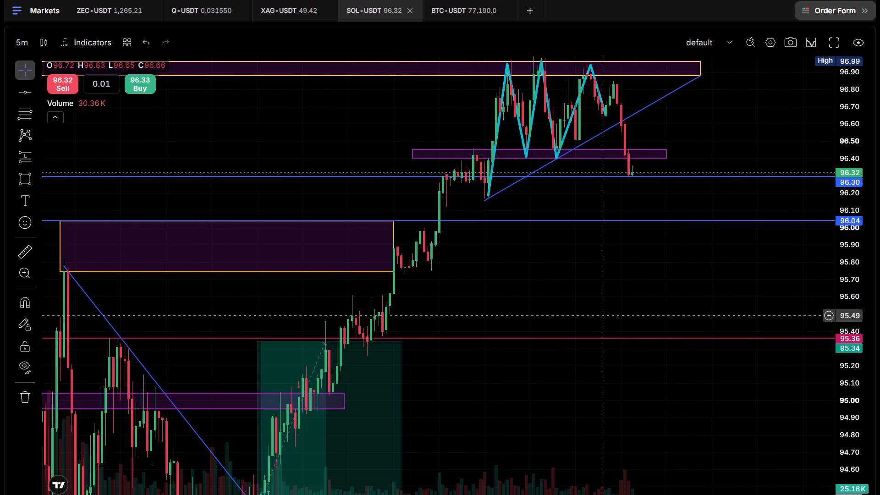
drag(676, 300, 617, 299)
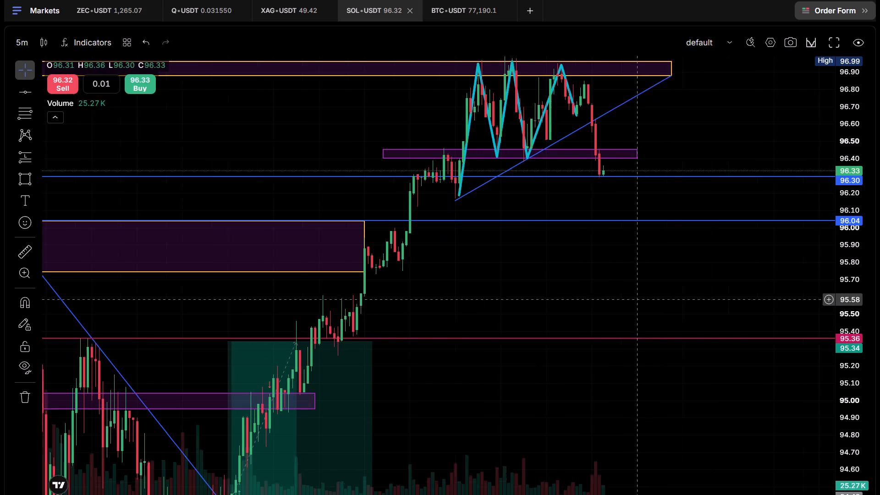
drag(617, 299, 512, 301)
scroll(536, 320, down, 4)
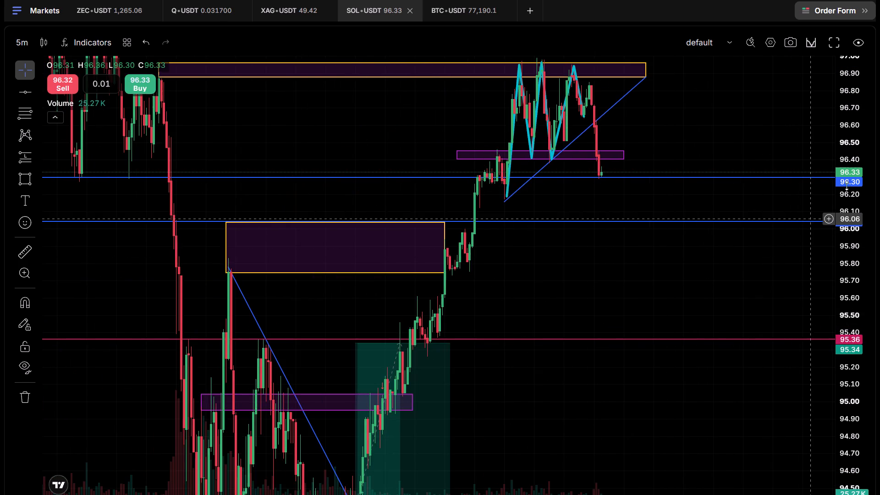
drag(844, 170, 853, 408)
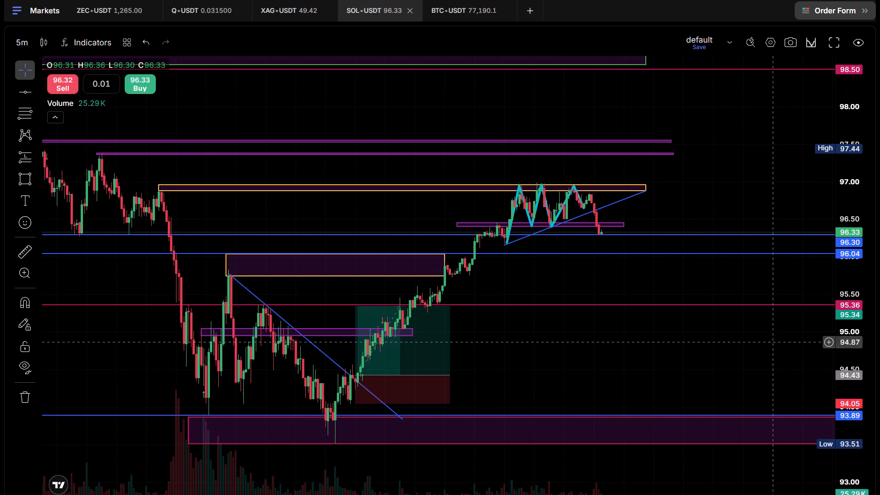
scroll(713, 175, down, 3)
drag(297, 462, 198, 299)
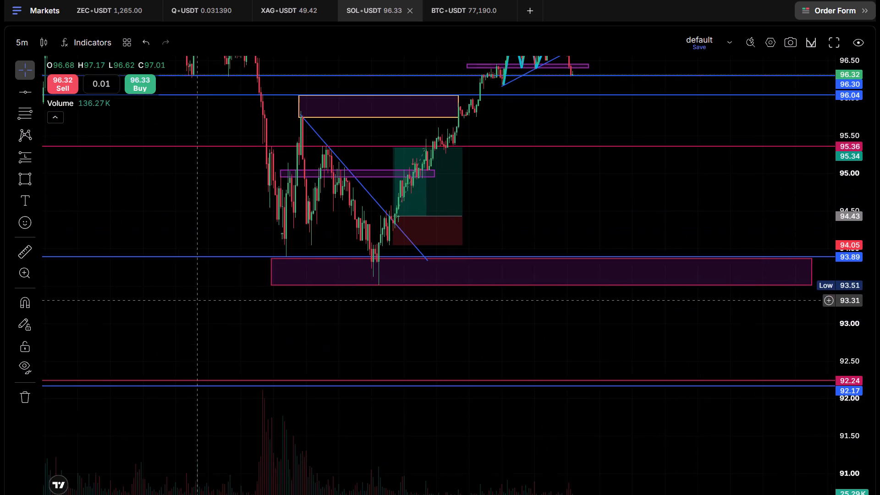
drag(198, 299, 207, 327)
scroll(525, 373, down, 4)
drag(660, 214, 559, 302)
scroll(557, 302, up, 8)
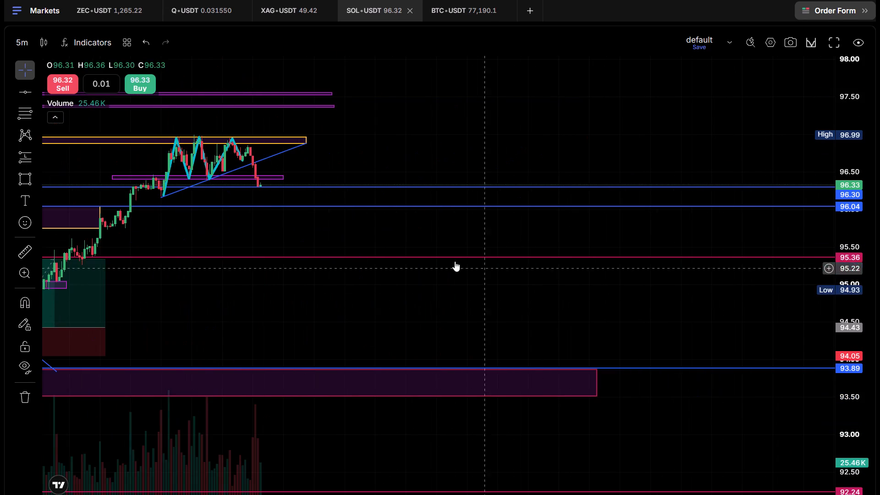
Examine the most recent SOL/USDT candles and volume up close, between the orange-bordered zone below 97.00 and the 96.30 and 96.04 levels.
drag(377, 232, 722, 271)
drag(859, 252, 864, 155)
scroll(574, 262, up, 5)
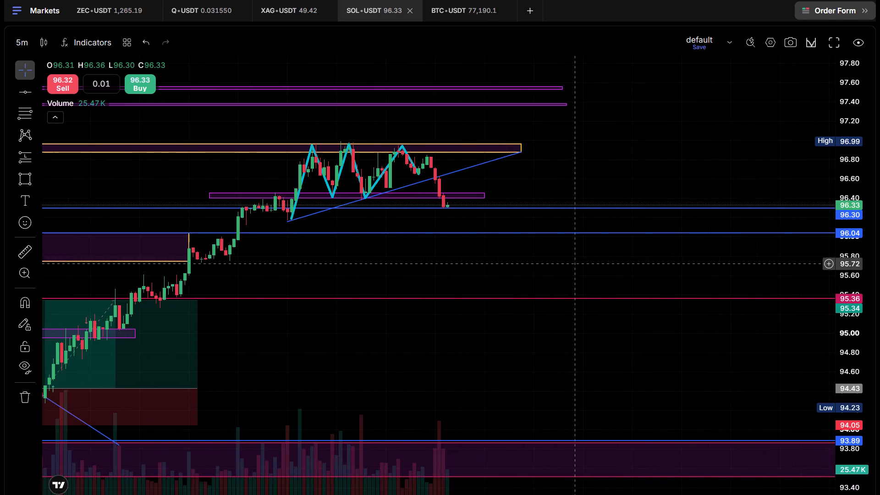
drag(491, 283, 597, 313)
drag(661, 188, 654, 225)
drag(845, 256, 847, 73)
scroll(630, 247, up, 3)
drag(638, 246, 685, 231)
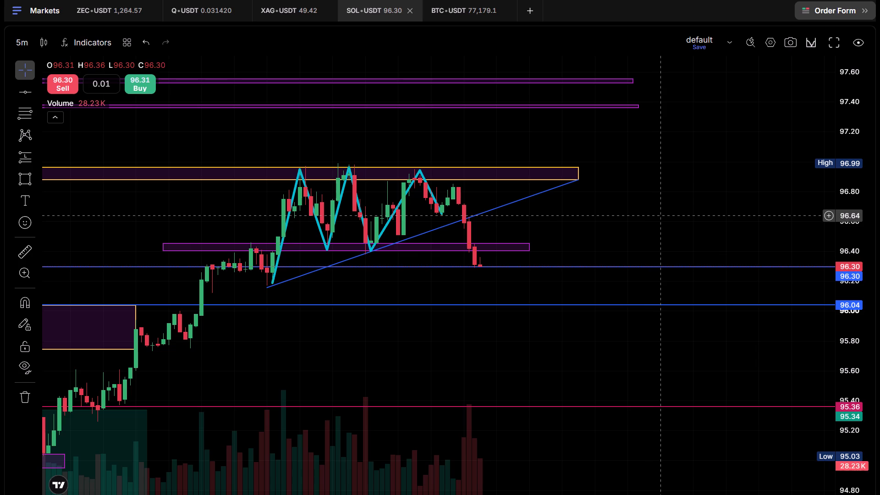
drag(640, 228, 728, 257)
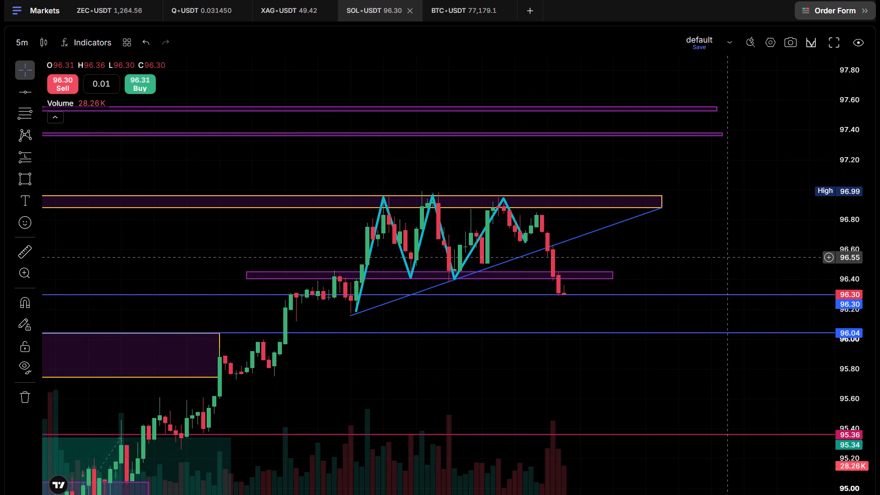
scroll(729, 257, up, 2)
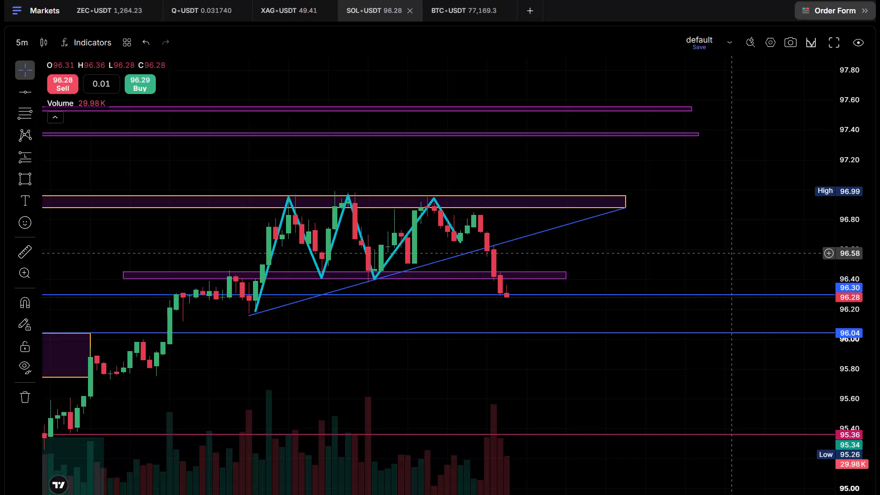
key(period)
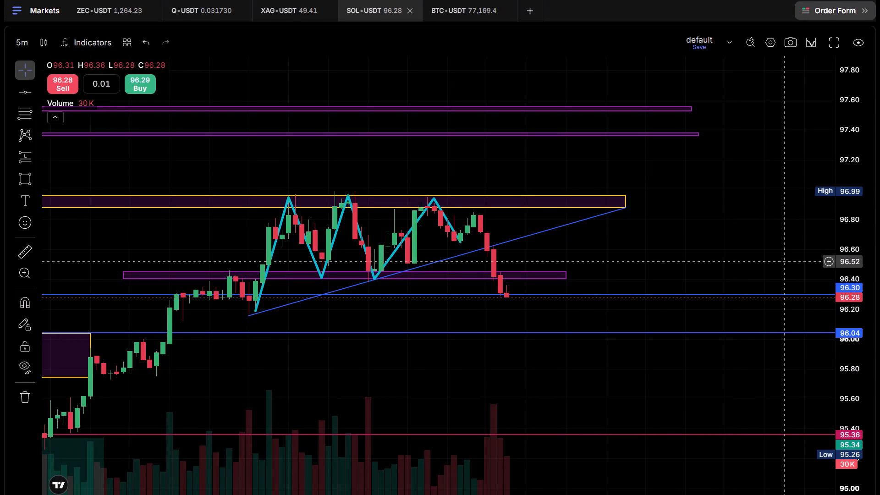
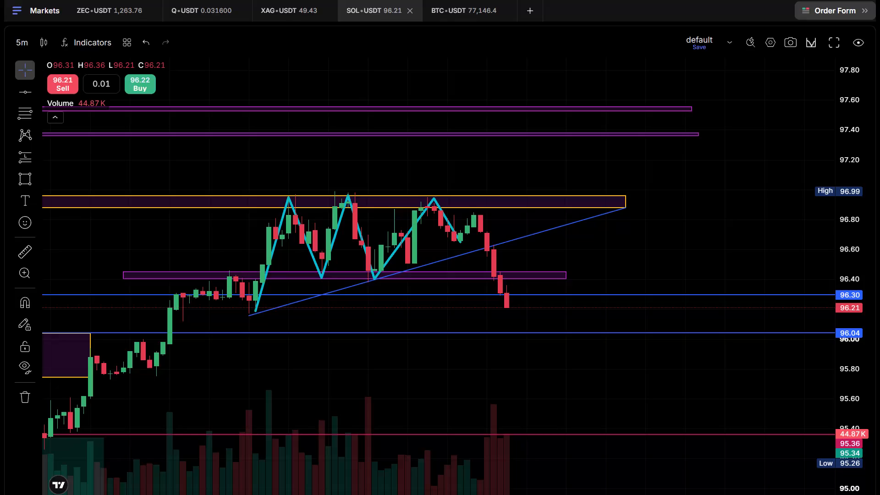
Leave the full-screen chart and switch the SOL/USDT order form to the Short side.
click(434, 38)
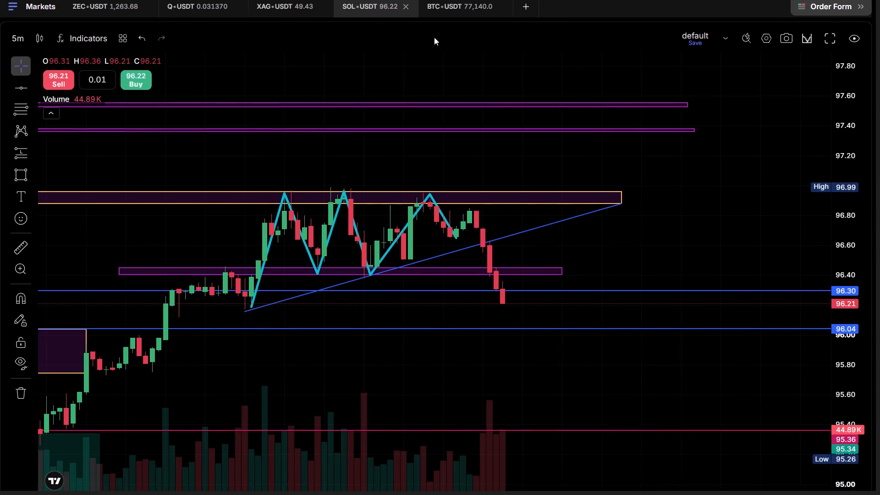
drag(383, 281, 426, 286)
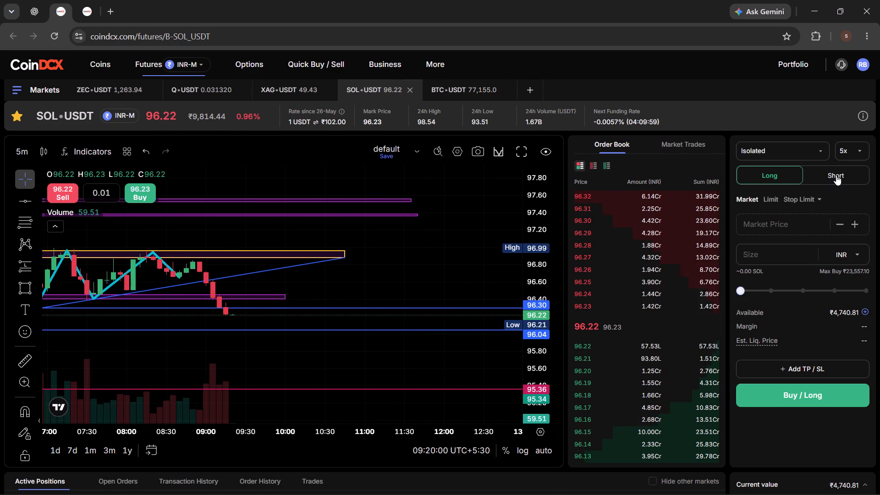
click(836, 175)
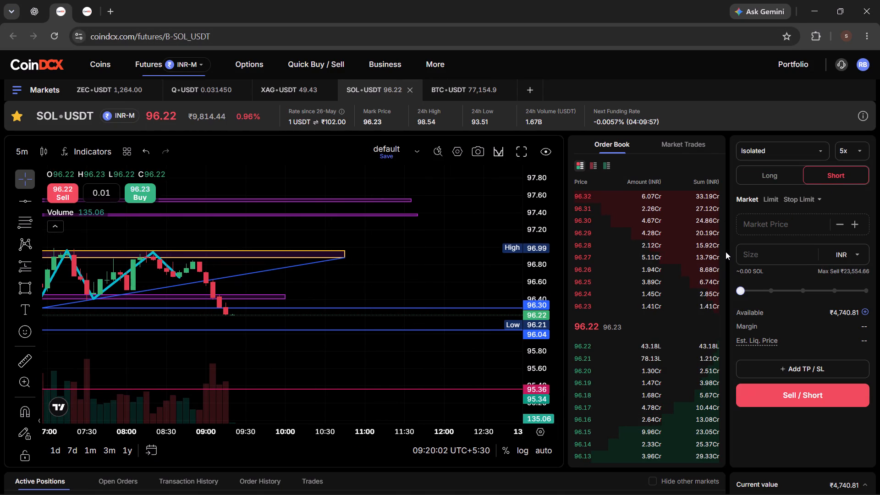
Examine the SOL/USDT 5-minute structure around the rising trendline, the 96.30 and 96.04 levels and the earlier decline before committing to the short.
scroll(403, 284, down, 3)
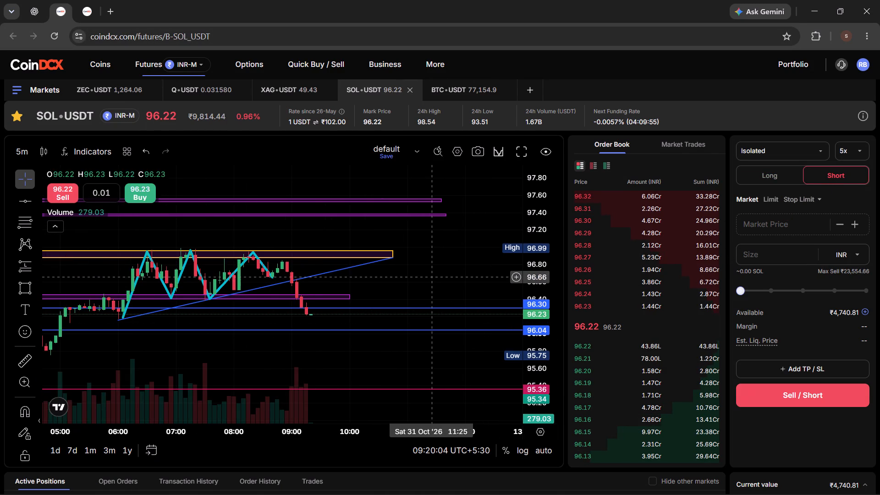
scroll(431, 277, down, 1)
drag(441, 278, 452, 264)
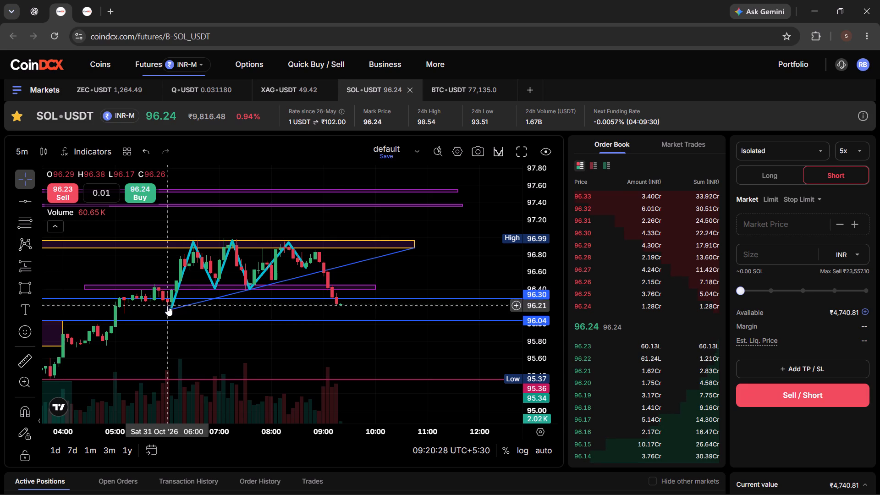
click(521, 154)
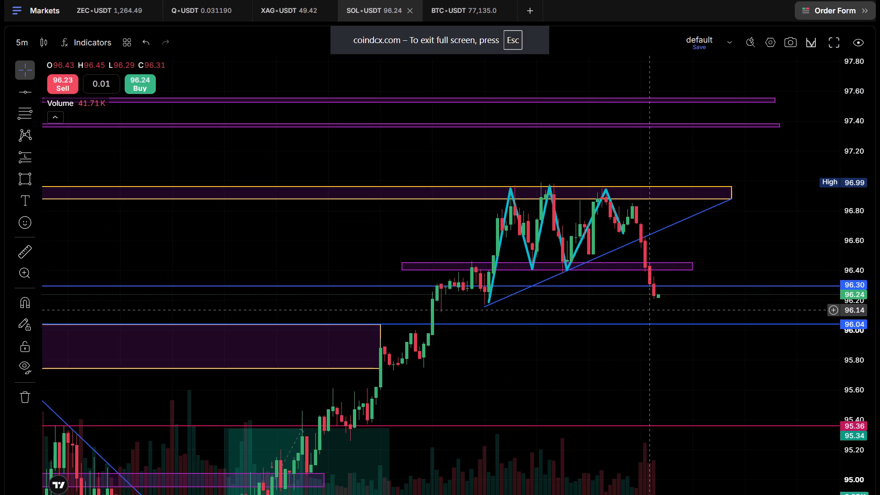
scroll(649, 310, up, 4)
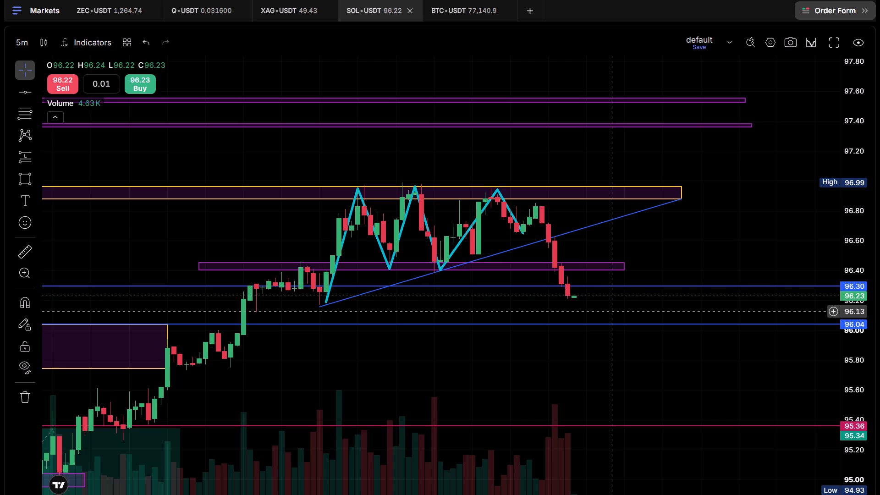
drag(205, 266, 634, 245)
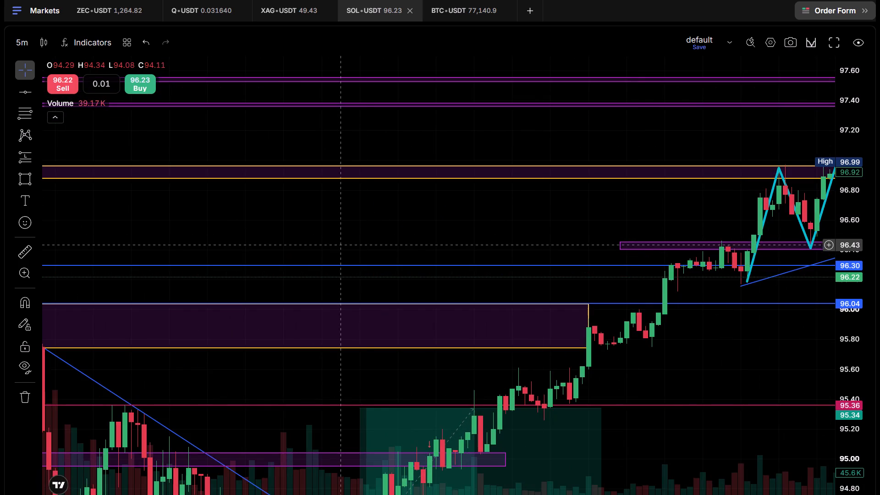
drag(371, 240, 639, 214)
drag(537, 198, 221, 225)
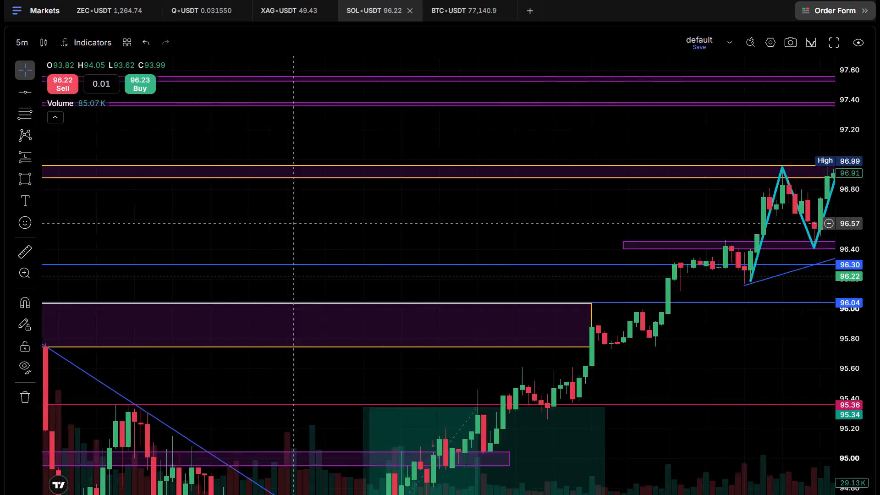
drag(221, 225, 573, 187)
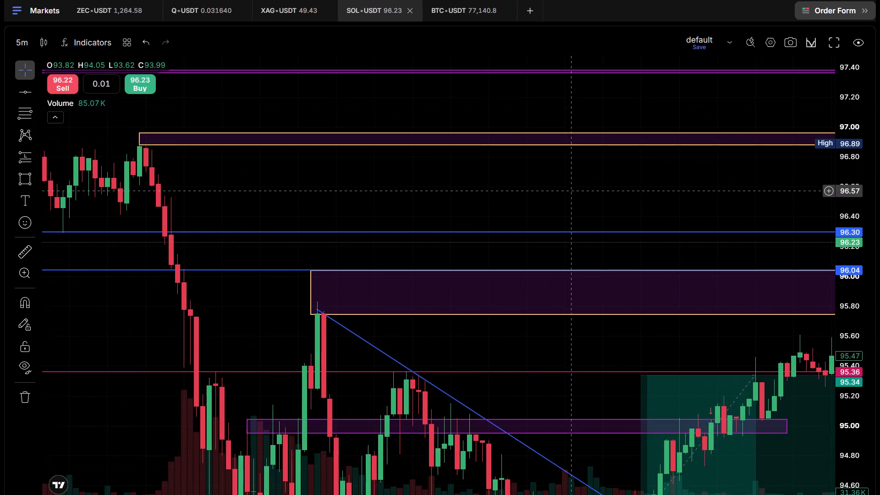
drag(573, 187, 78, 192)
drag(327, 175, 95, 201)
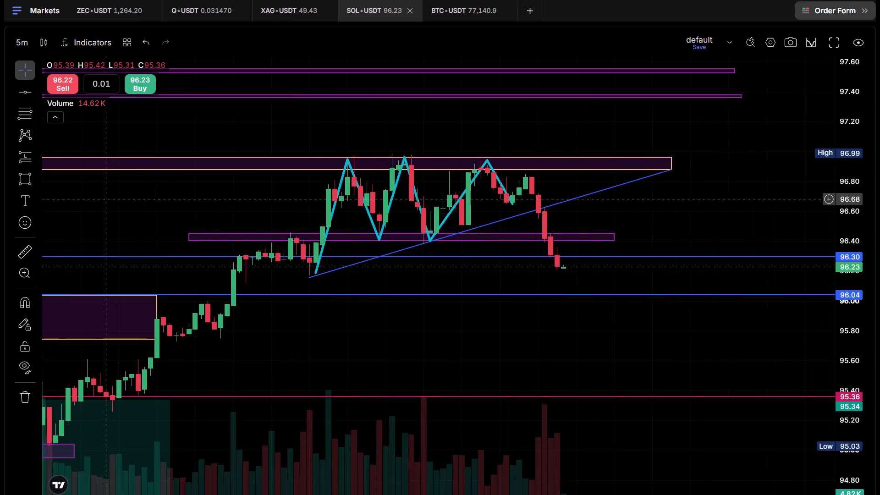
drag(95, 201, 58, 203)
click(433, 38)
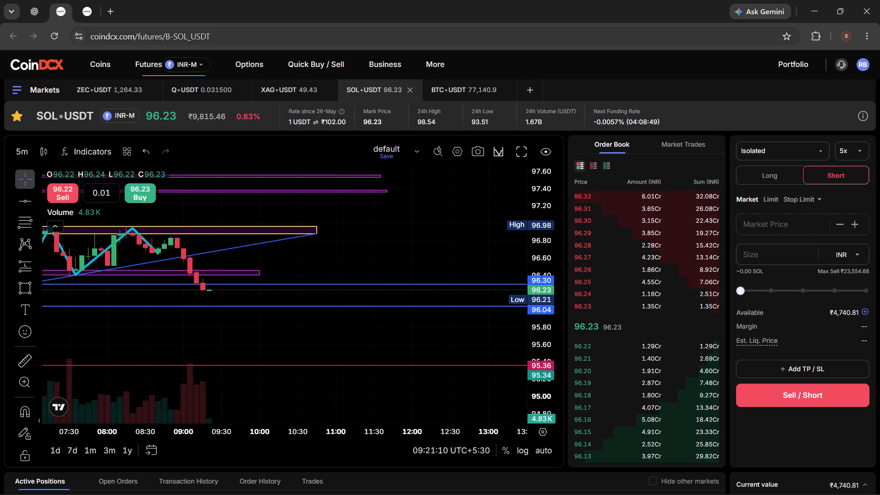
Submit a 5x isolated market short on SOL/USDT with the size set to 44%, 10304.09 INR (about 1.05 SOL).
drag(415, 247, 429, 249)
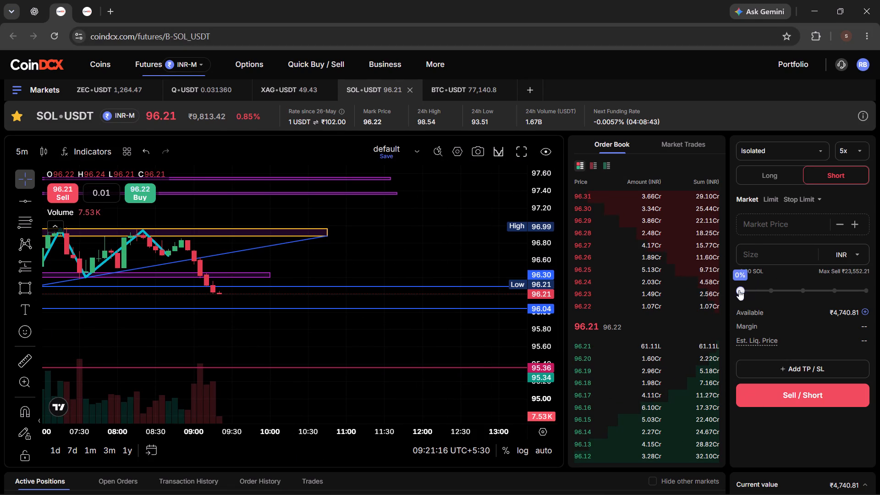
drag(739, 290, 790, 297)
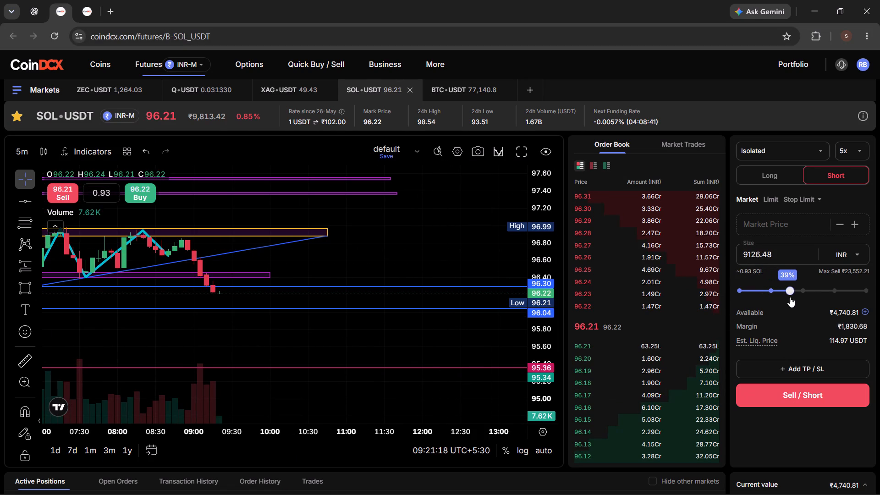
drag(790, 297, 815, 301)
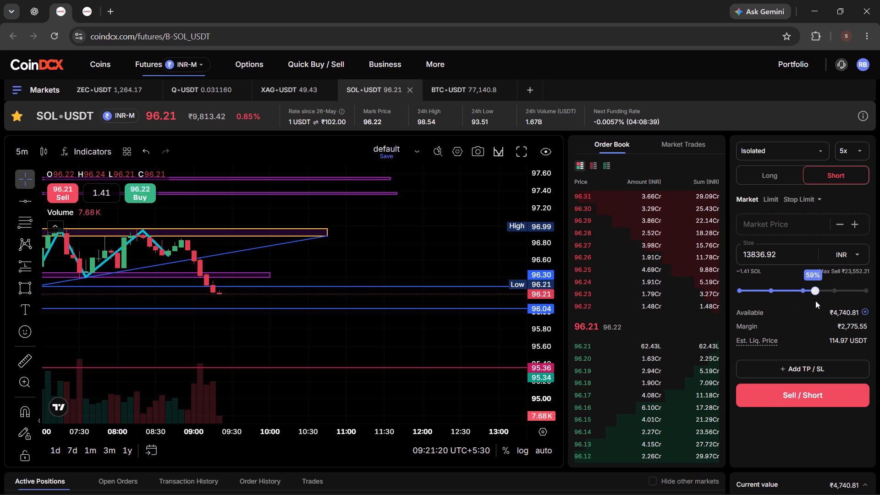
drag(815, 301, 821, 300)
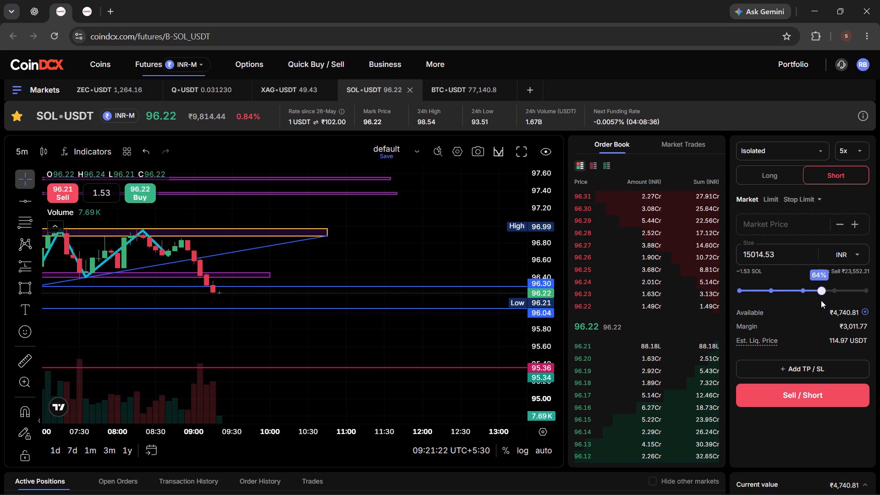
drag(821, 300, 809, 299)
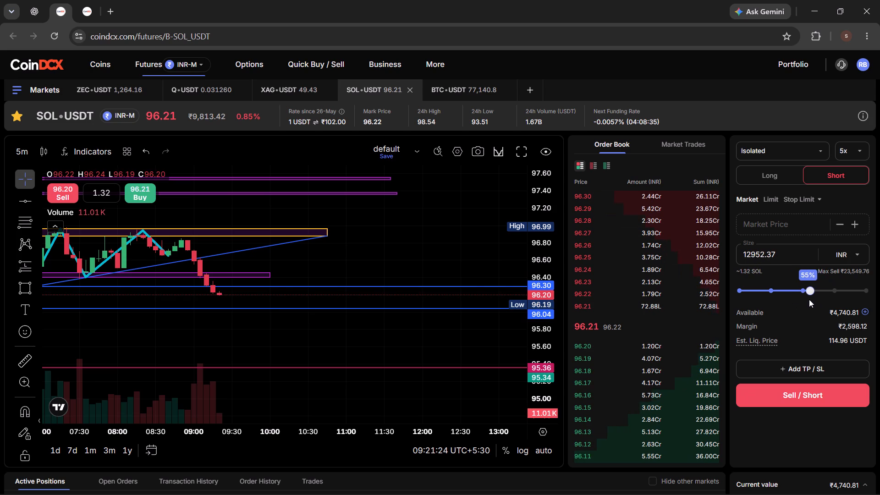
drag(809, 299, 803, 299)
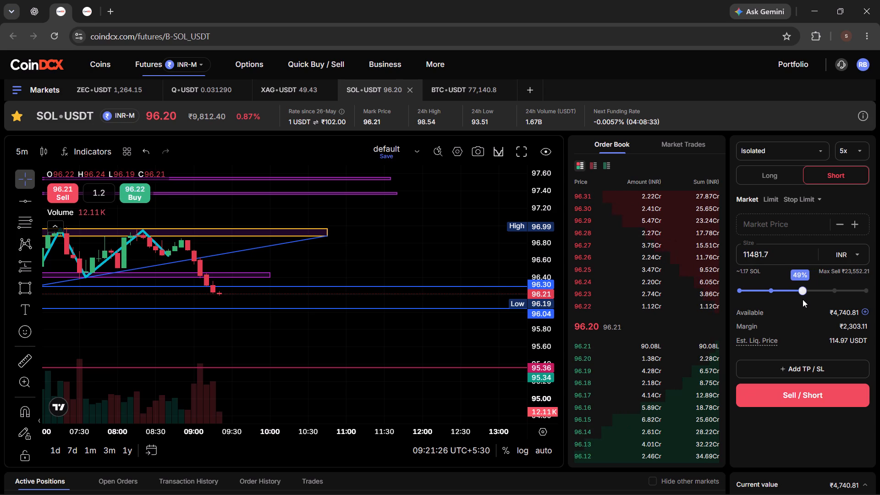
drag(803, 299, 796, 298)
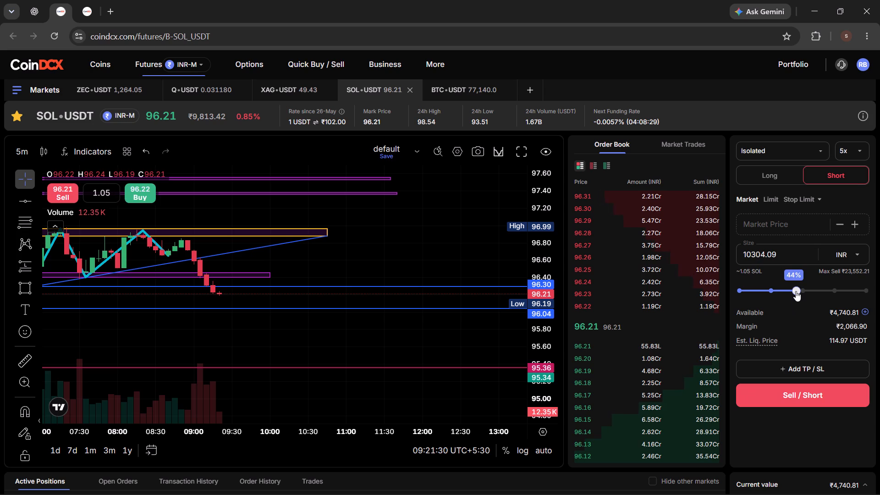
click(809, 396)
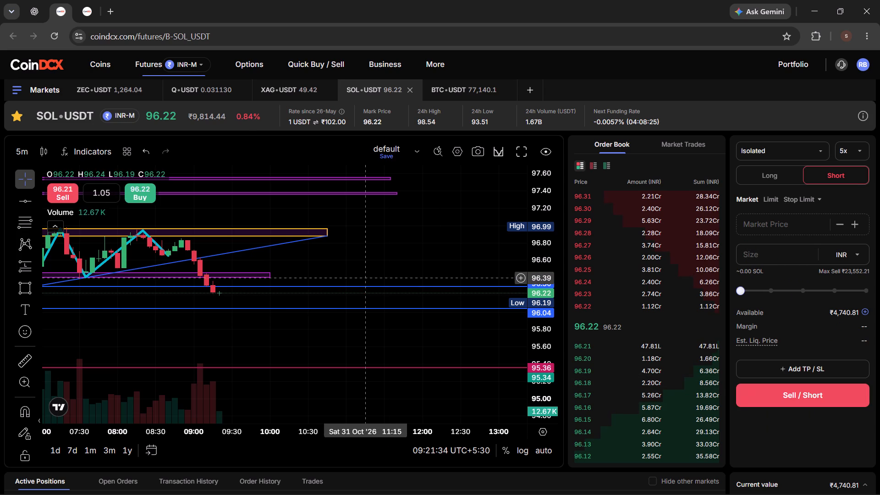
Check the open orders for the submitted short and reload the trading page to refresh its status.
scroll(359, 483, down, 2)
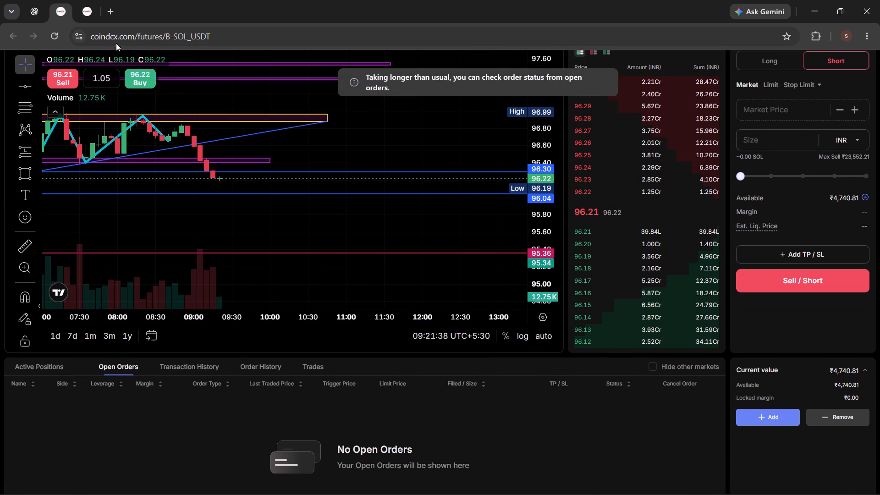
click(56, 37)
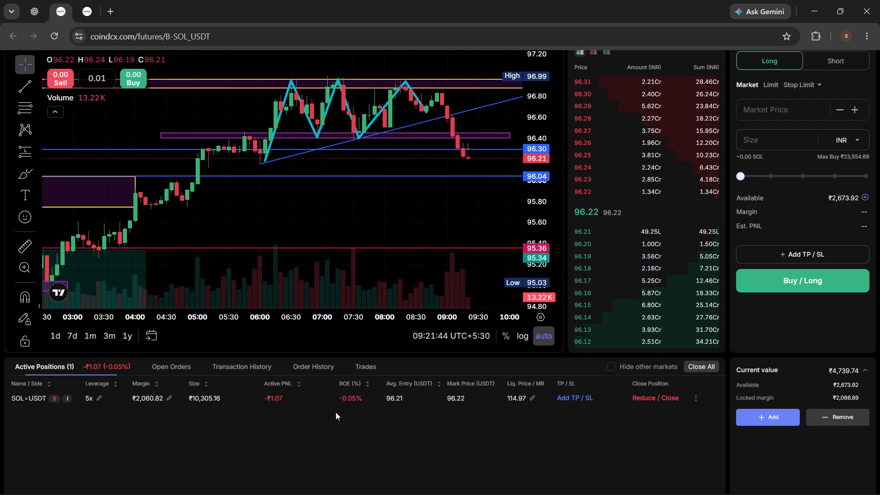
Add a take profit at 95.37 to the SOL/USDT short position on the full-screen chart, just above the crimson 95.36 line.
drag(434, 192, 418, 238)
click(347, 236)
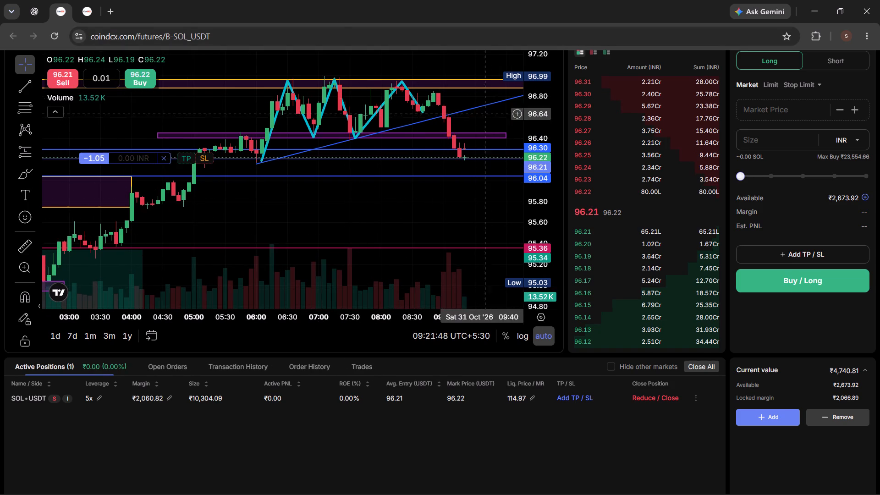
scroll(498, 440, up, 3)
click(518, 146)
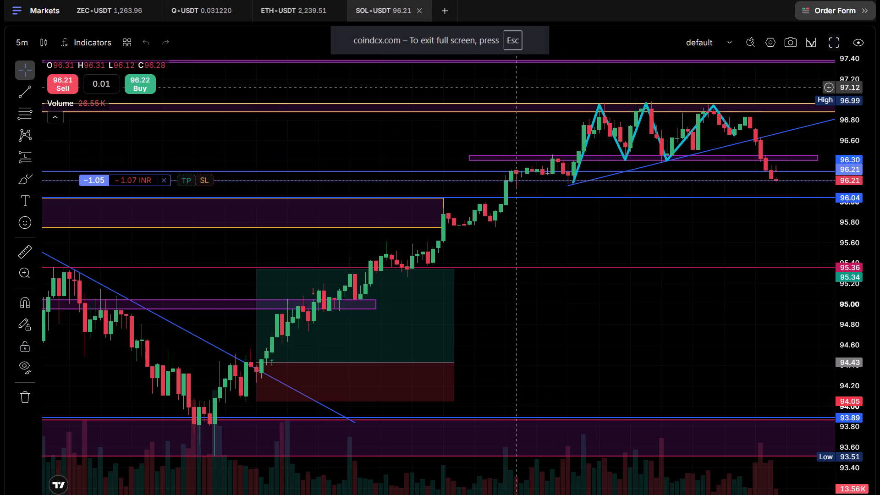
drag(650, 250, 356, 253)
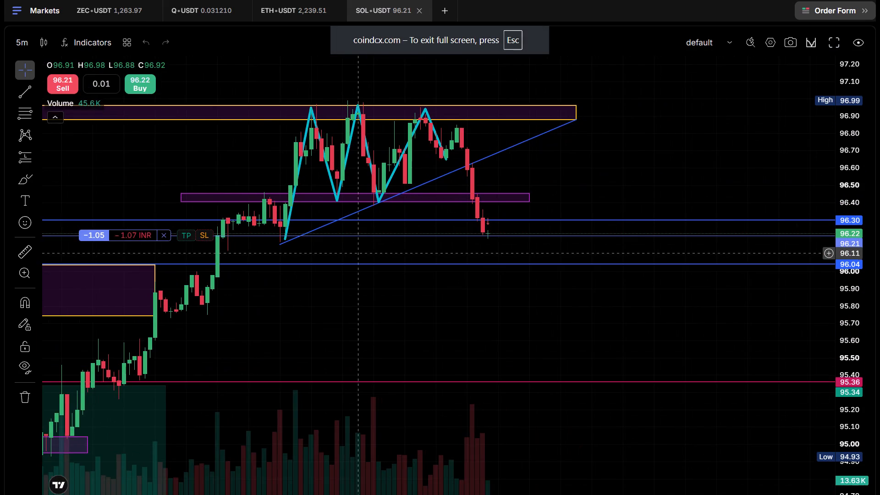
drag(356, 253, 344, 256)
drag(182, 243, 194, 305)
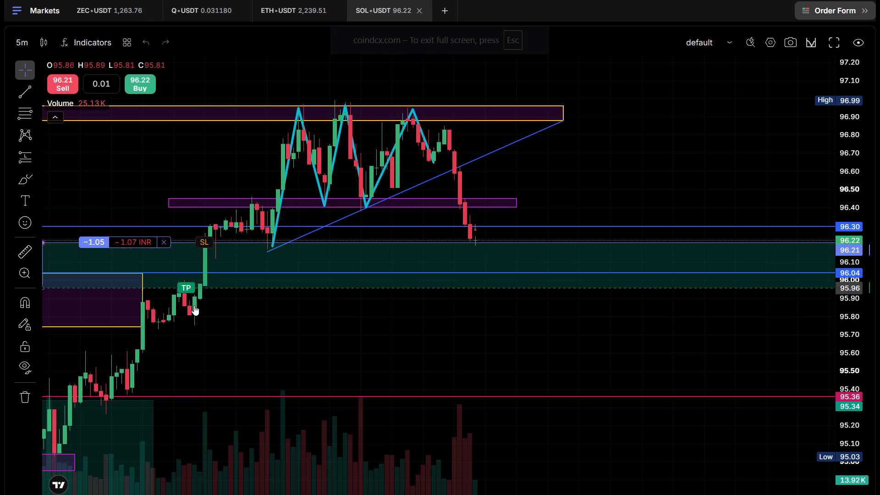
drag(194, 305, 209, 391)
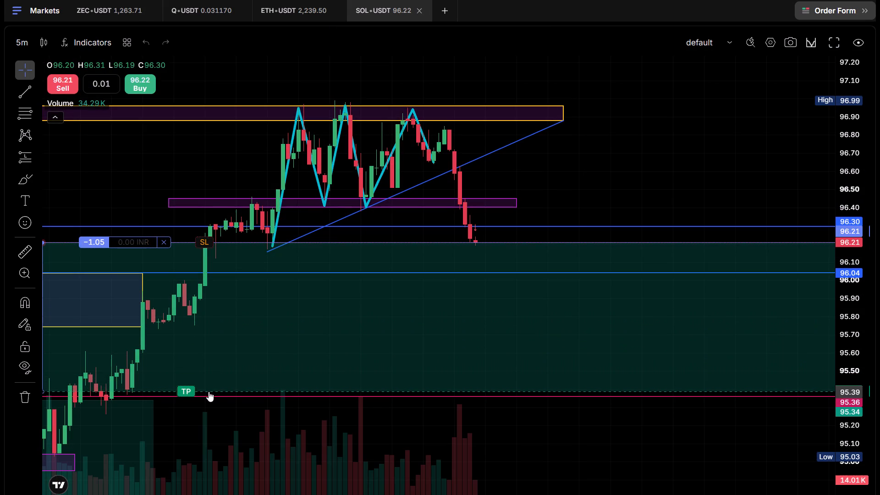
drag(209, 391, 209, 394)
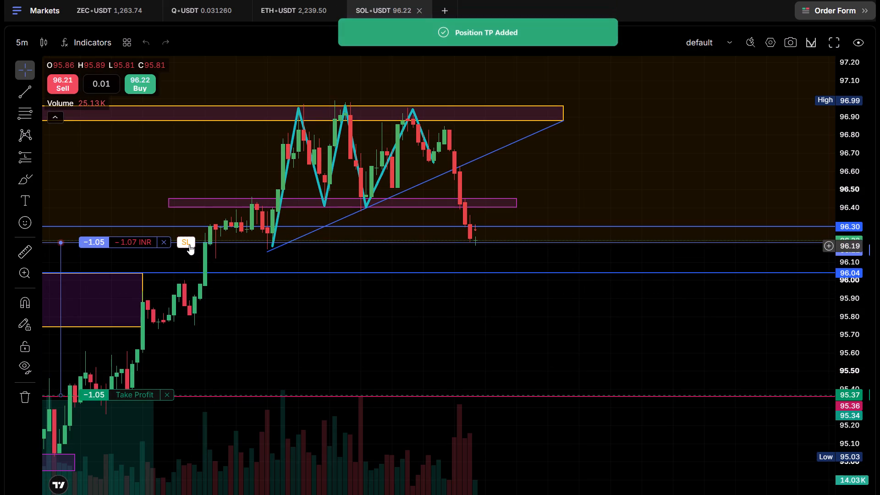
Add a stop loss at 96.50 to the SOL/USDT short position, just above the purple zone.
drag(189, 245, 209, 199)
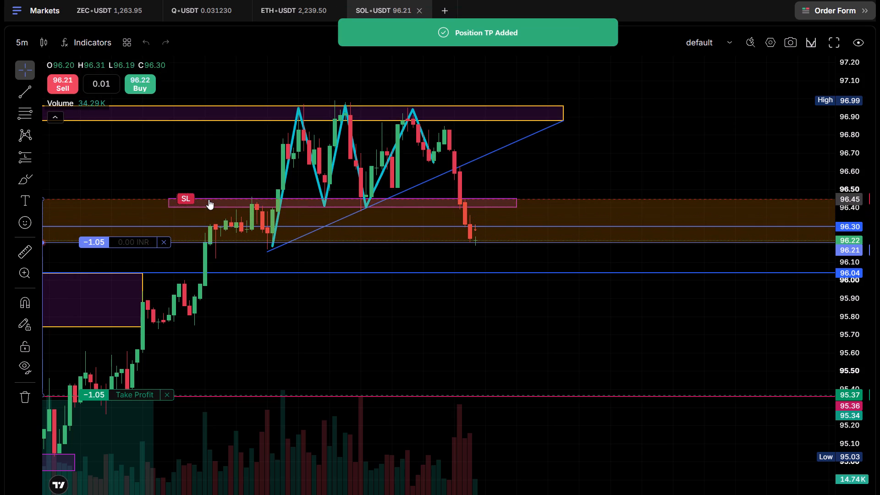
drag(209, 199, 214, 192)
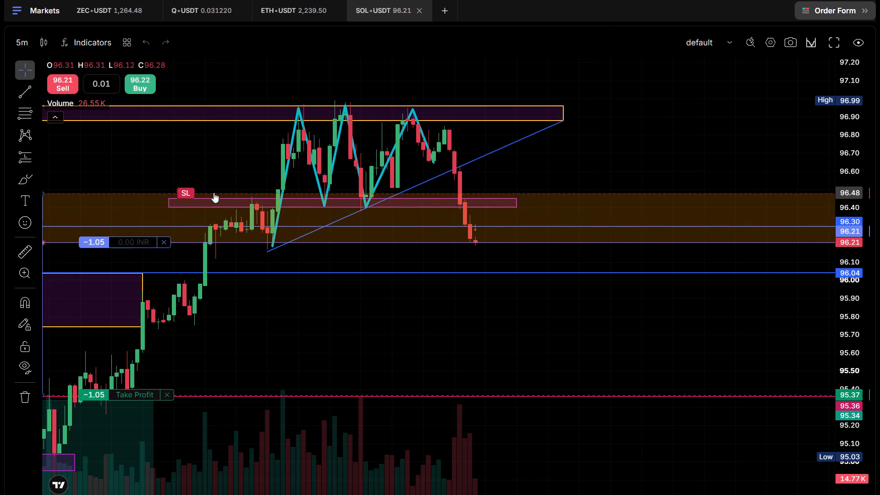
drag(214, 192, 215, 190)
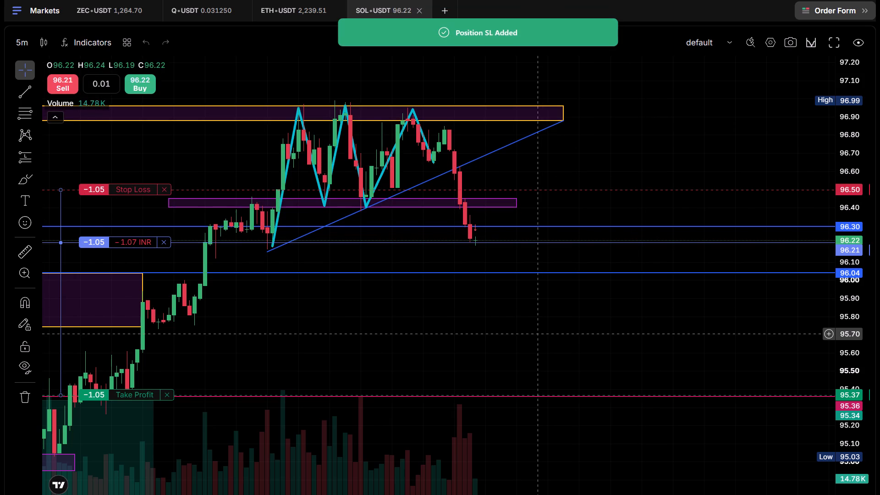
Place a Short position forecast drawing just after the latest candle, with its entry at 96.21.
scroll(539, 334, up, 1)
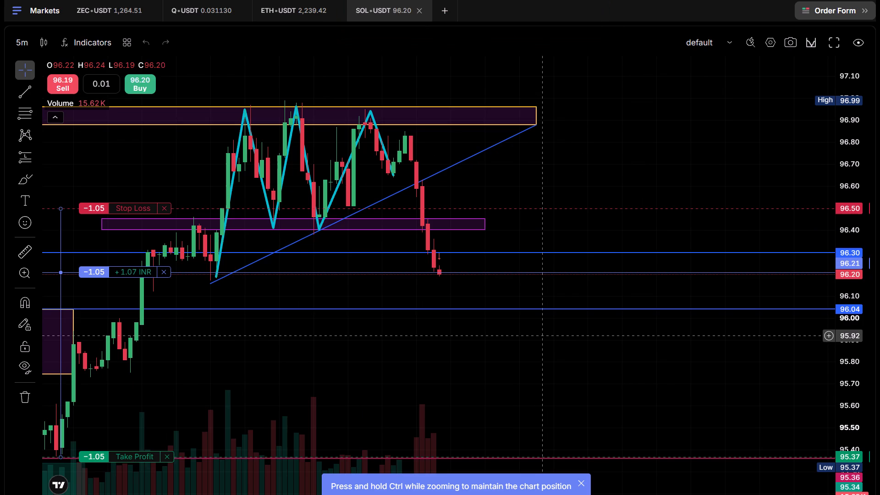
click(21, 154)
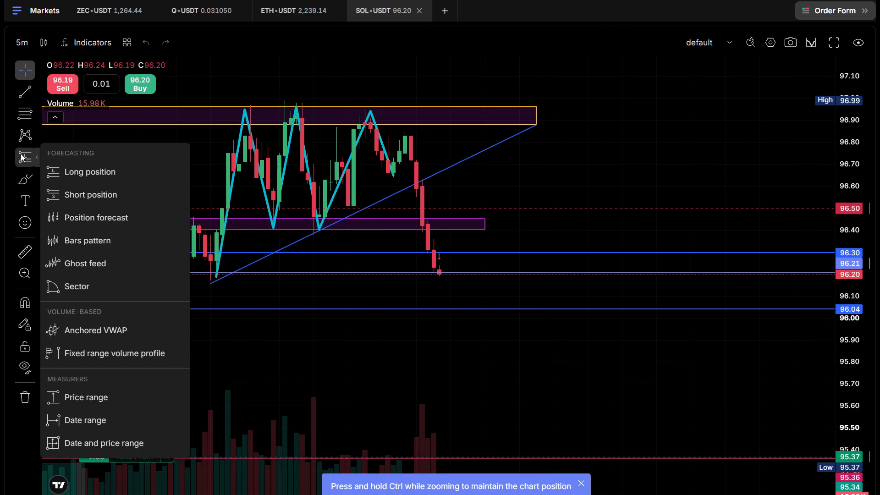
click(76, 189)
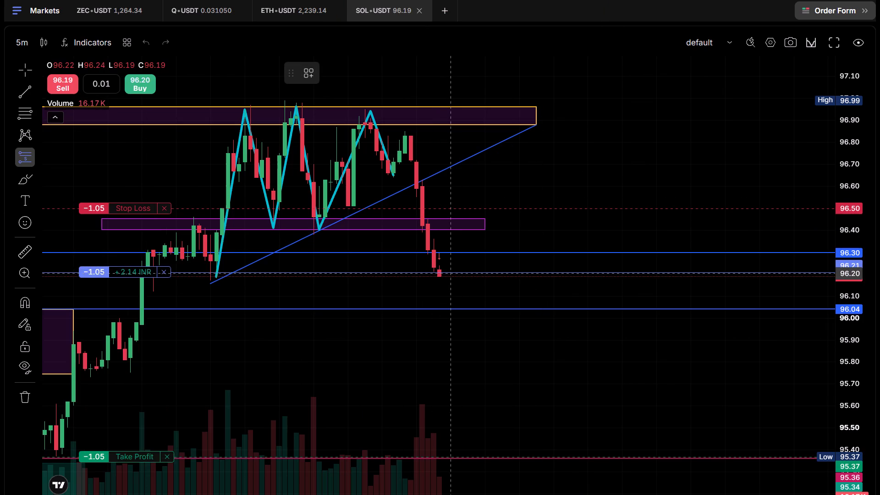
click(452, 272)
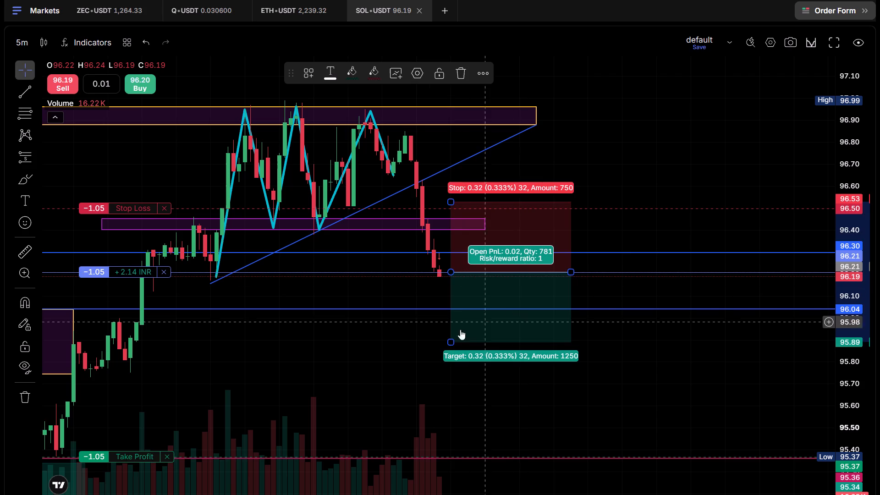
Match the Short position drawing to the live orders, with its target at 95.37 and its stop at 96.50.
drag(452, 342, 469, 452)
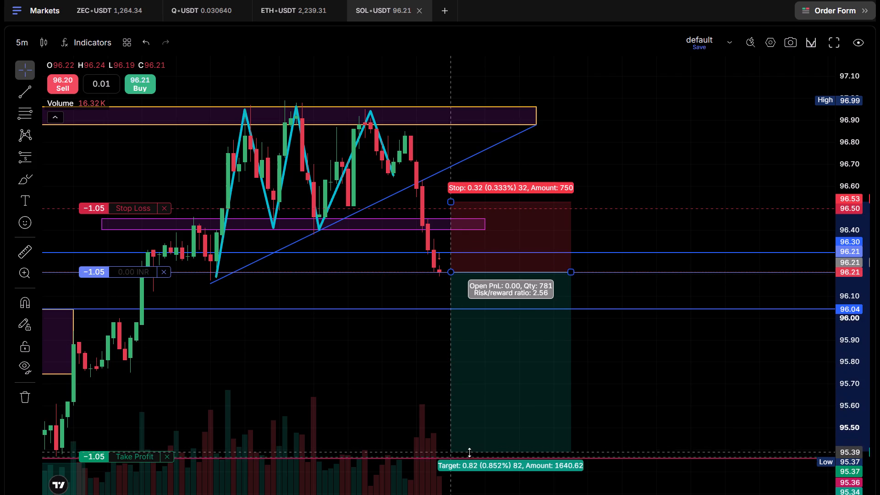
drag(469, 452, 472, 455)
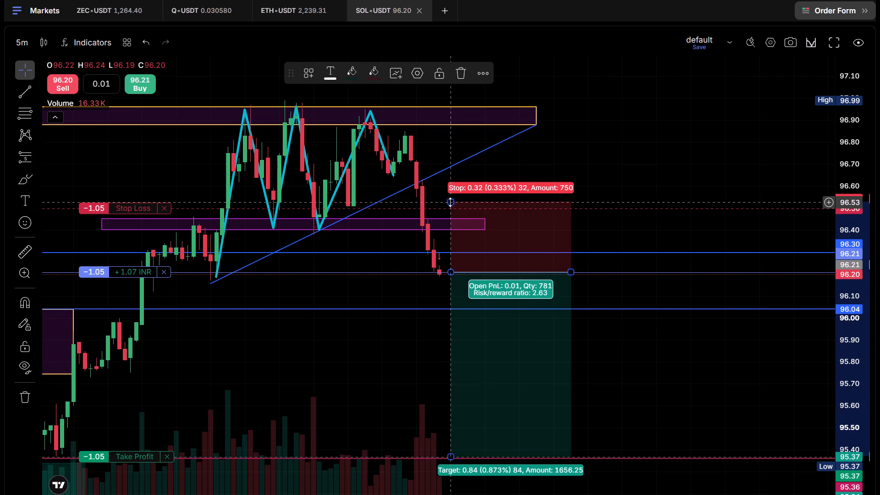
drag(450, 202, 449, 208)
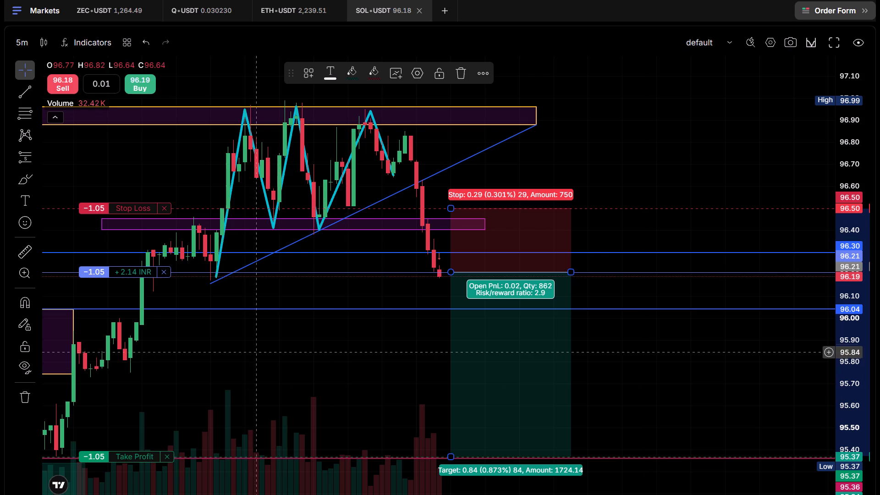
Review the earlier SOL/USDT price action, including the previous long forecast, descending trendline and supply and demand zones, against the current short.
drag(246, 351, 609, 356)
drag(181, 244, 698, 340)
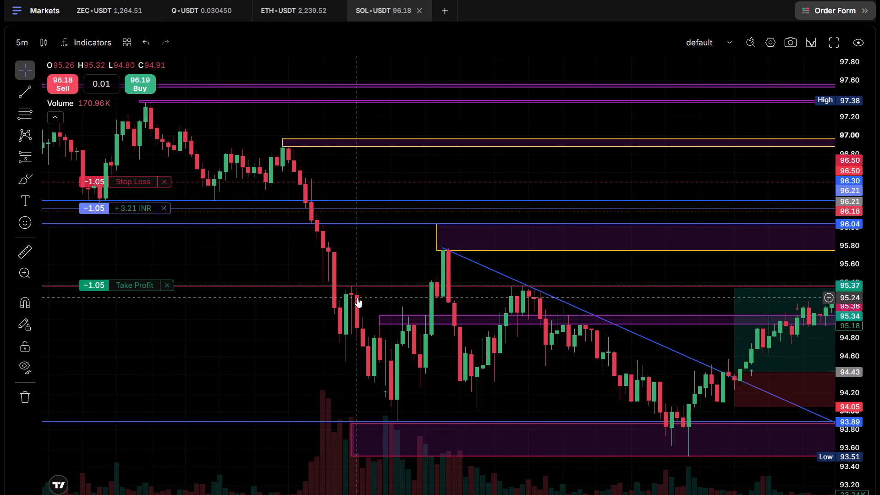
drag(385, 257, 234, 287)
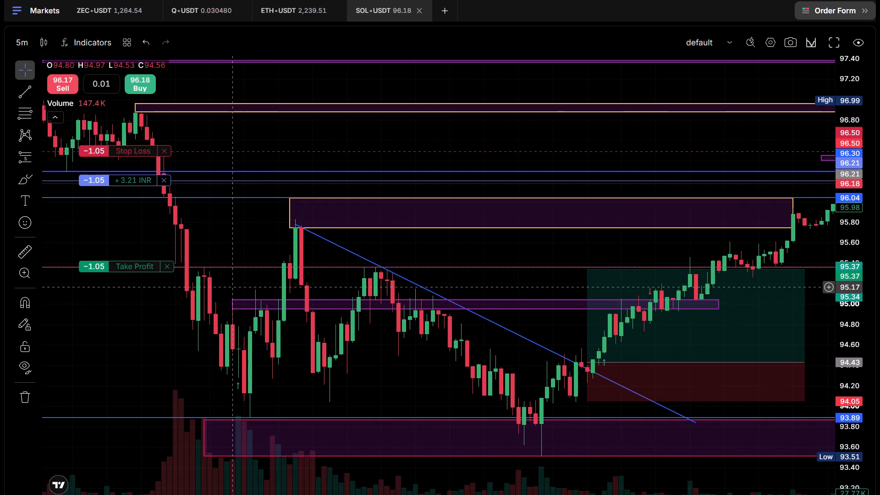
drag(234, 287, 0, 246)
drag(703, 240, 590, 255)
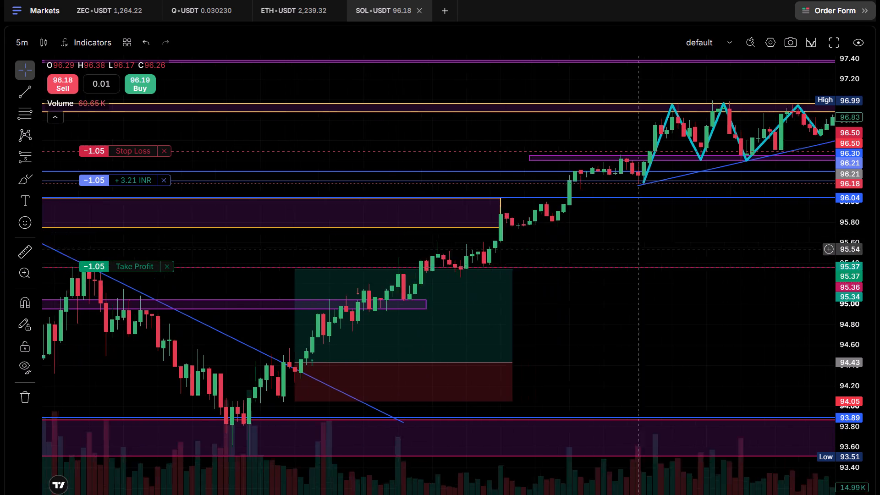
drag(590, 255, 781, 267)
drag(234, 253, 527, 260)
drag(306, 378, 4, 352)
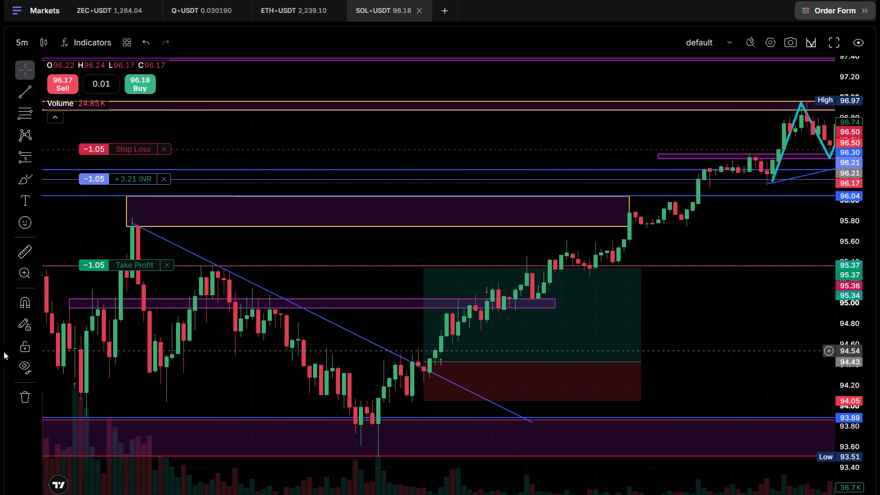
drag(4, 352, 110, 367)
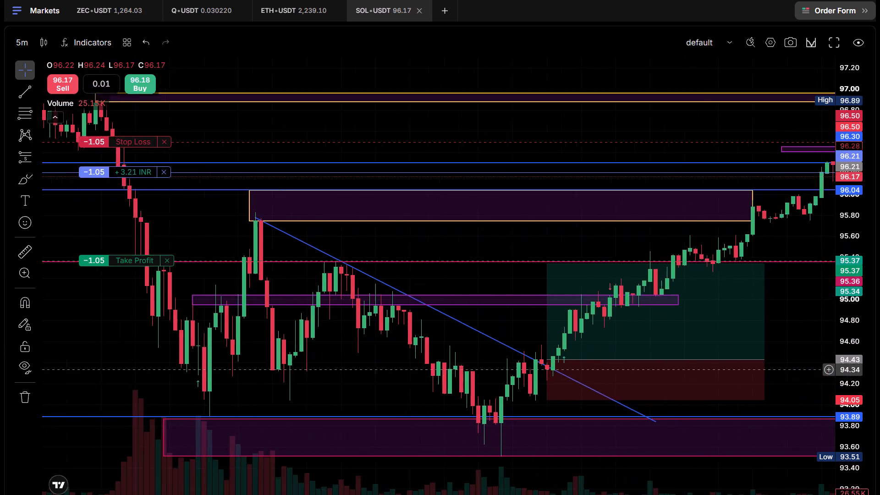
drag(110, 367, 0, 330)
drag(739, 314, 609, 315)
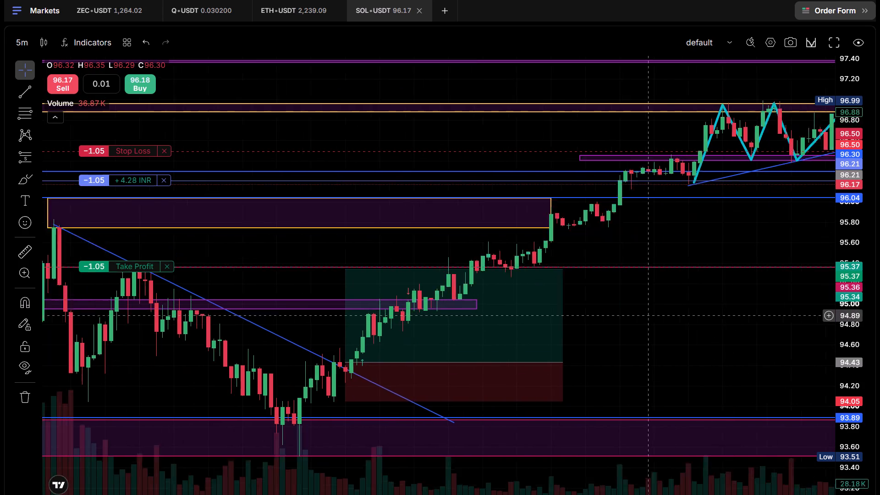
drag(609, 315, 860, 321)
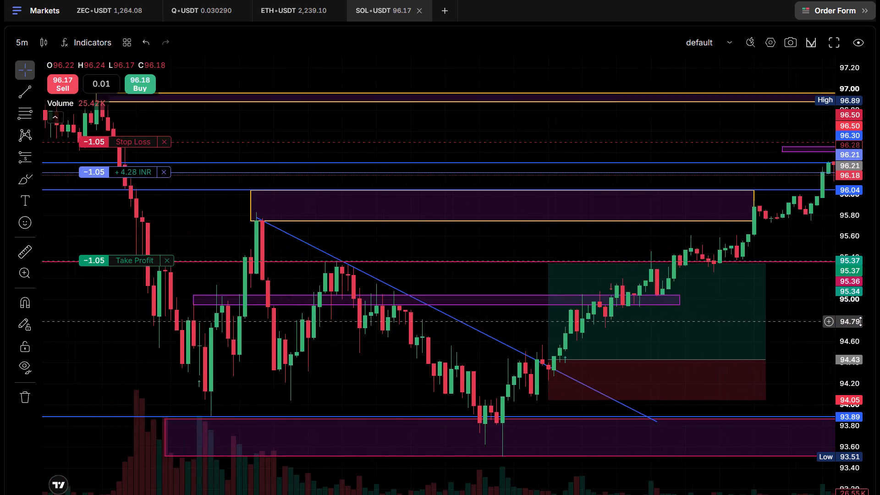
drag(860, 321, 159, 289)
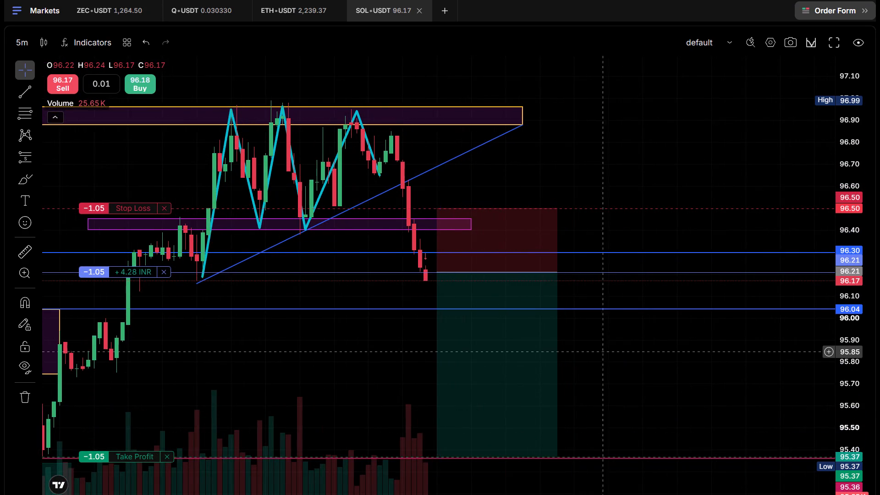
Widen the Short position drawing both ways, from just before the trendline breakdown to well past the latest candle.
drag(611, 354, 653, 339)
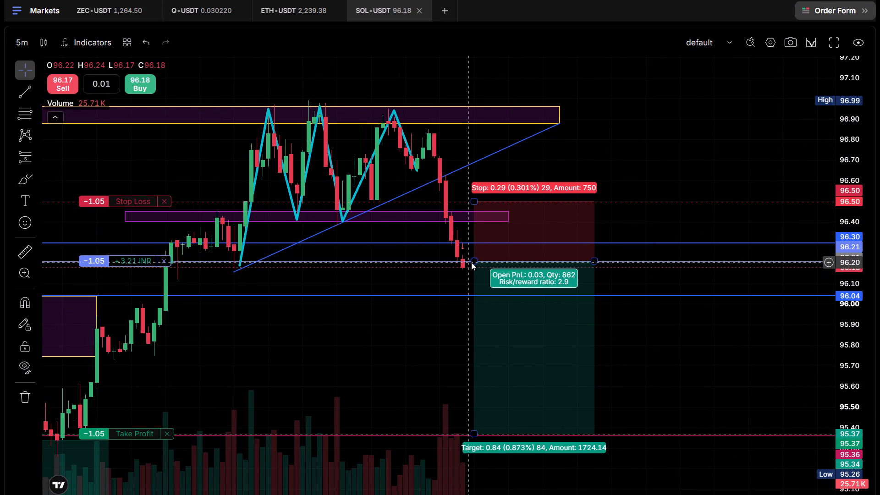
drag(472, 262, 383, 260)
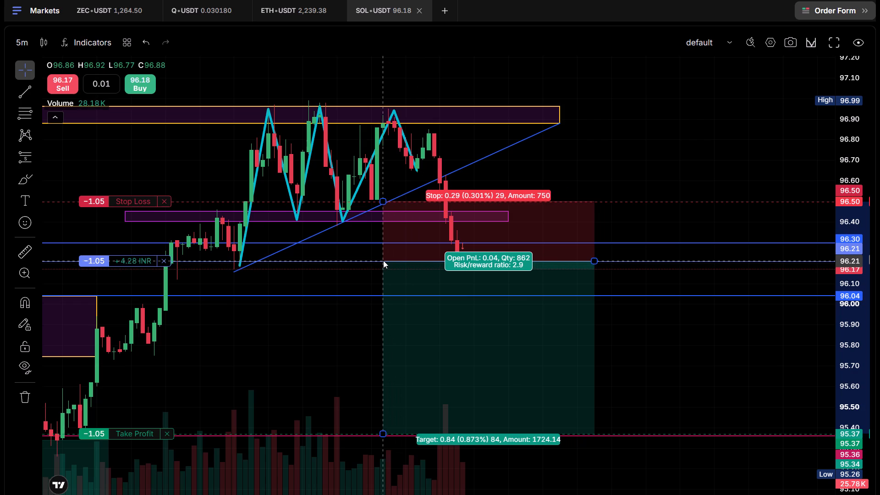
drag(383, 260, 373, 259)
drag(592, 259, 605, 262)
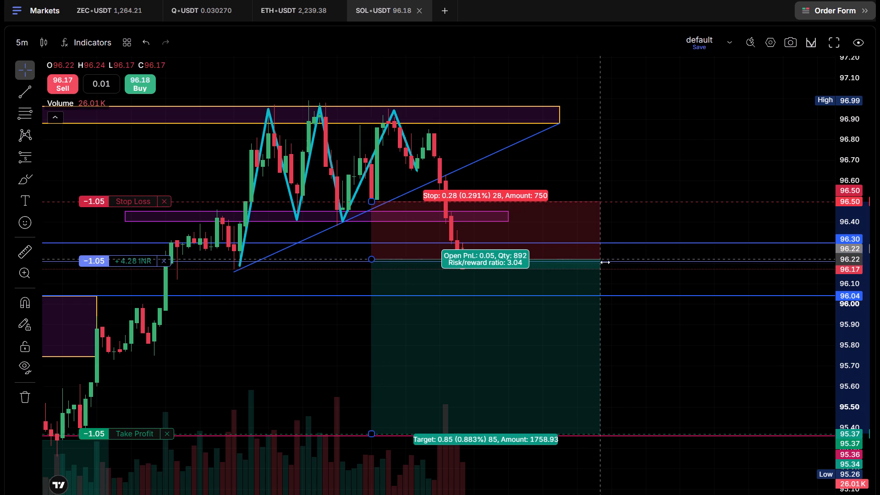
drag(605, 262, 510, 259)
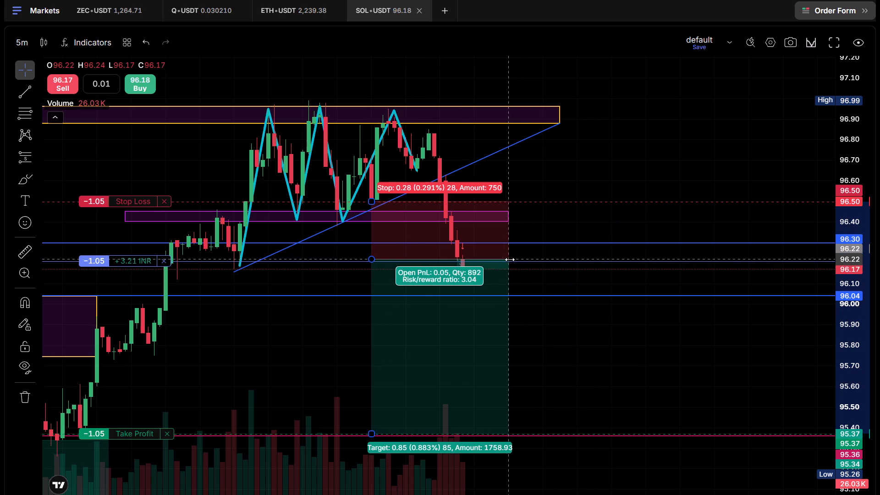
drag(510, 259, 622, 278)
click(684, 322)
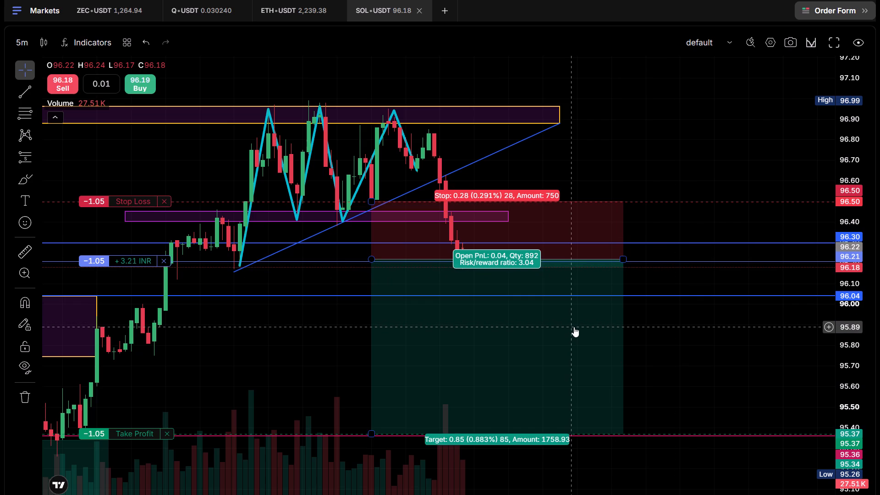
Shift the whole Short position drawing slightly so its entry sits at 96.21, then deselect it.
drag(573, 327, 577, 330)
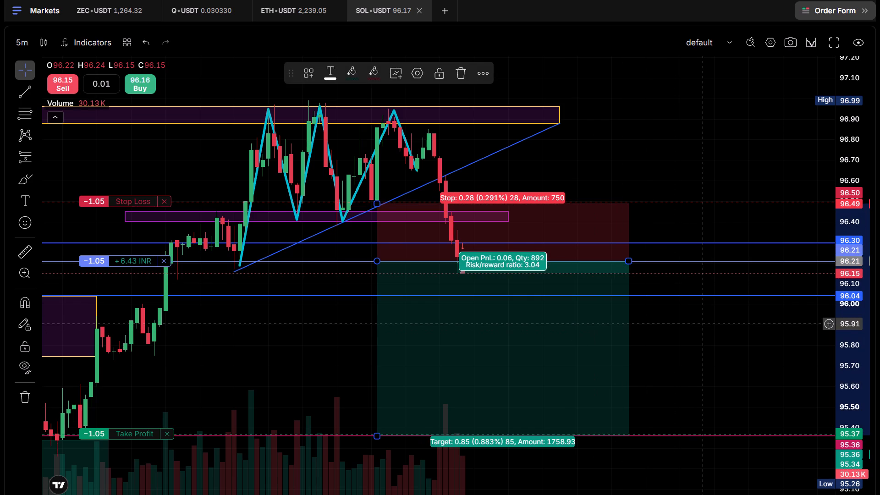
click(726, 181)
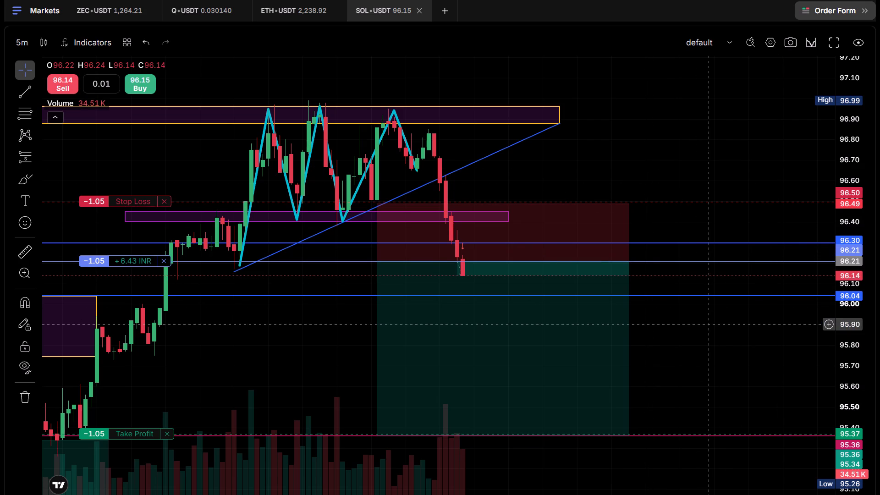
Examine the SOL/USDT short setup at wider and closer scales, comparing the forecast with the marked zones and support lines.
scroll(709, 324, down, 6)
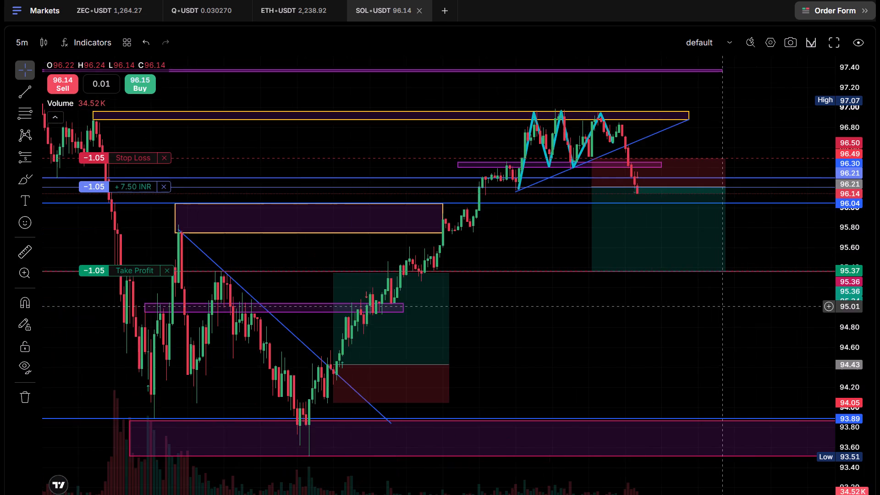
scroll(722, 305, up, 8)
drag(680, 234, 655, 167)
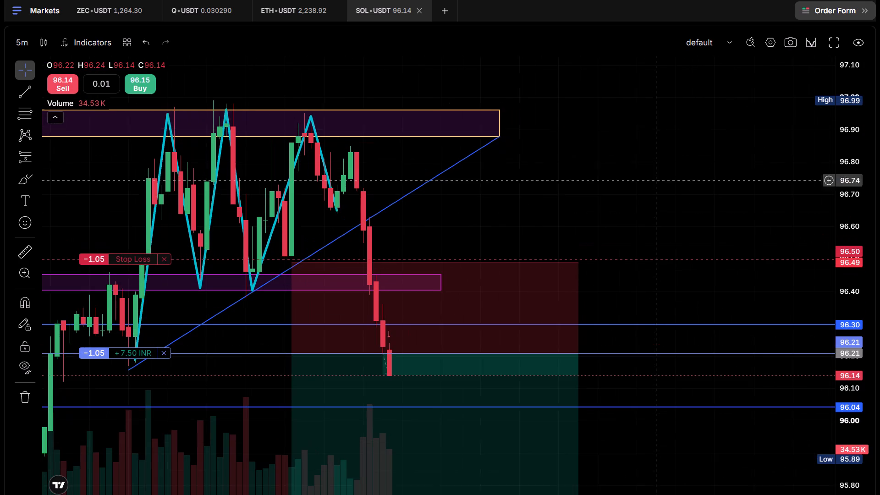
drag(655, 167, 653, 121)
drag(856, 186, 830, 319)
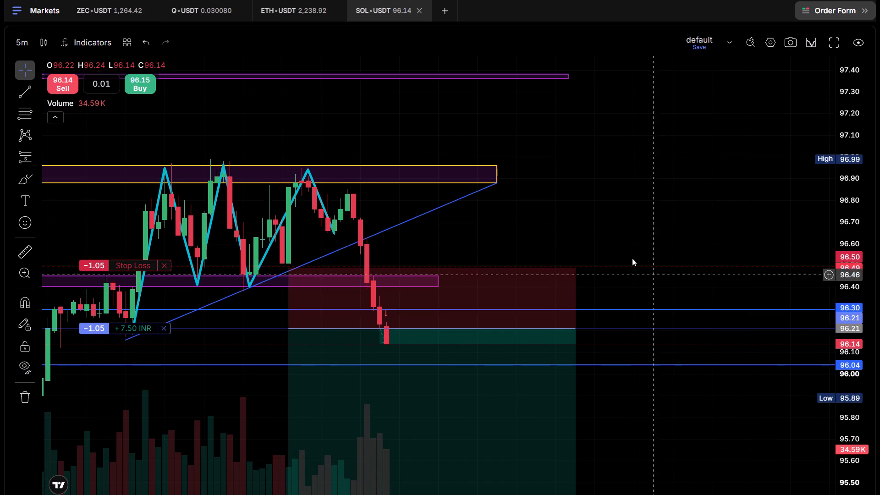
drag(626, 239, 659, 162)
scroll(665, 267, down, 3)
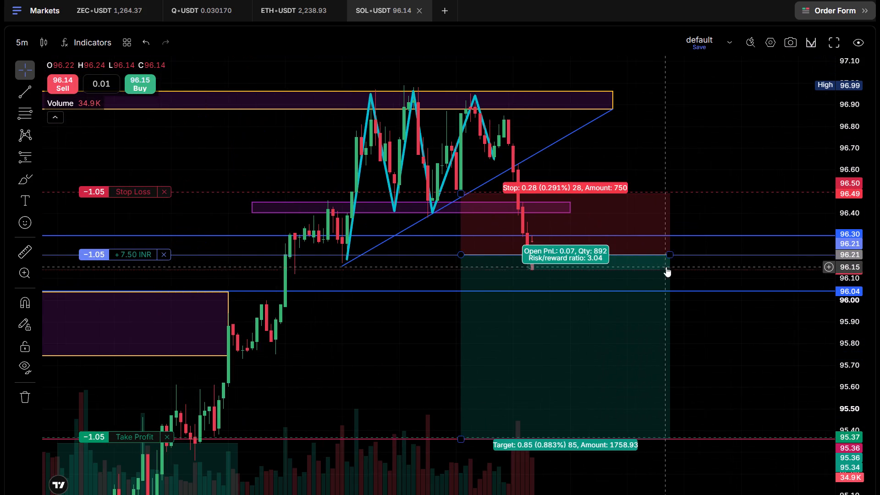
drag(396, 348, 317, 351)
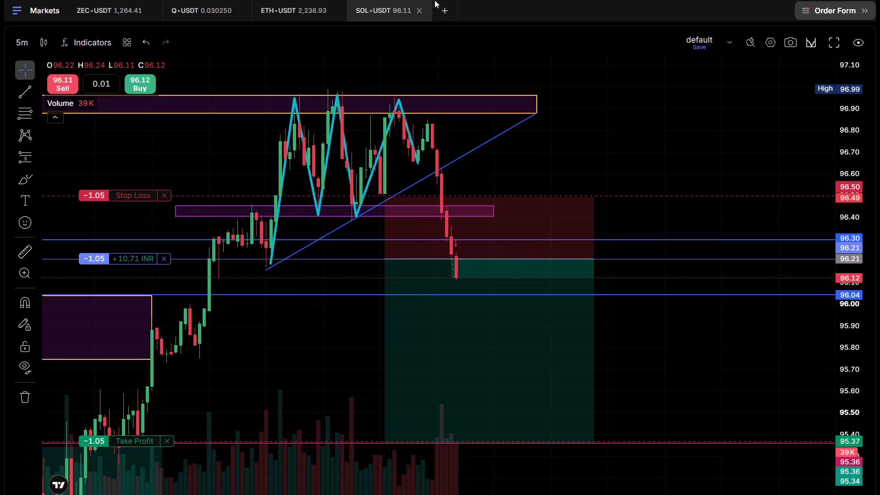
Leave the full-screen SOL/USDT chart and check recent ETH/USDT price action around its marked zones in the other browser tab.
click(440, 37)
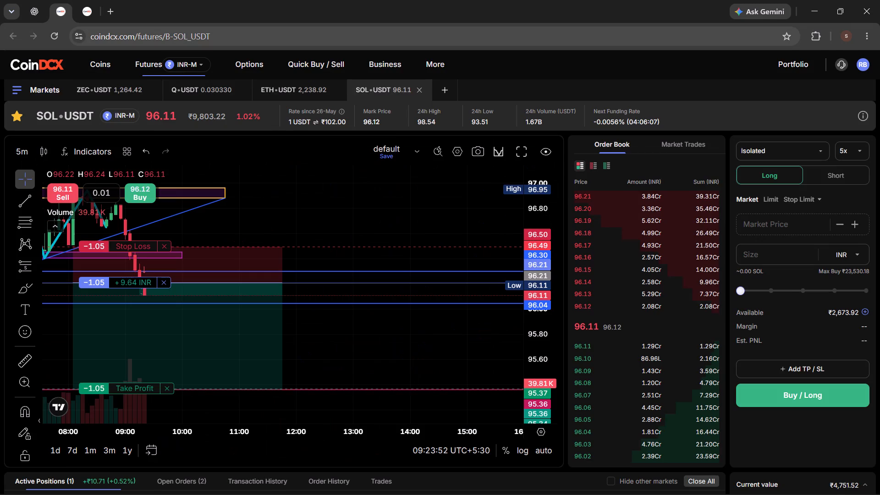
click(84, 11)
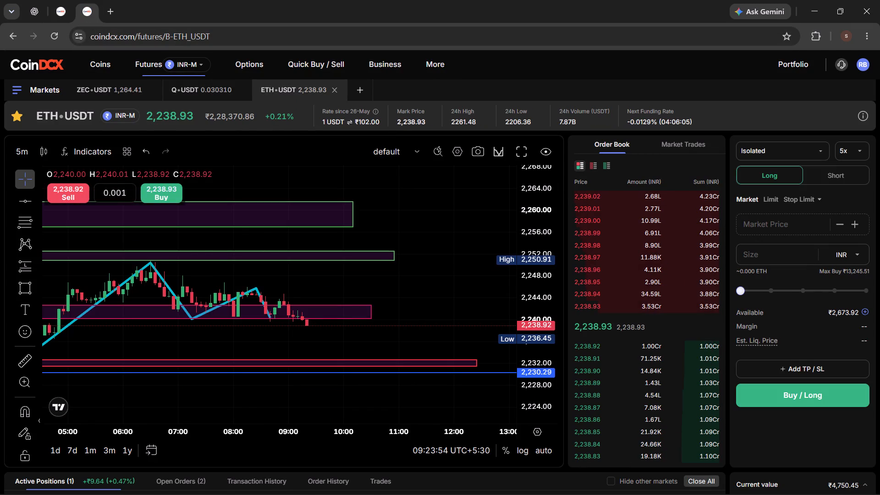
scroll(447, 270, down, 5)
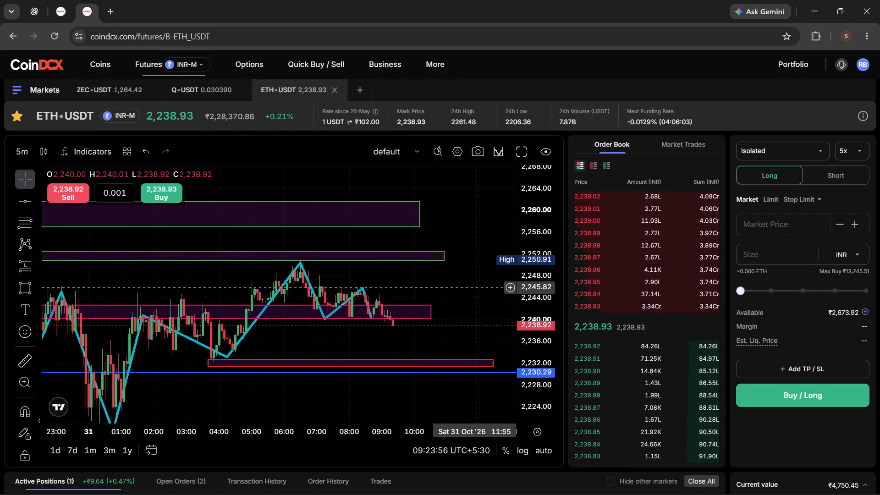
scroll(478, 288, down, 2)
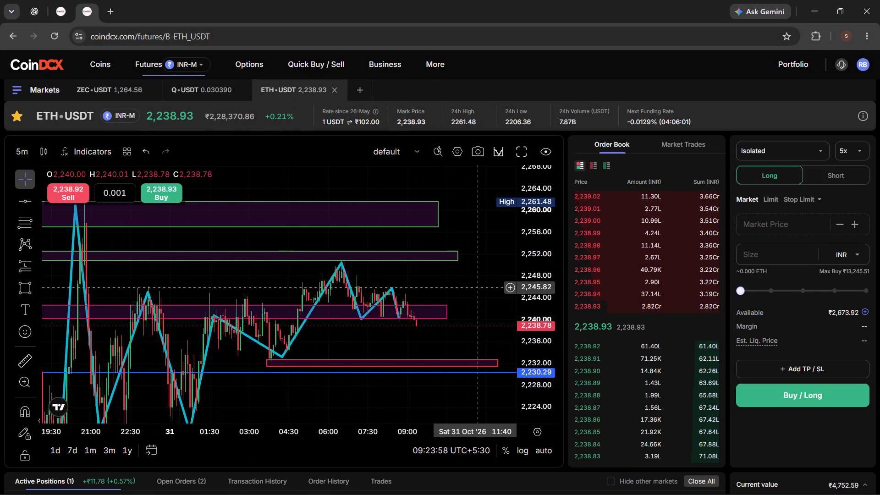
scroll(476, 285, down, 2)
drag(478, 299, 449, 251)
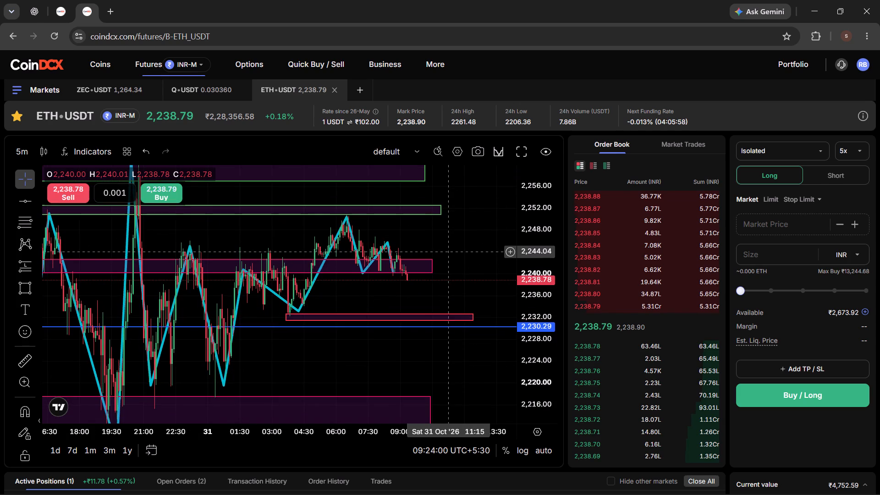
drag(449, 251, 448, 247)
scroll(448, 248, up, 4)
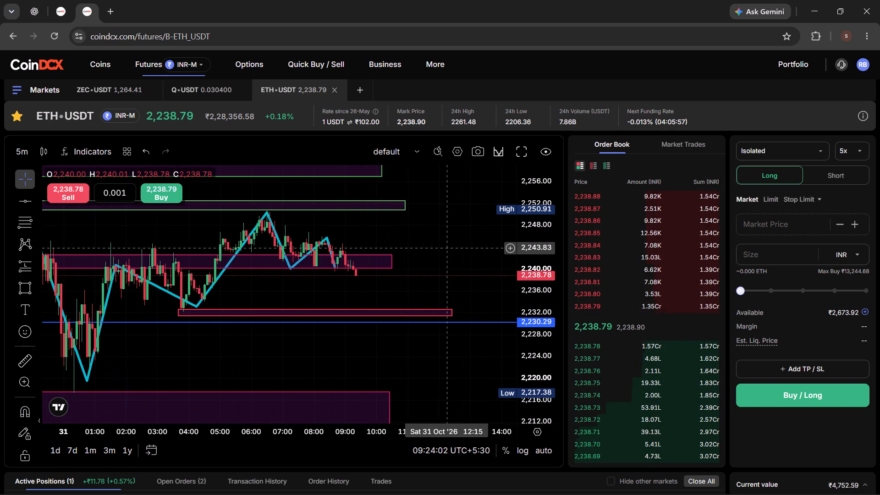
Examine the ETH/USDT 5-minute chart in full screen, comparing its marked swings with the zones and the 2,230.29 level.
click(515, 149)
drag(633, 279, 530, 280)
scroll(527, 280, up, 3)
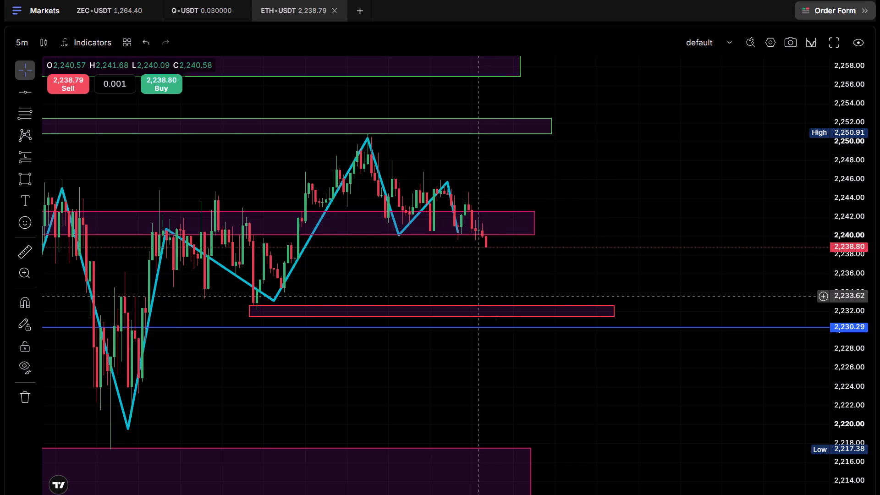
scroll(475, 294, down, 2)
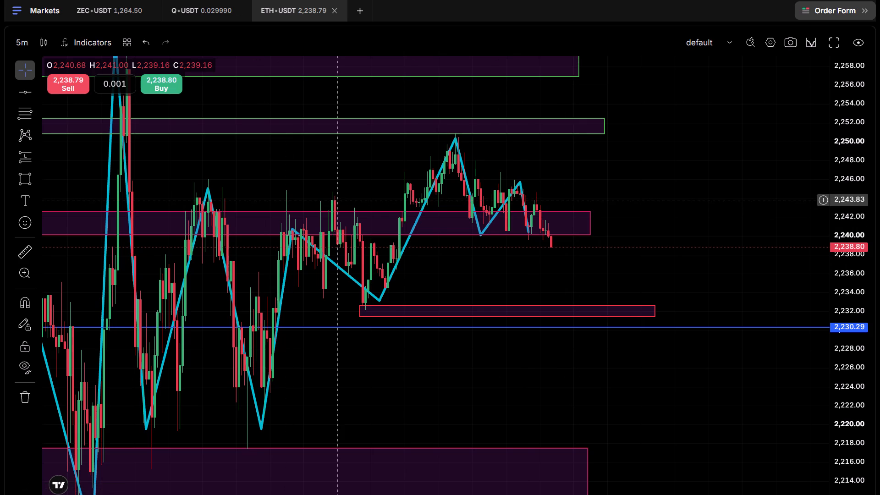
drag(347, 163, 429, 184)
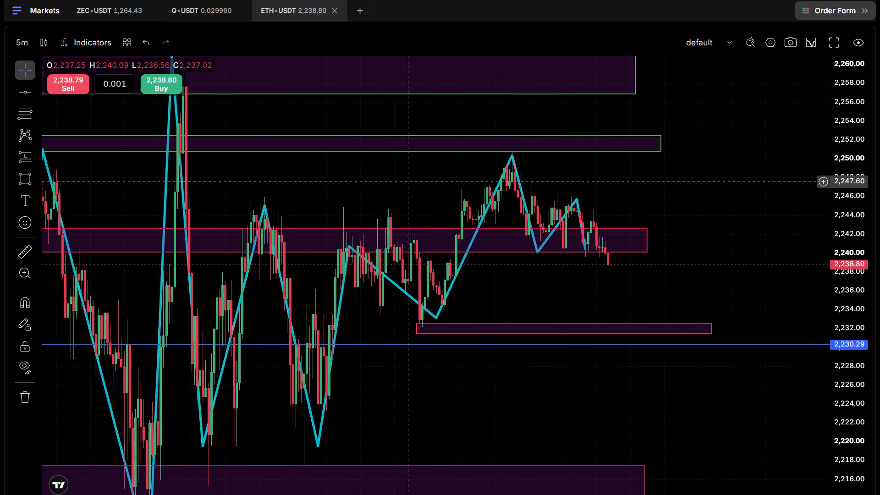
drag(429, 184, 527, 194)
drag(860, 197, 874, 339)
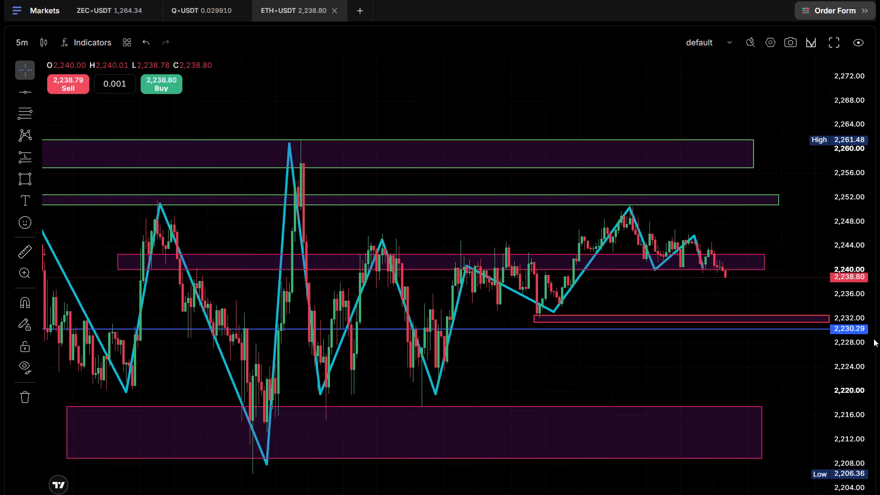
drag(874, 339, 864, 367)
scroll(724, 341, up, 3)
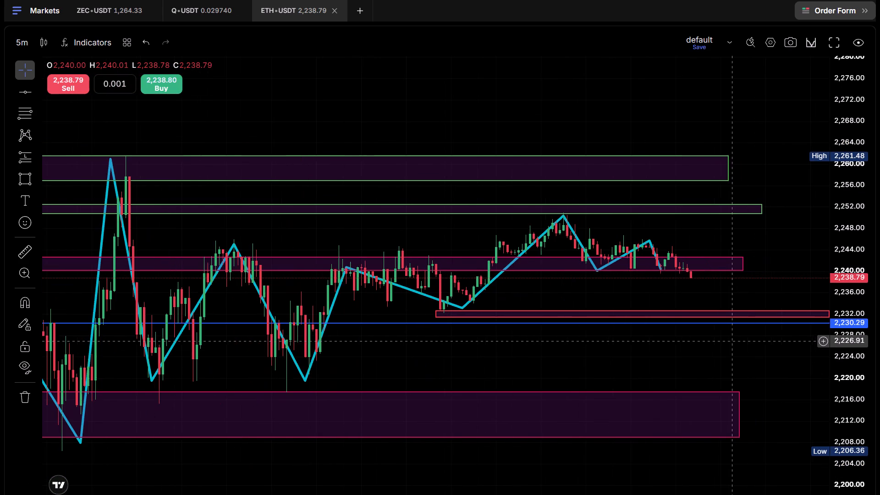
drag(843, 291, 866, 101)
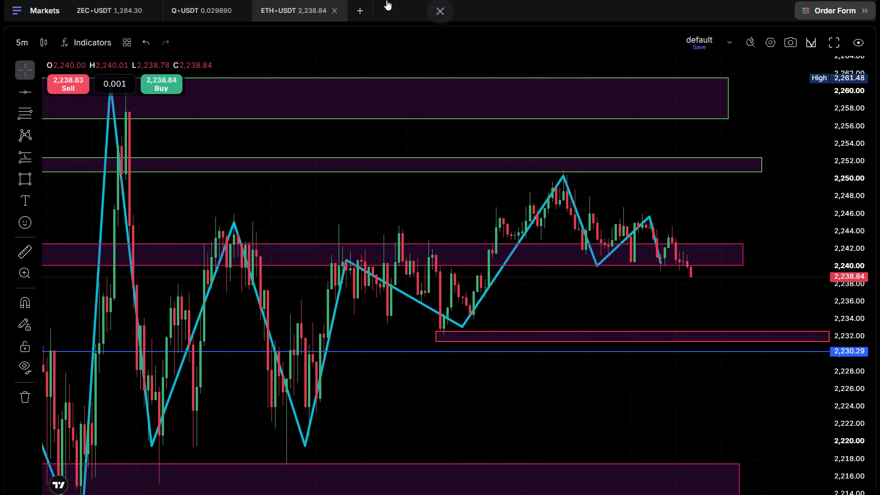
Leave the full-screen ETH/USDT chart and check recent SOL/USDT price action against the short setup in the other browser tab, including in full screen.
click(440, 35)
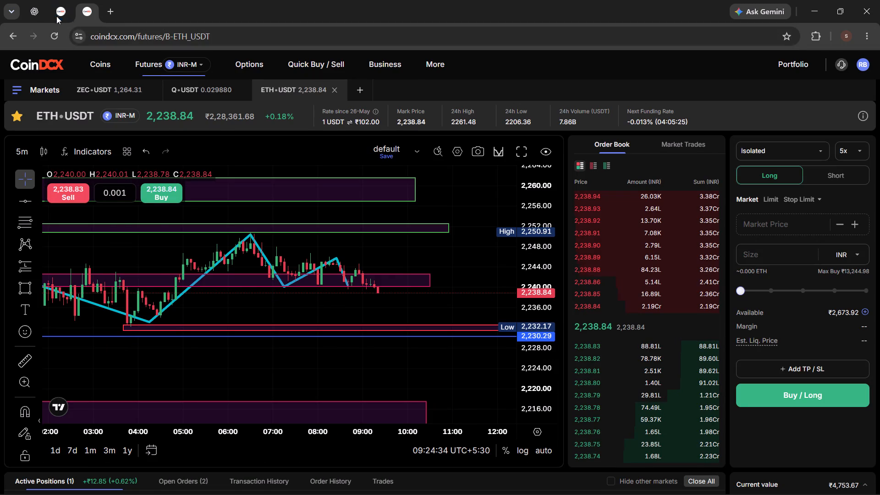
click(60, 11)
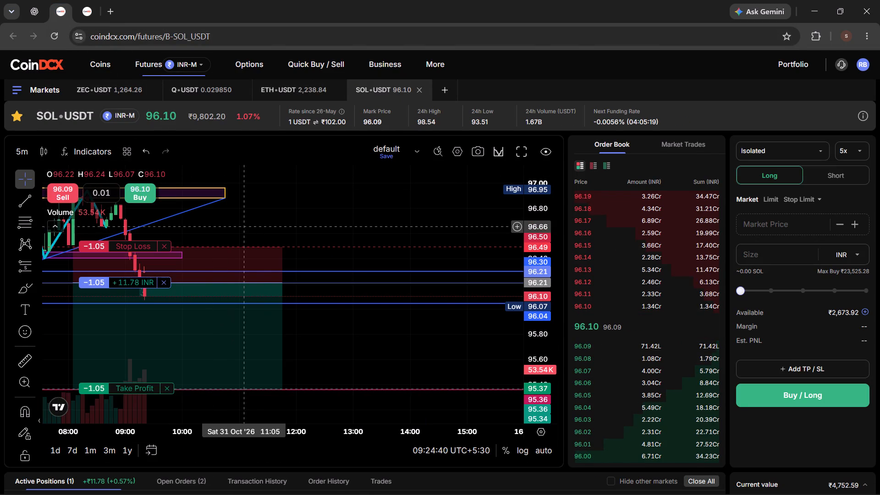
drag(279, 220, 453, 220)
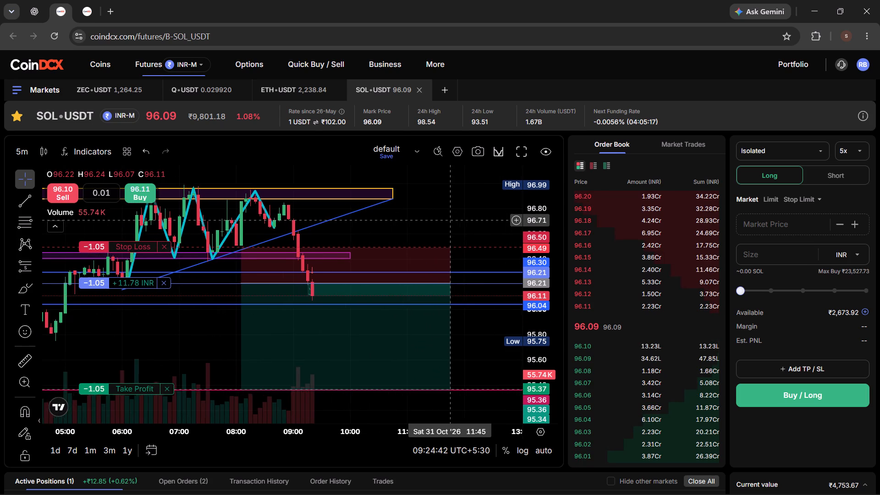
drag(453, 220, 477, 220)
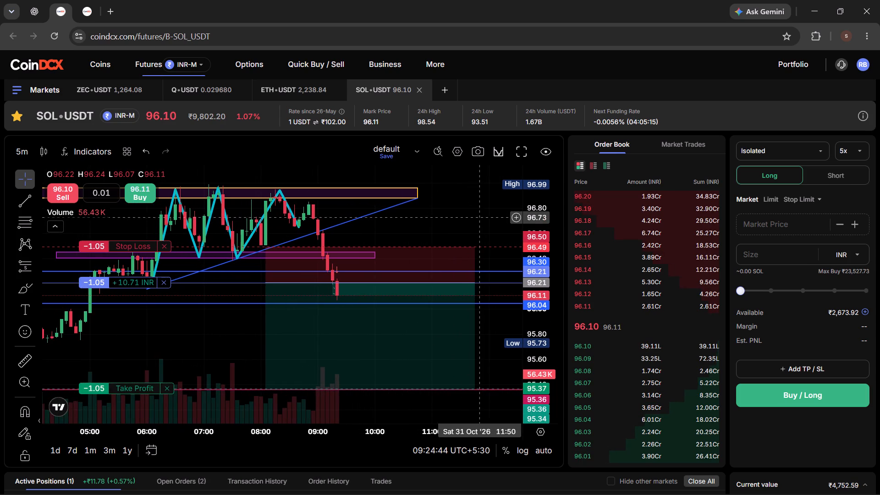
click(519, 156)
drag(756, 164, 719, 163)
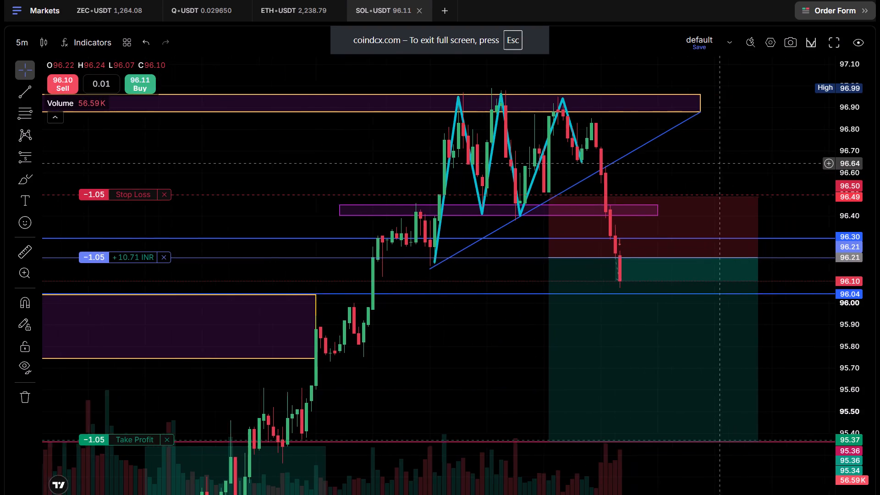
drag(719, 163, 692, 162)
click(438, 38)
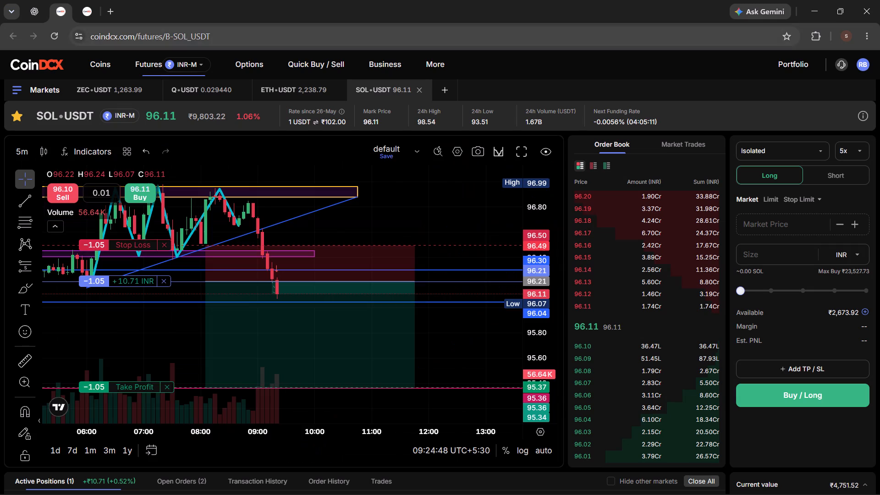
Compare recent ETH/USDT price action around its marked zones with the SOL/USDT short setup, using the two browser tabs.
click(81, 2)
drag(458, 291, 468, 278)
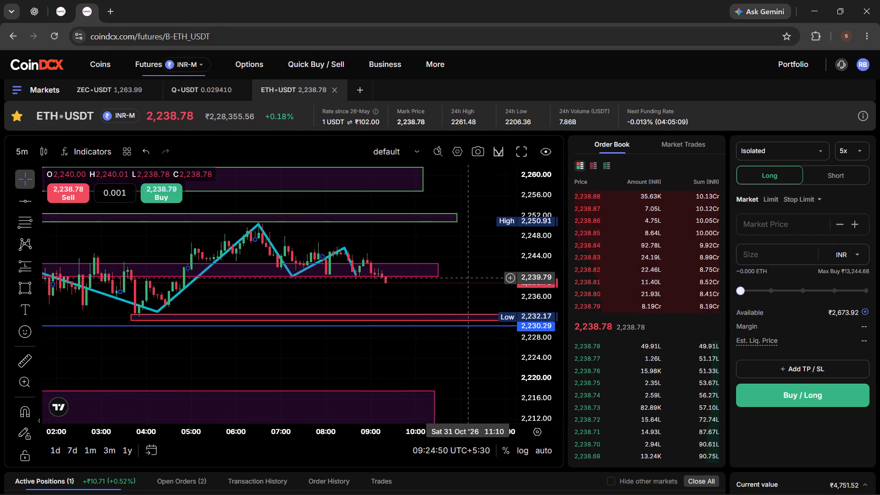
drag(468, 278, 468, 278)
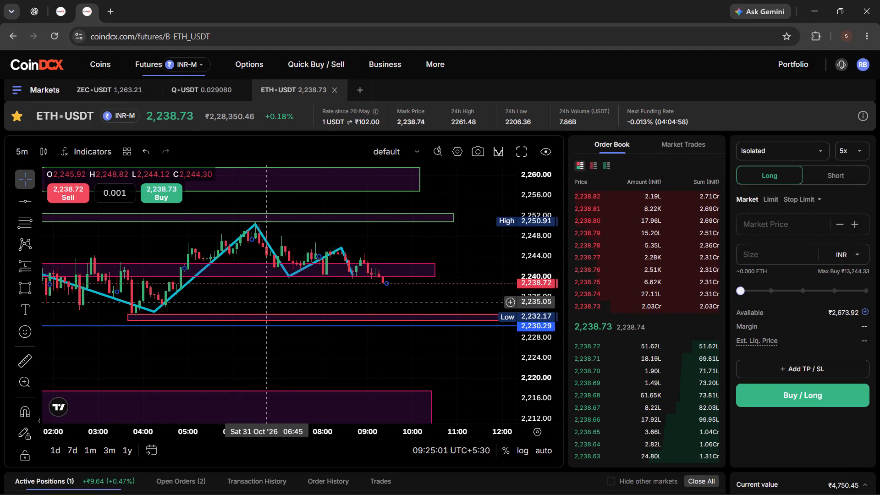
scroll(270, 303, down, 1)
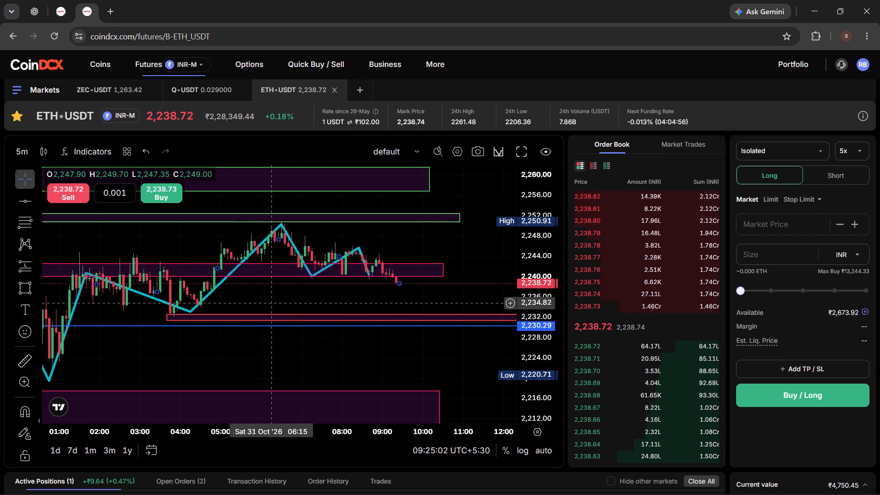
scroll(270, 303, down, 1)
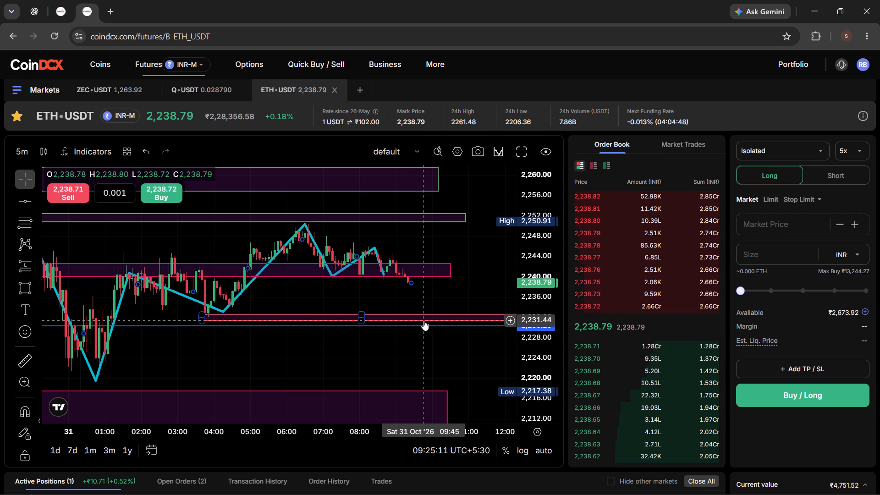
click(70, 11)
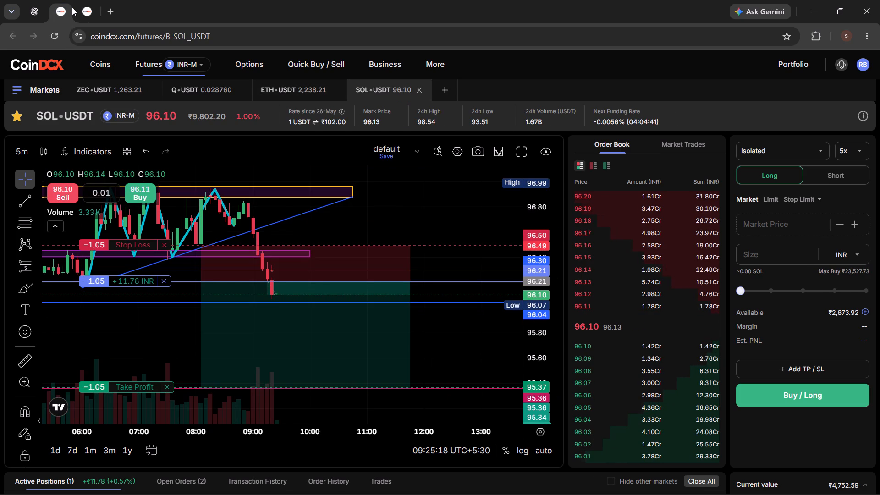
scroll(445, 220, down, 1)
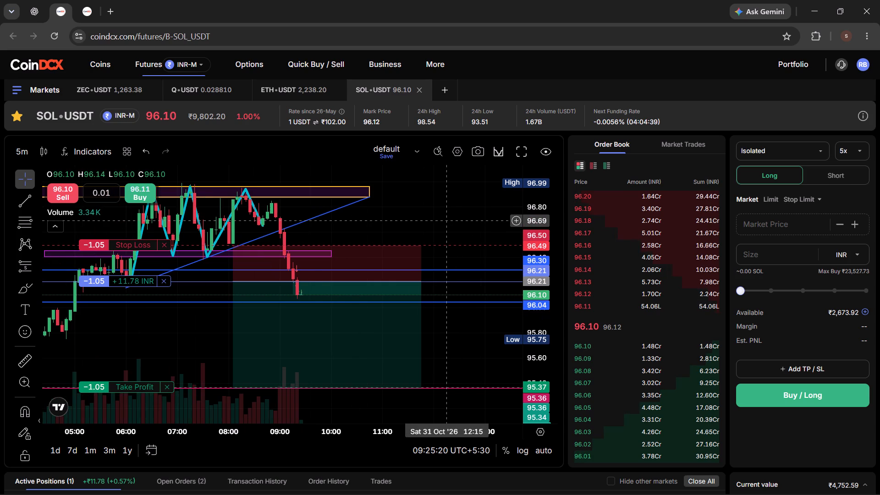
drag(421, 200, 451, 209)
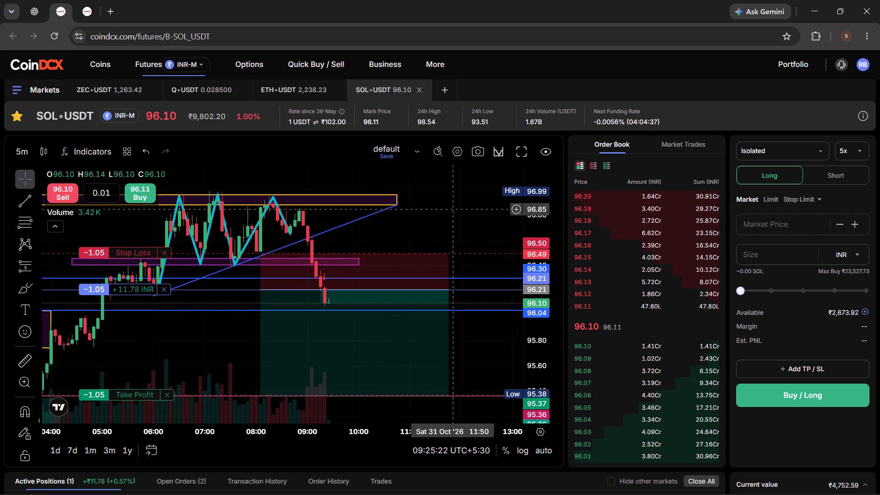
drag(451, 209, 464, 200)
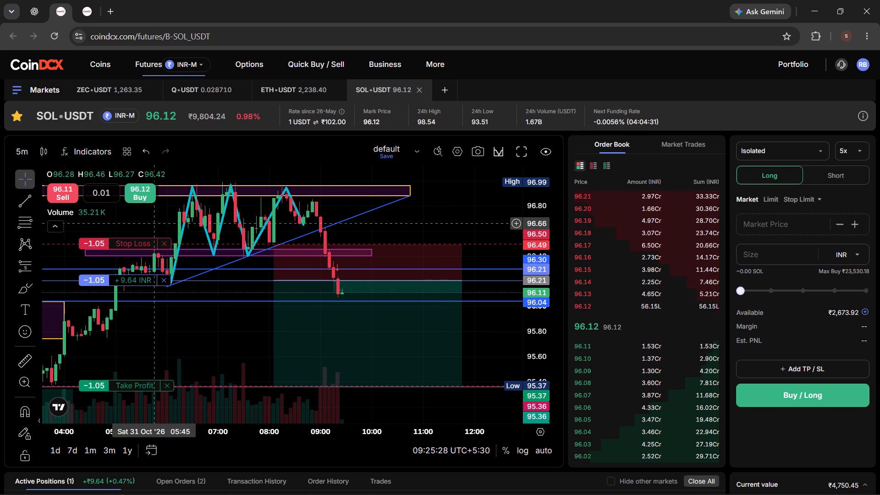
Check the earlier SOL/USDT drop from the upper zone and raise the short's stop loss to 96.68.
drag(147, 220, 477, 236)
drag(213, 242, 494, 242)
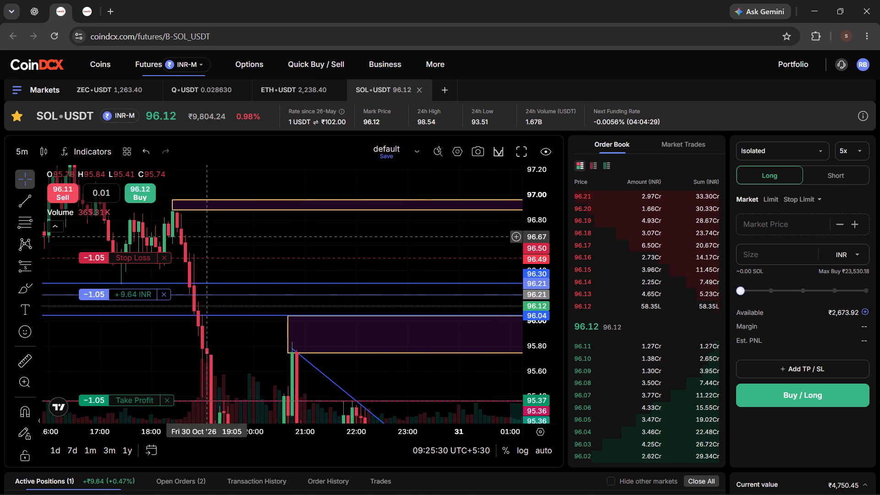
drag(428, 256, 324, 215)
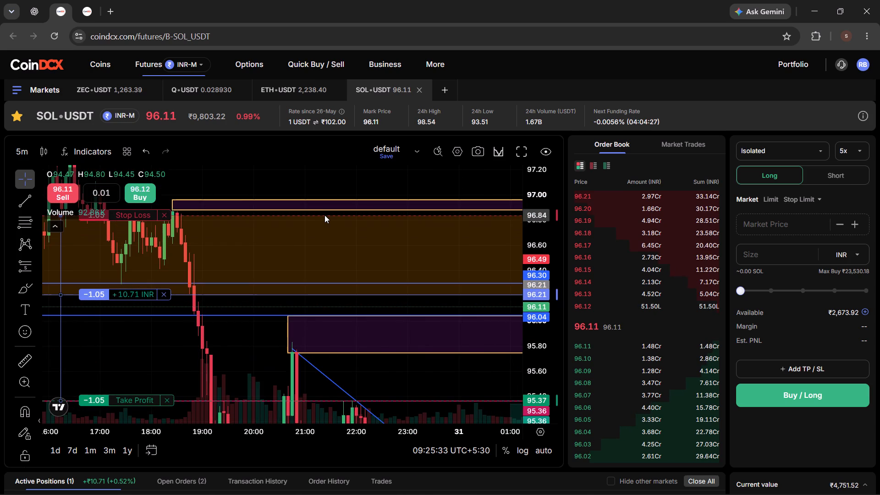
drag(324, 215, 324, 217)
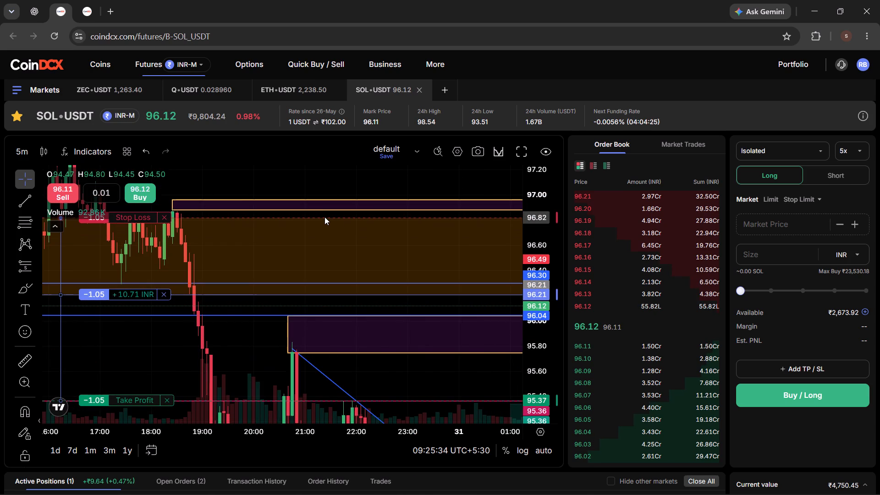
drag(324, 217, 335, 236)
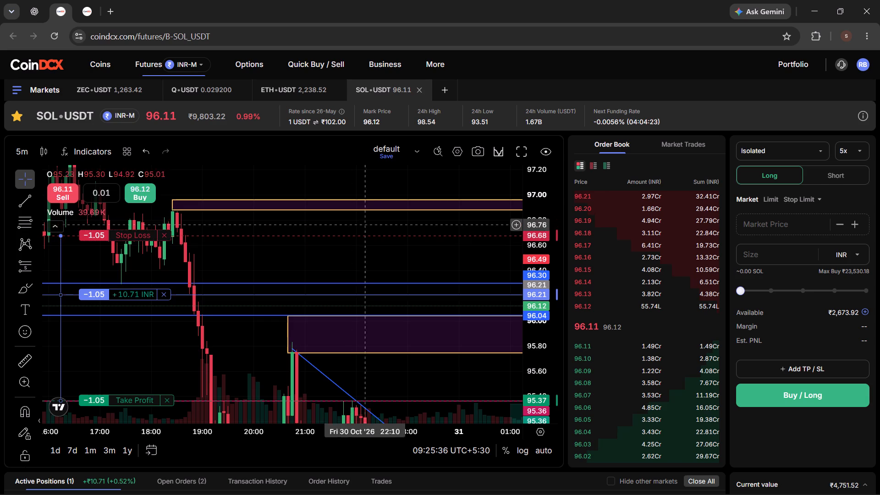
Return to the recent SOL/USDT candles and set the short position's stop loss to 96.64.
drag(404, 223, 100, 224)
drag(346, 264, 143, 270)
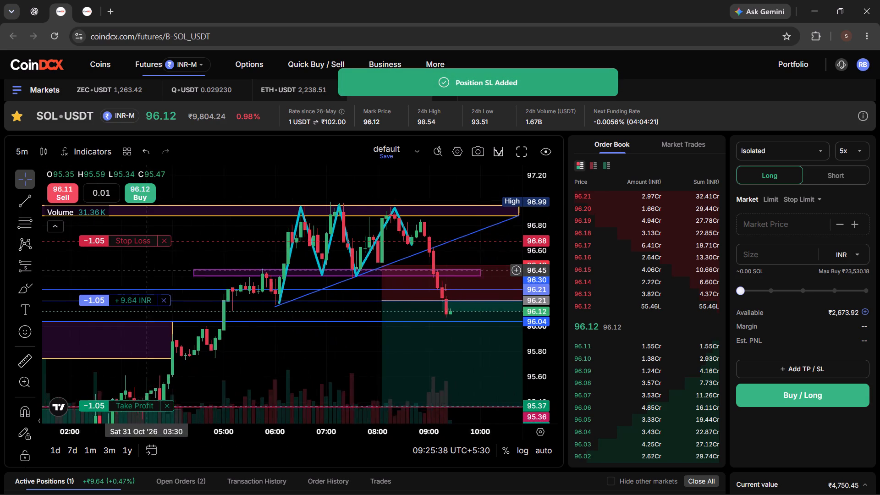
drag(143, 270, 214, 271)
drag(129, 239, 134, 249)
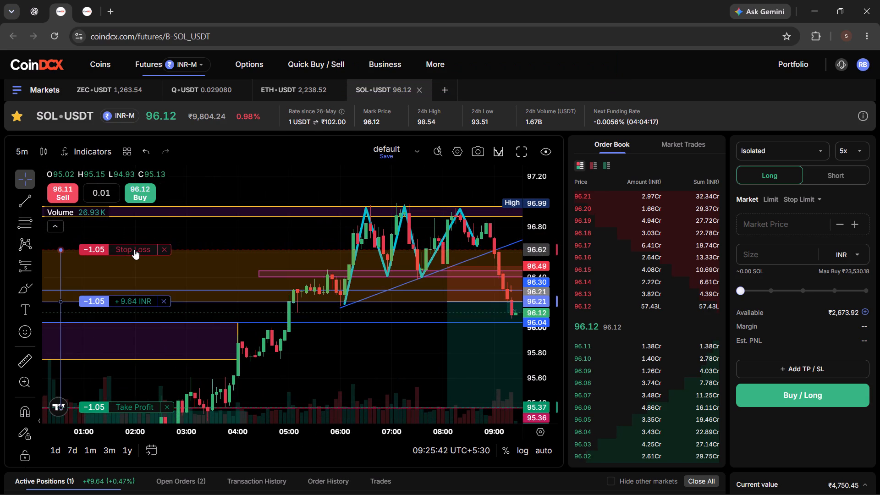
drag(134, 249, 142, 247)
Examine the SOL/USDT short at wider and closer scales, comparing its stop loss and take profit with the marked zones.
drag(310, 231, 90, 235)
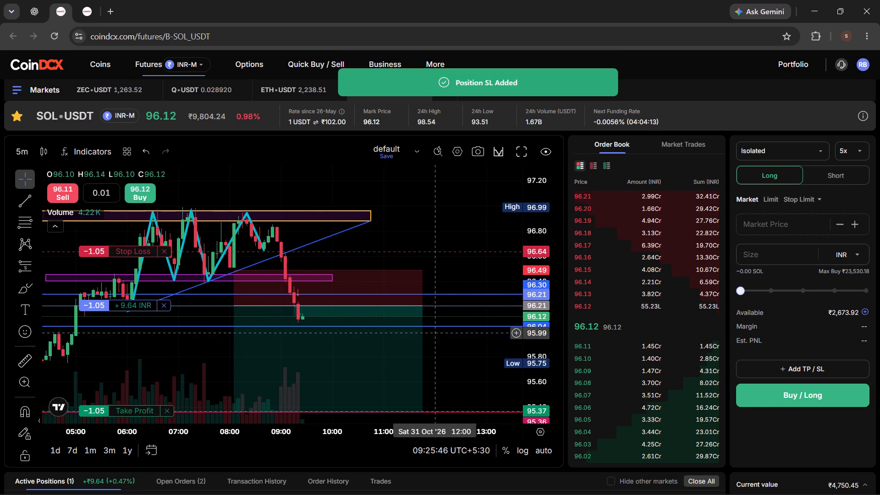
drag(456, 374, 466, 343)
scroll(466, 343, down, 1)
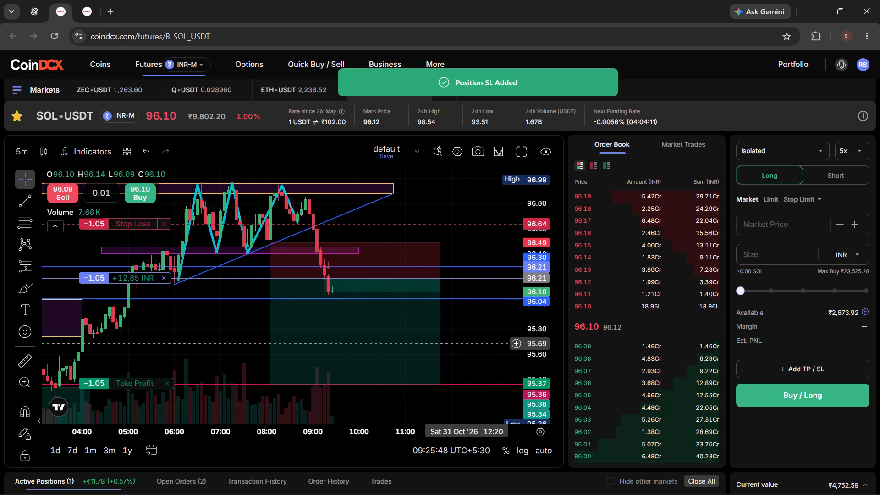
scroll(466, 343, down, 1)
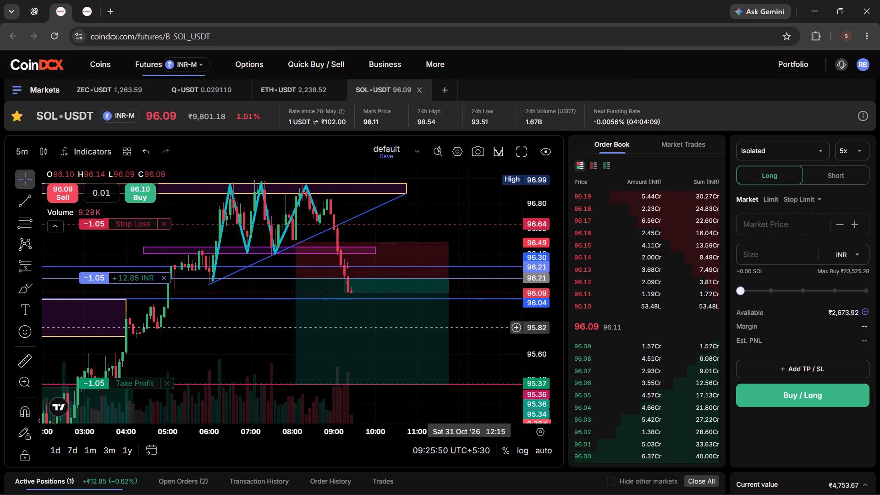
drag(475, 321, 483, 324)
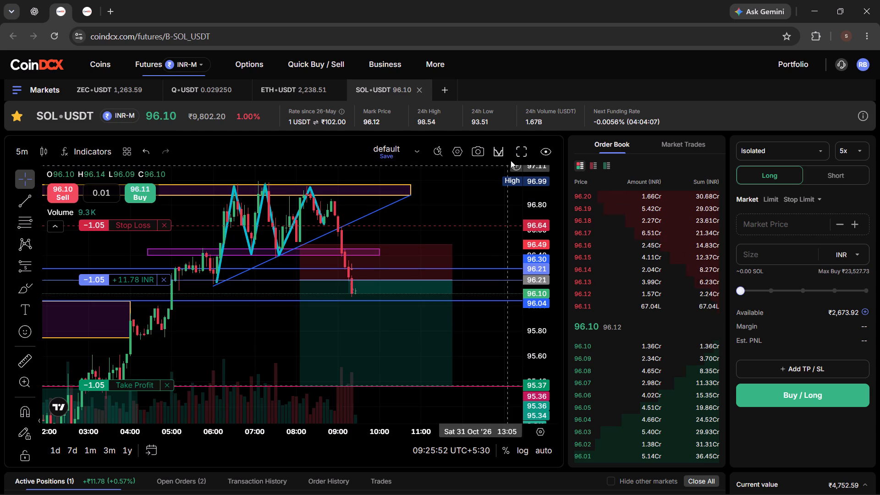
scroll(485, 344, up, 1)
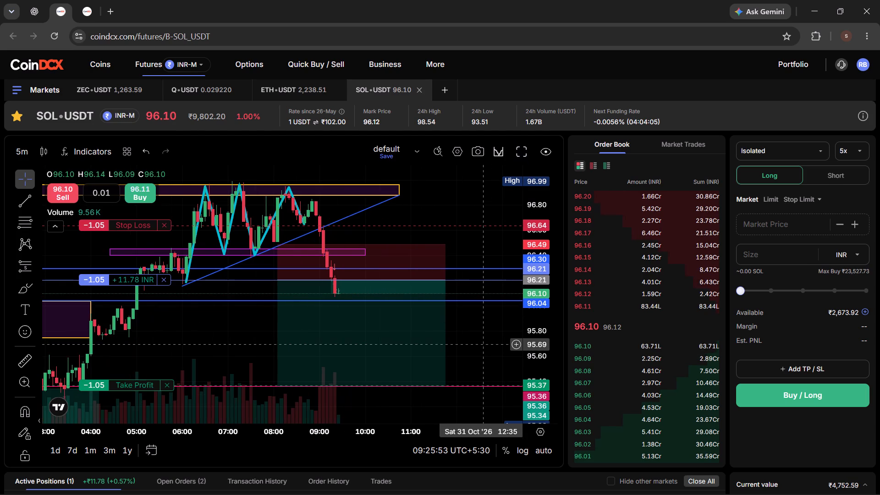
scroll(485, 344, up, 5)
drag(428, 261, 508, 267)
Examine the latest SOL/USDT candles around the 96.21 entry and the 96.04 support line with a stretched price scale.
drag(179, 348, 196, 336)
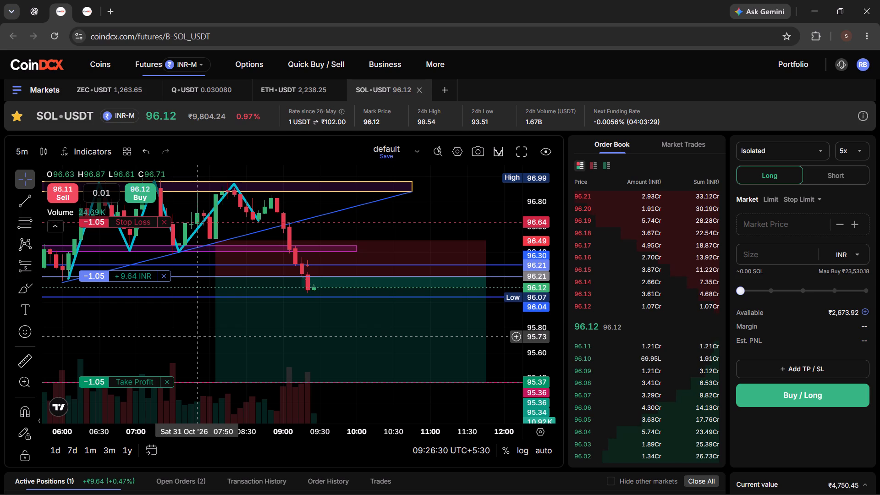
drag(148, 326, 234, 341)
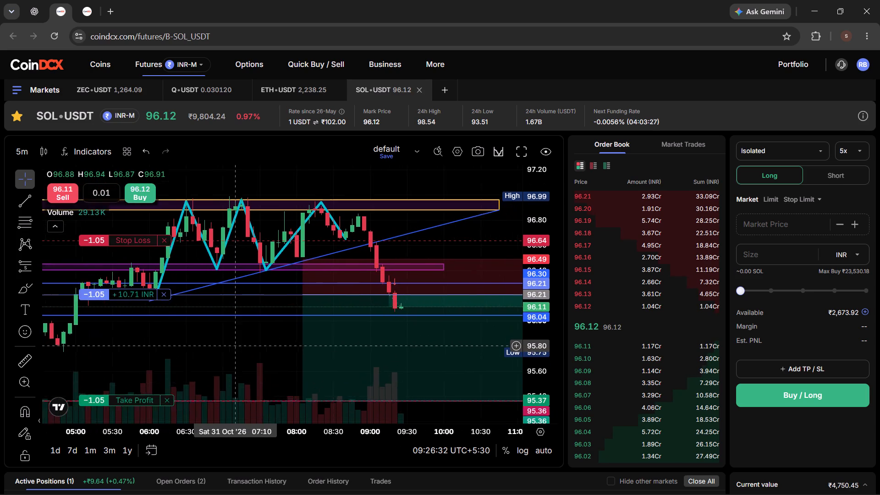
drag(234, 341, 121, 330)
drag(533, 312, 551, 199)
drag(101, 344, 126, 347)
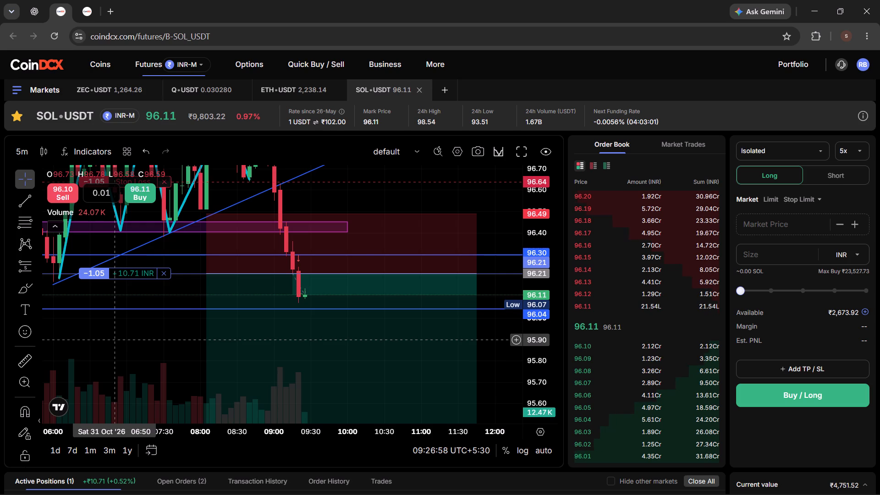
scroll(165, 310, down, 1)
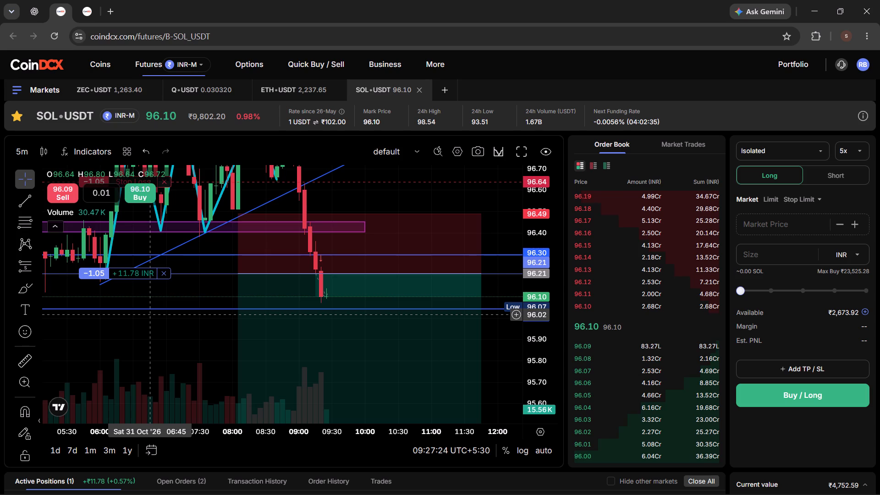
Switch to the ETH/USDT tab and examine its 5-minute chart in full screen, comparing recent and earlier swings with the marked zones.
click(79, 3)
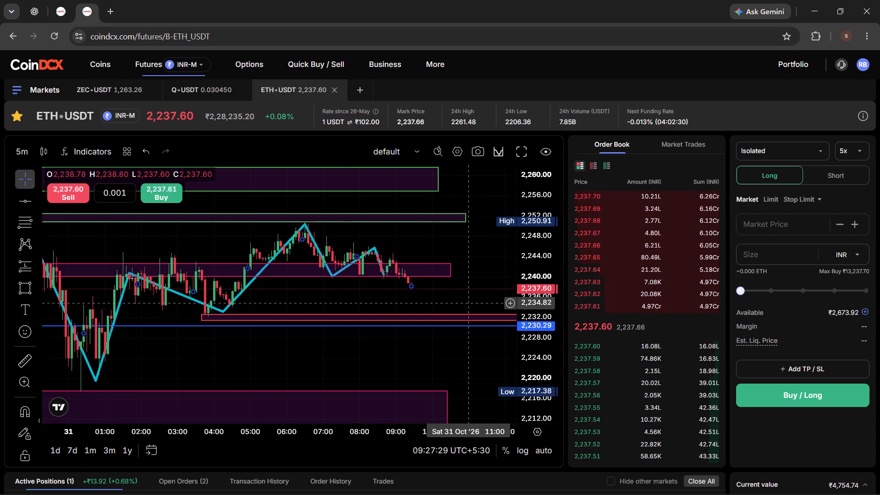
click(514, 148)
click(528, 153)
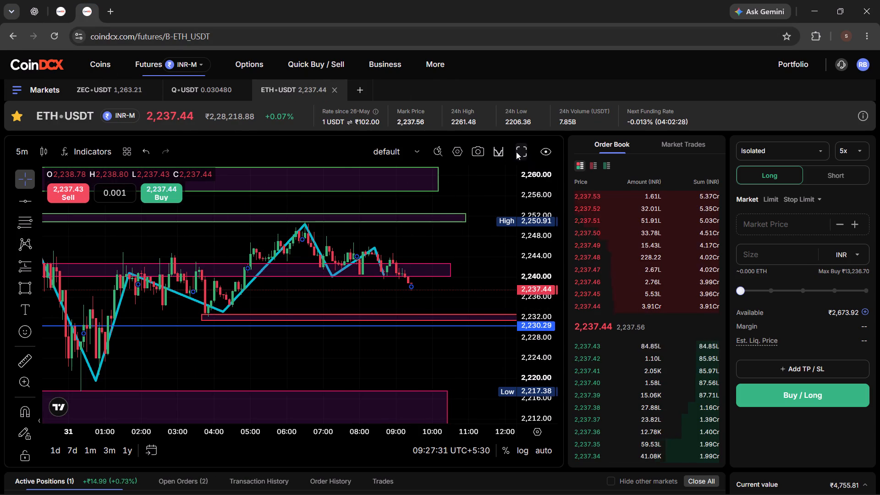
click(516, 152)
drag(669, 300, 516, 303)
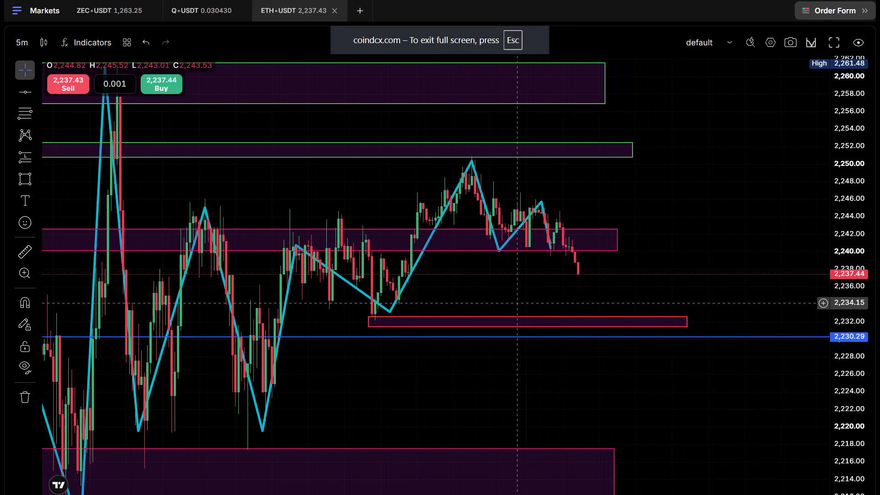
drag(516, 303, 515, 303)
scroll(515, 303, up, 5)
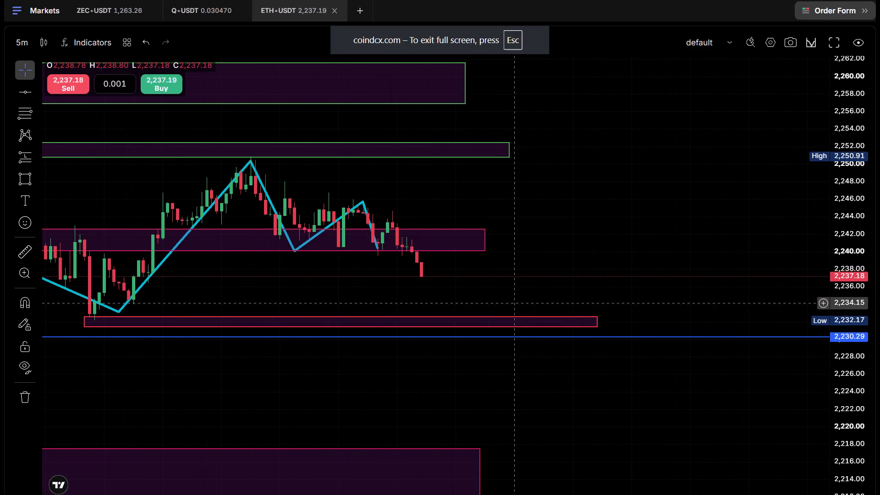
drag(371, 291, 437, 295)
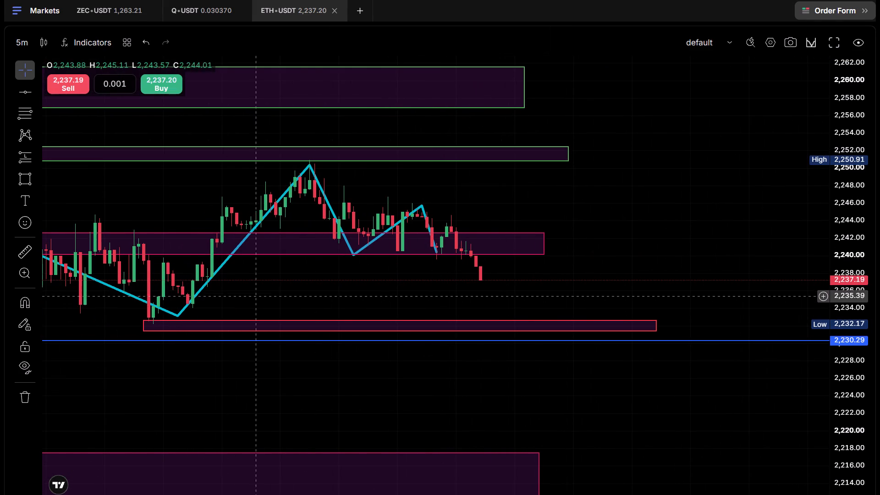
scroll(511, 323, down, 3)
drag(539, 408, 517, 359)
scroll(517, 358, down, 5)
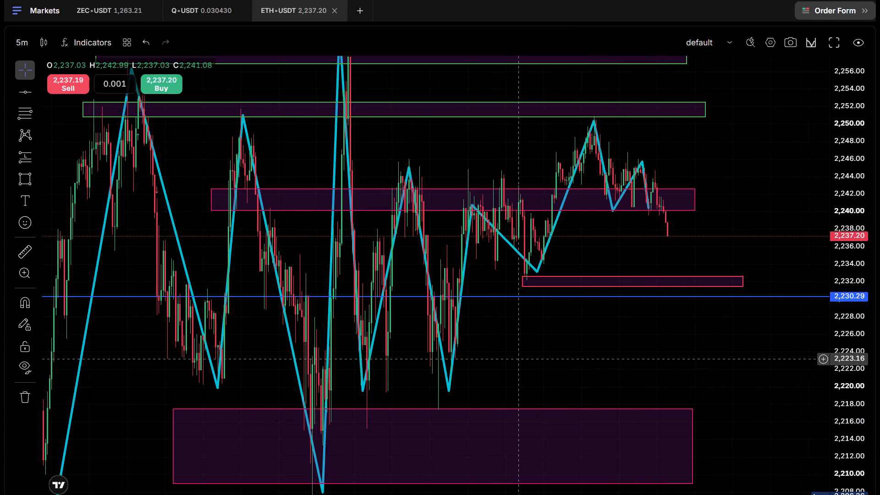
Examine the ETH/USDT 5-minute swings against the marked zones at wider and closer scales, and leave full screen.
drag(611, 361, 538, 380)
drag(859, 177, 843, 304)
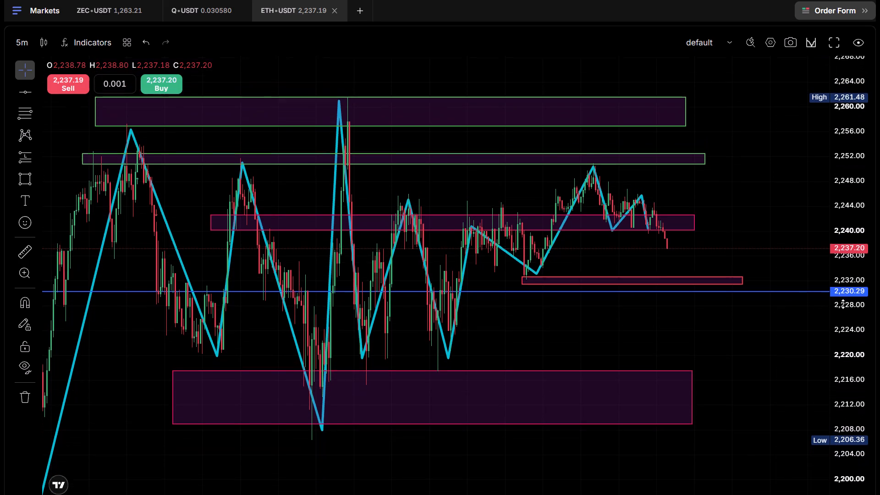
drag(843, 304, 840, 307)
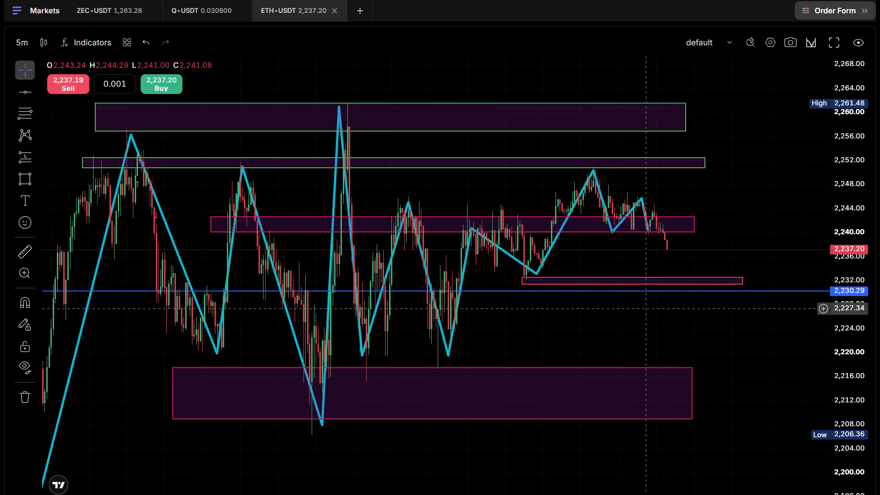
scroll(691, 348, up, 6)
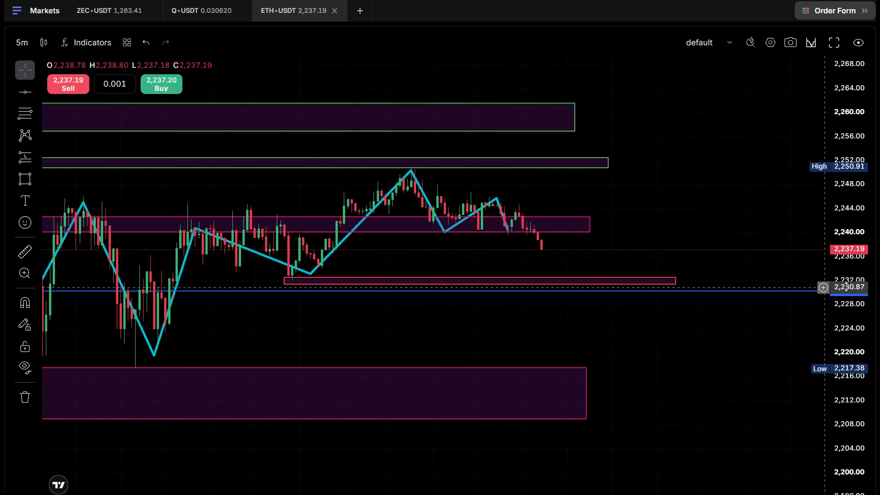
drag(847, 286, 855, 132)
scroll(692, 218, up, 2)
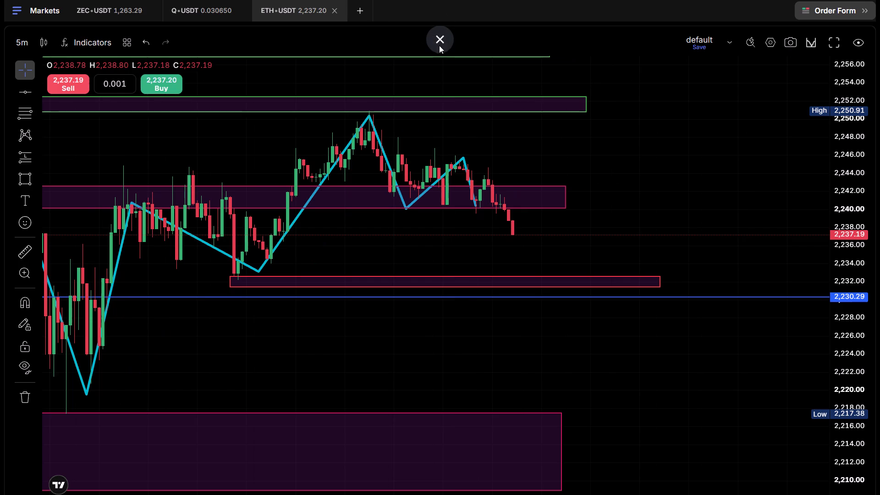
click(443, 45)
Switch to the SOL/USDT tab and check the latest candles against the short's entry and take profit levels.
click(56, 0)
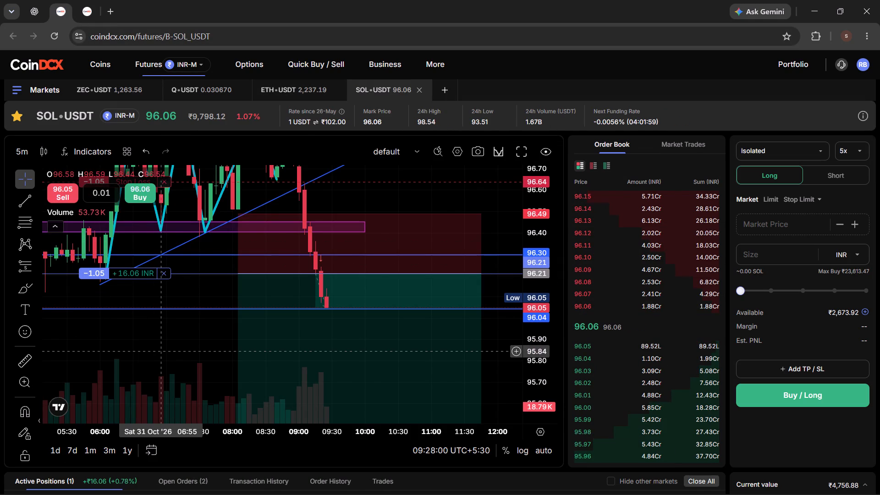
scroll(162, 351, down, 2)
drag(256, 357, 187, 290)
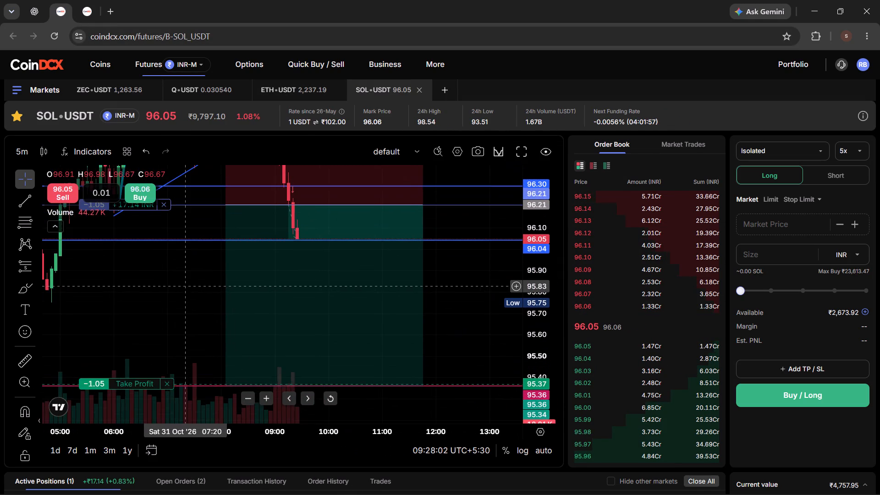
drag(187, 290, 198, 306)
Return to the ETH/USDT tab and examine the latest candles between the middle zone and the lower zone near 2,232.
click(85, 2)
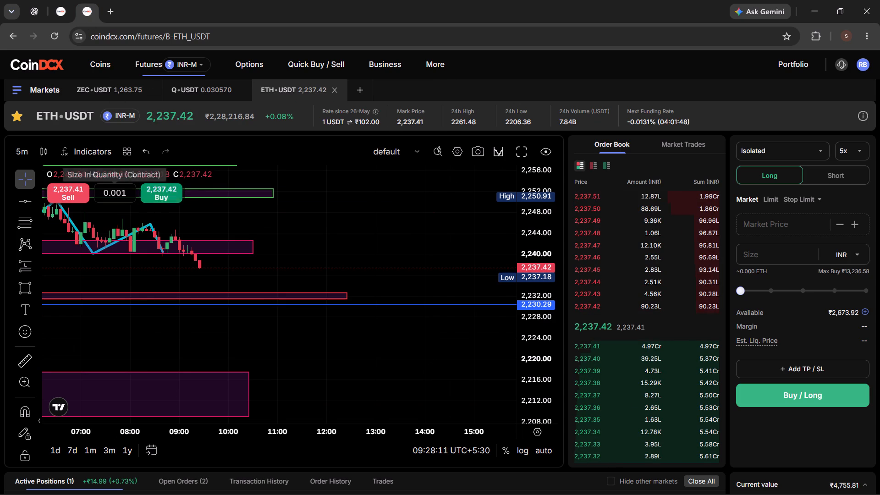
scroll(227, 278, up, 3)
drag(171, 265, 318, 299)
drag(542, 319, 550, 101)
drag(339, 335, 383, 348)
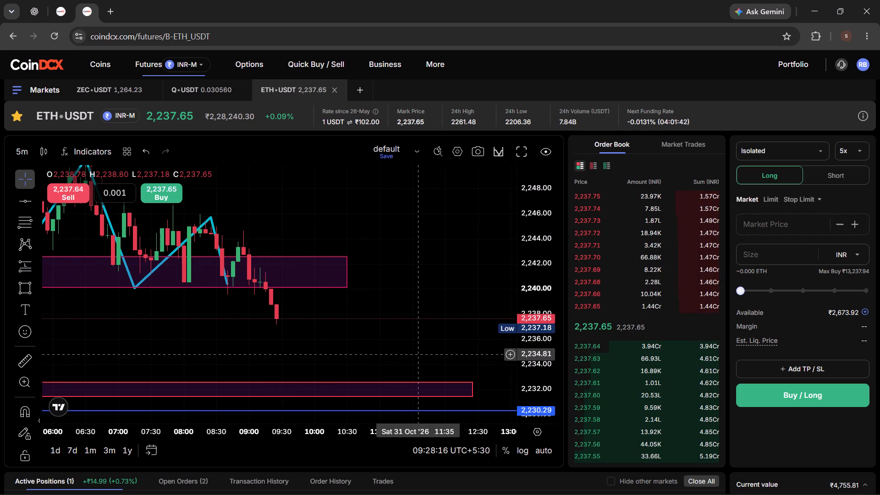
scroll(421, 354, up, 2)
scroll(420, 354, down, 4)
drag(453, 338, 435, 276)
Compare the recent ETH/USDT decline with earlier swings around the zone near 2,232 and the 2,230.29 line.
scroll(433, 279, down, 2)
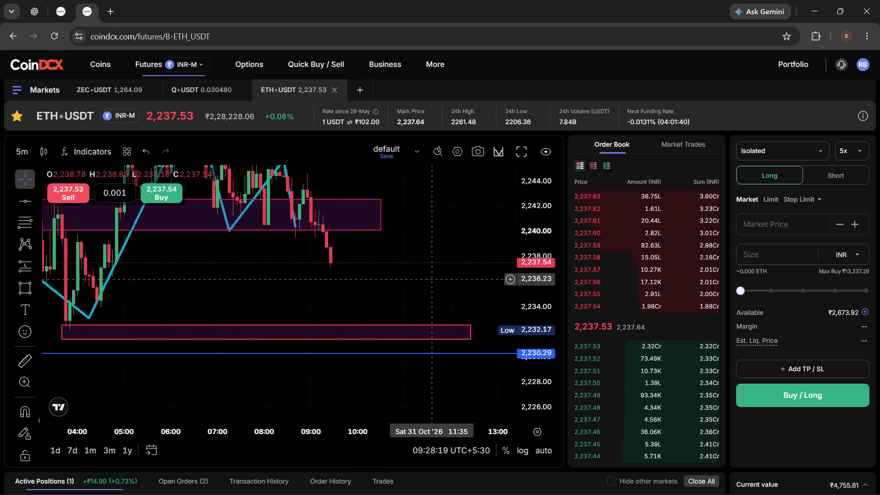
scroll(433, 279, down, 3)
drag(445, 313, 417, 291)
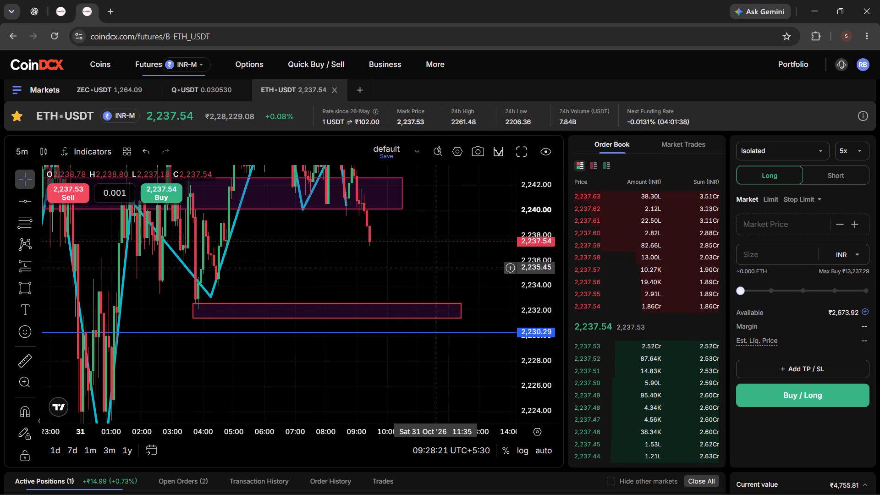
drag(444, 224, 448, 287)
scroll(449, 287, up, 2)
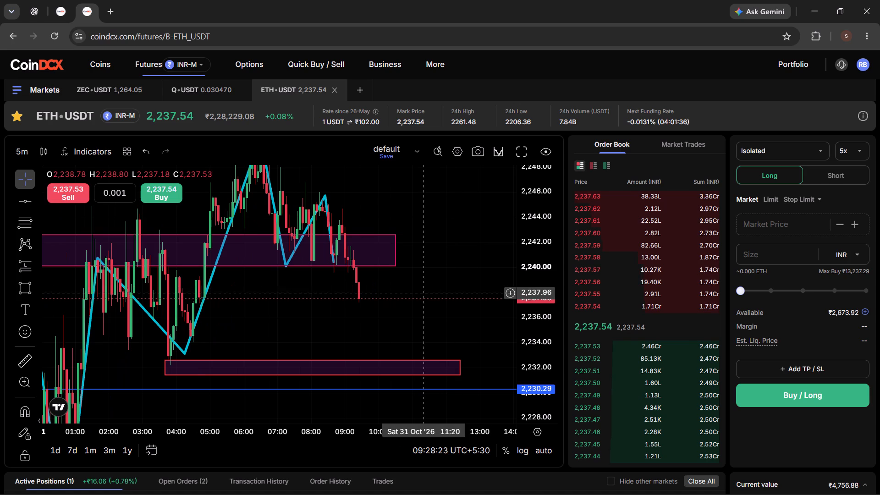
scroll(434, 282, down, 2)
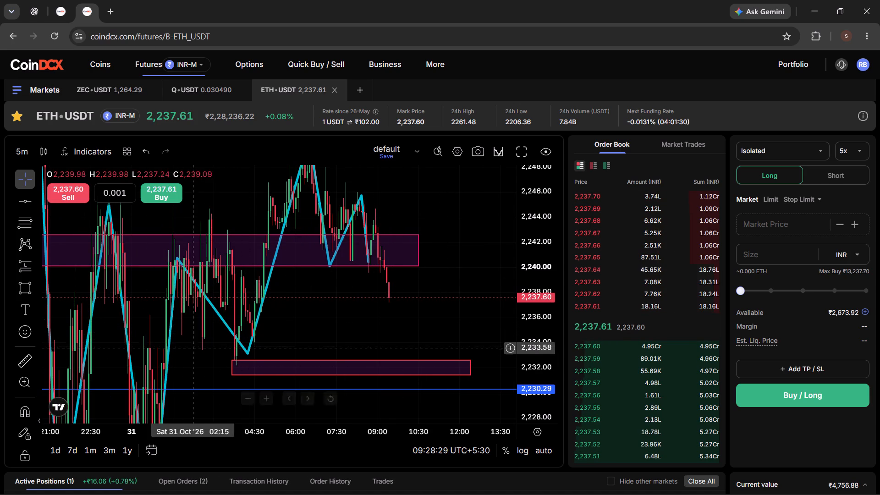
drag(344, 343, 331, 237)
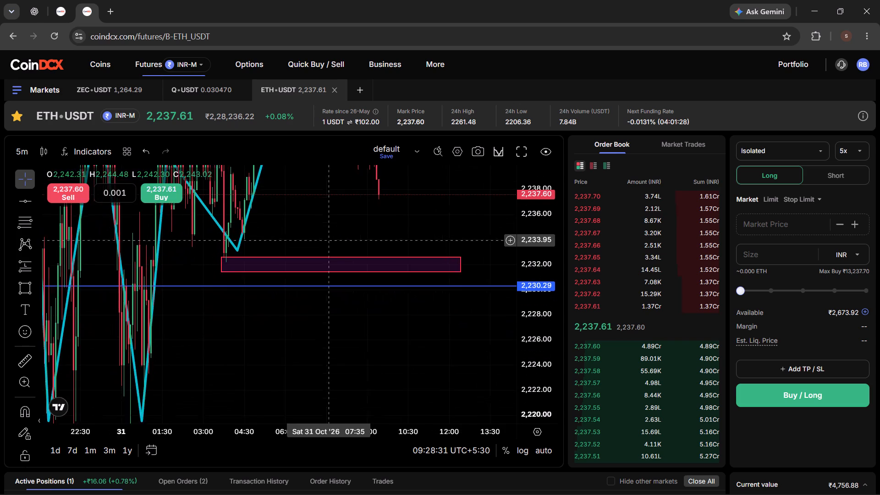
drag(331, 237, 331, 236)
scroll(334, 301, up, 8)
drag(194, 329, 407, 362)
Examine the ETH/USDT chart in full screen, comparing the swing highs and lows with the zones above and below price.
click(521, 149)
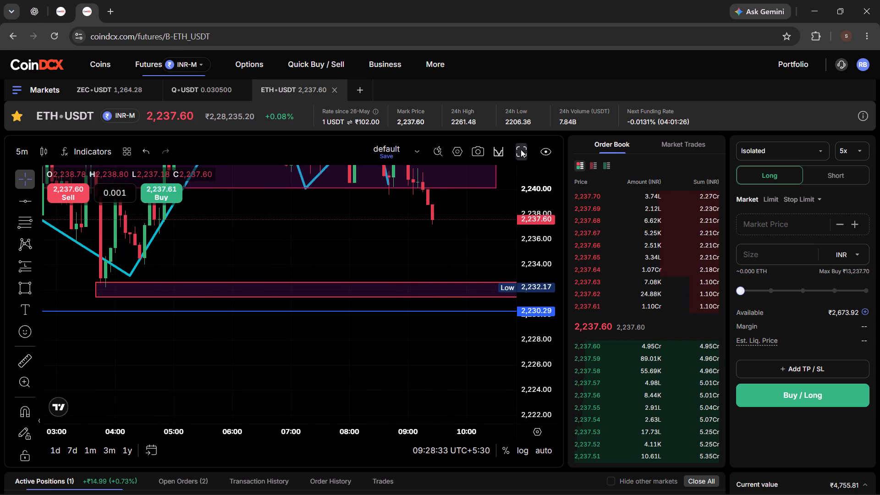
drag(682, 186, 525, 280)
scroll(523, 280, down, 4)
drag(841, 149, 818, 300)
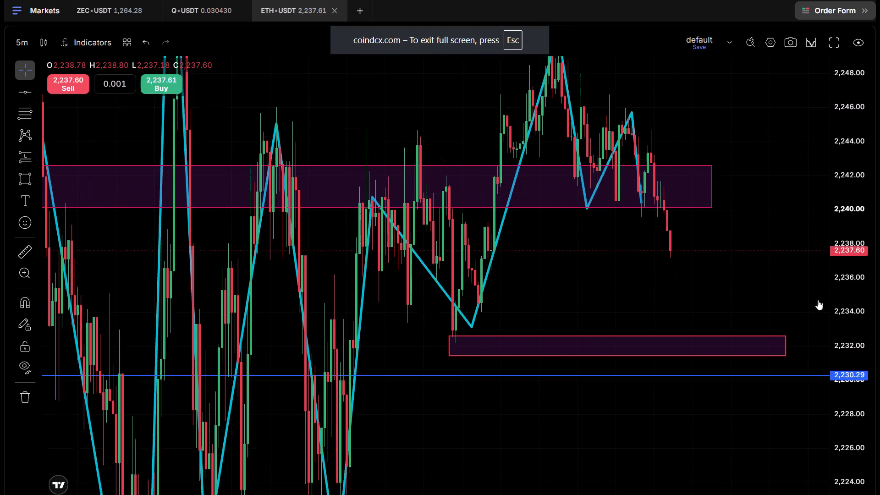
drag(818, 300, 800, 353)
scroll(632, 314, up, 6)
drag(423, 296, 553, 320)
drag(835, 270, 837, 241)
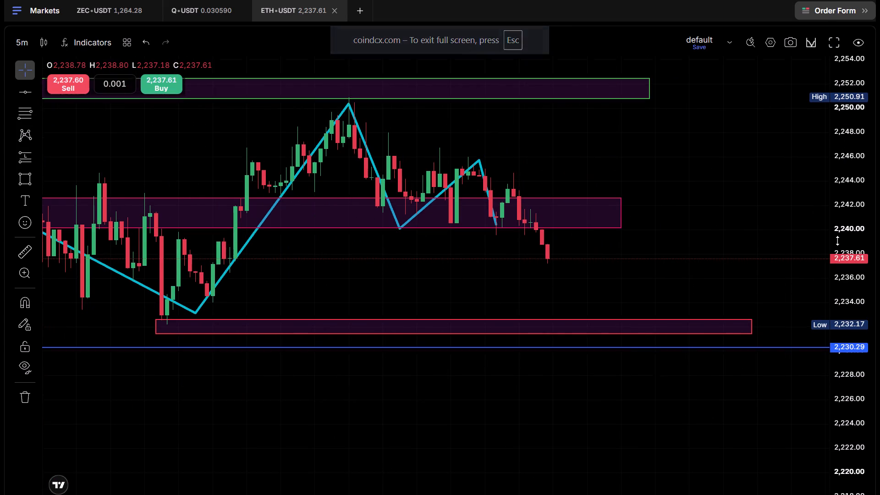
drag(837, 241, 843, 113)
drag(389, 270, 473, 299)
scroll(475, 298, down, 2)
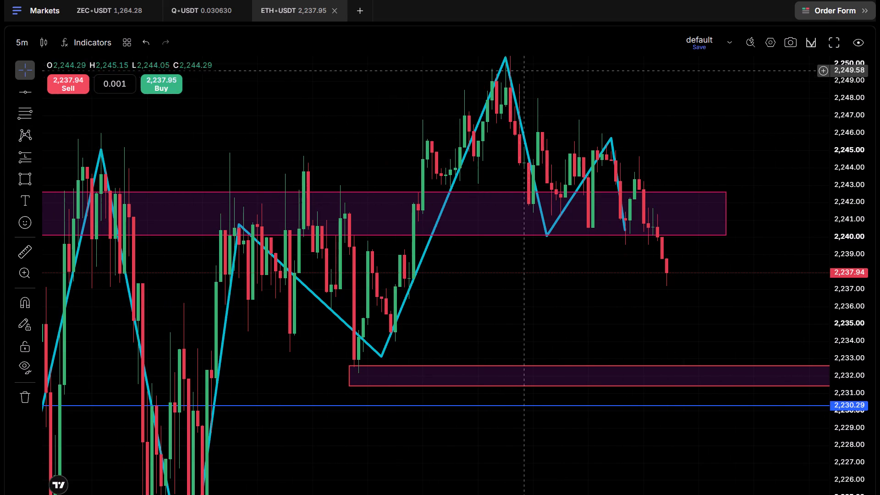
Draw a descending trend line on ETH/USDT from the swing high at about 2,250.84 through the lower high to about 2,238.99.
drag(688, 129, 665, 158)
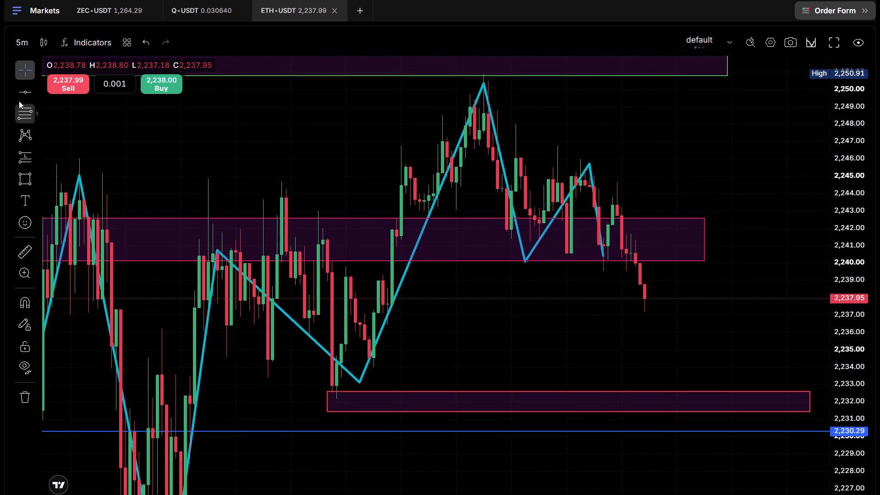
click(26, 93)
click(65, 109)
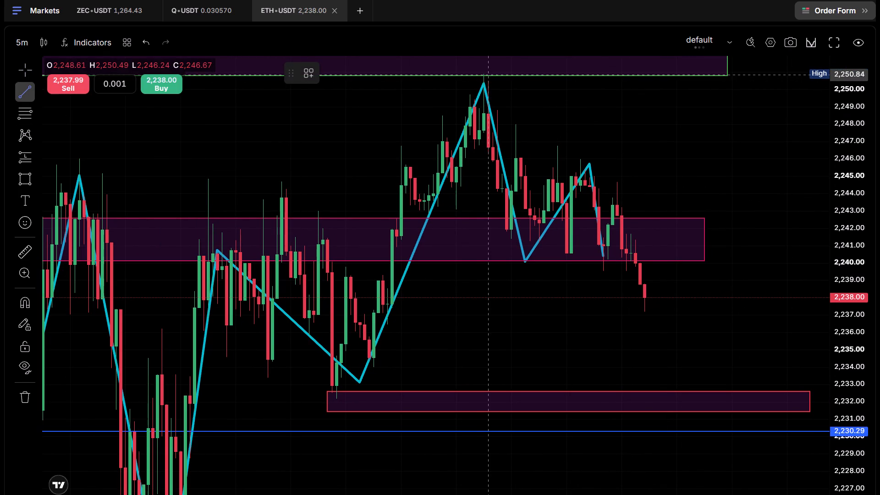
click(485, 75)
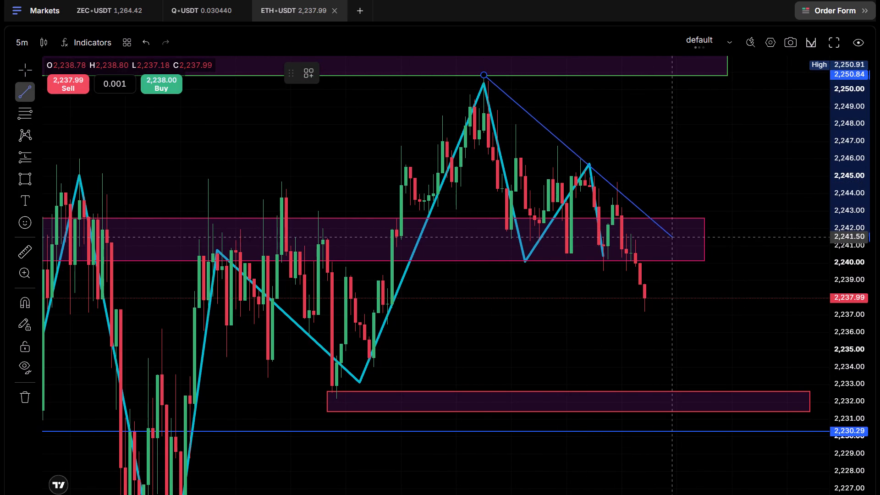
click(731, 280)
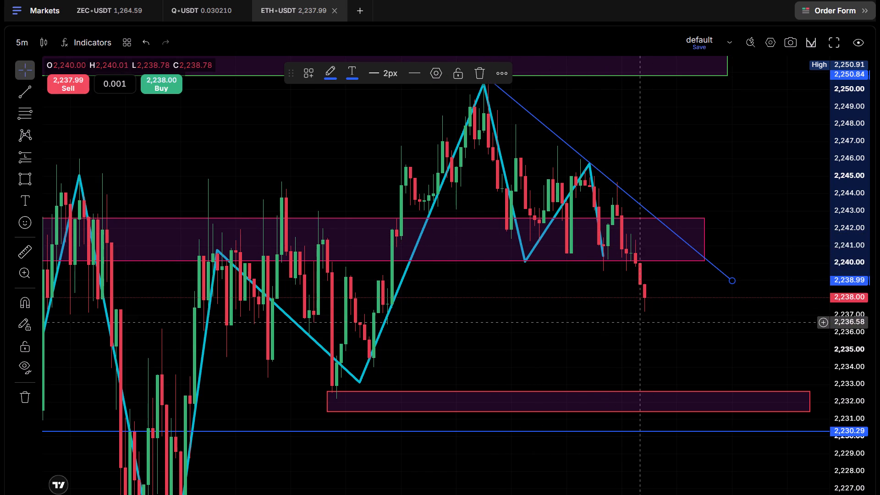
click(712, 328)
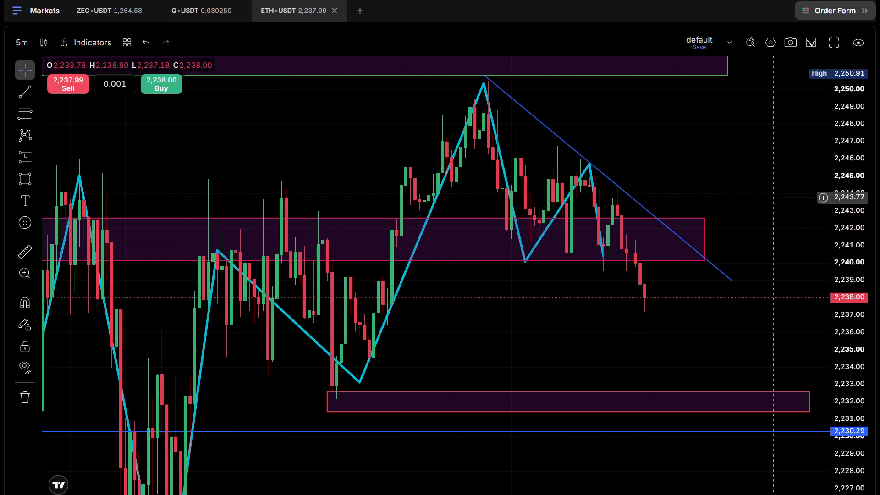
Examine the latest ETH/USDT candles against the descending trend line and the lower zone, and leave full screen.
scroll(766, 197, down, 3)
drag(671, 340, 493, 350)
scroll(484, 354, up, 6)
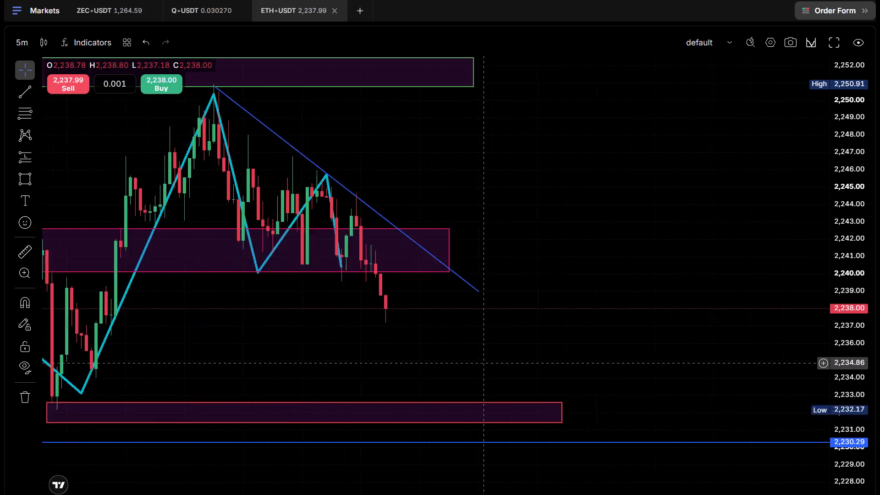
scroll(481, 363, up, 2)
drag(270, 341, 673, 341)
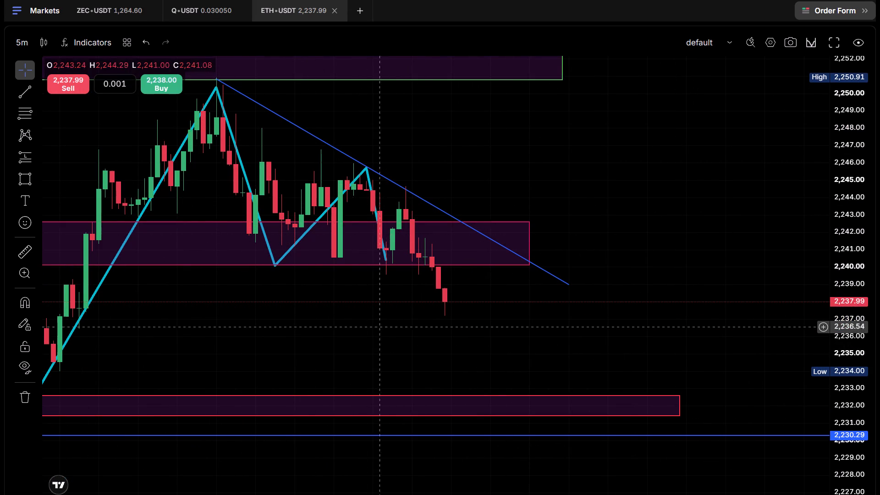
scroll(380, 330, down, 3)
scroll(603, 330, down, 2)
drag(680, 353, 630, 326)
scroll(664, 311, up, 2)
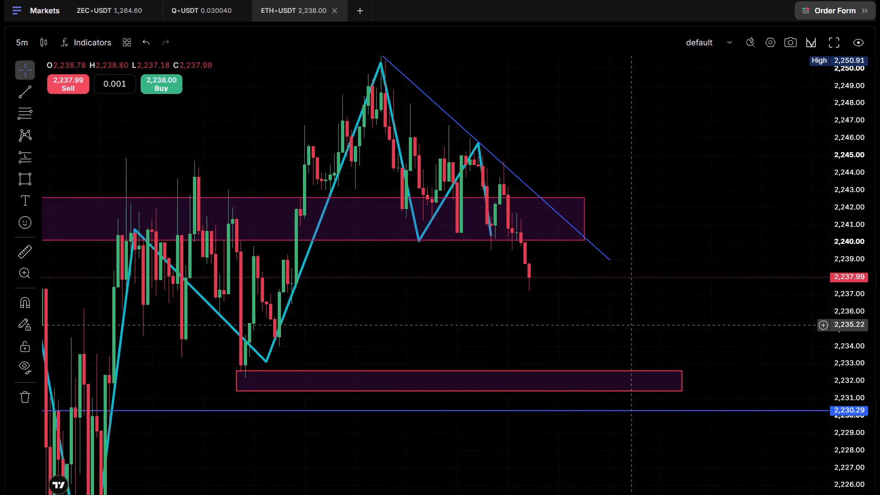
drag(687, 200, 701, 258)
click(430, 38)
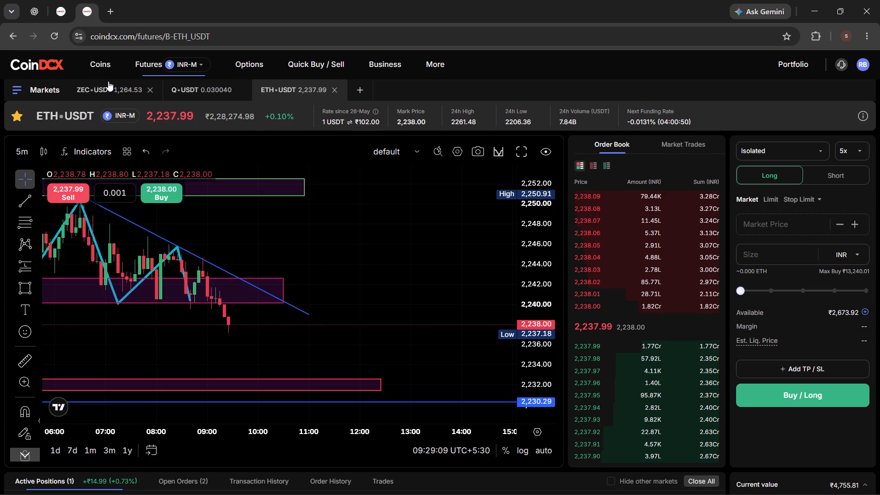
Switch to the SOL/USDT tab and review the active short's details alongside the candles near the 96.04 support line.
click(58, 19)
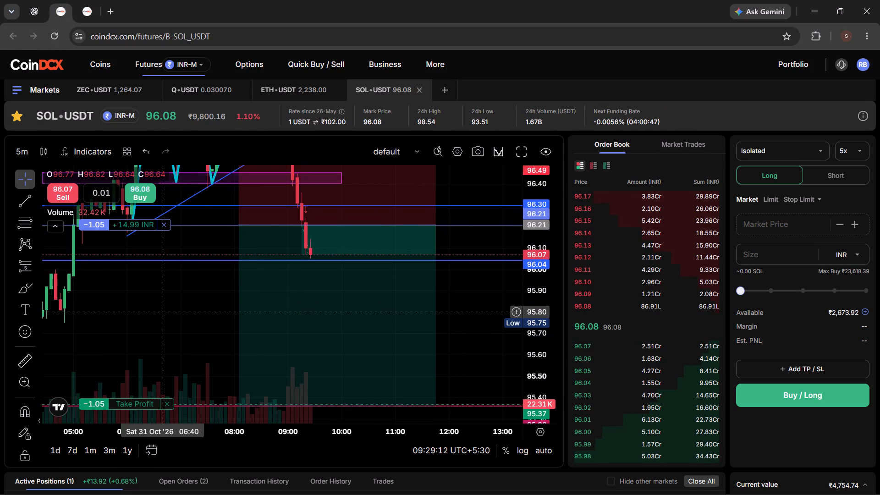
scroll(161, 312, down, 1)
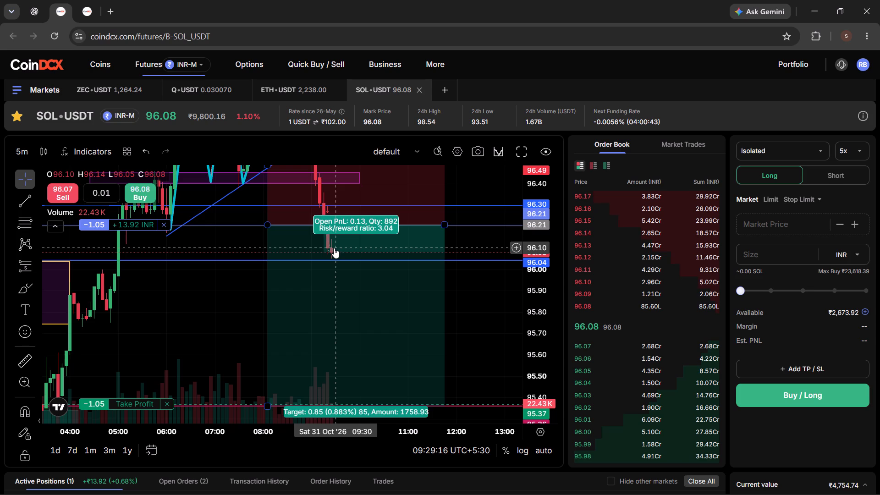
scroll(201, 480, down, 3)
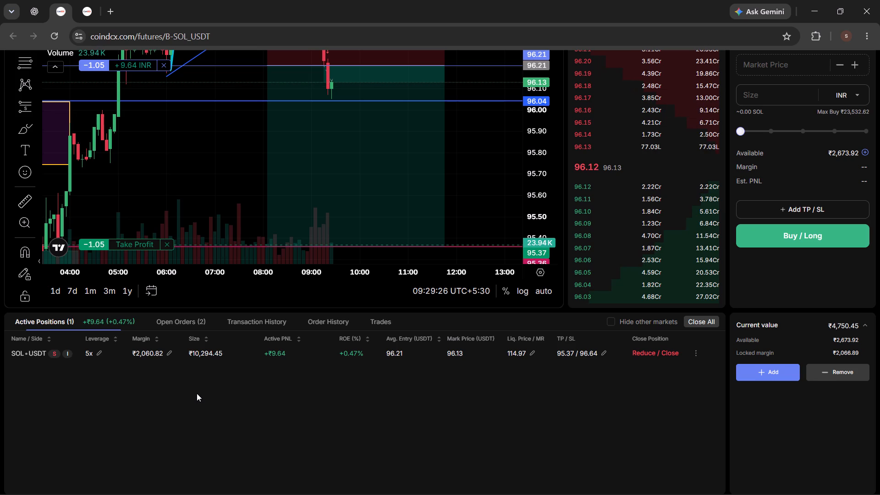
drag(218, 178, 209, 227)
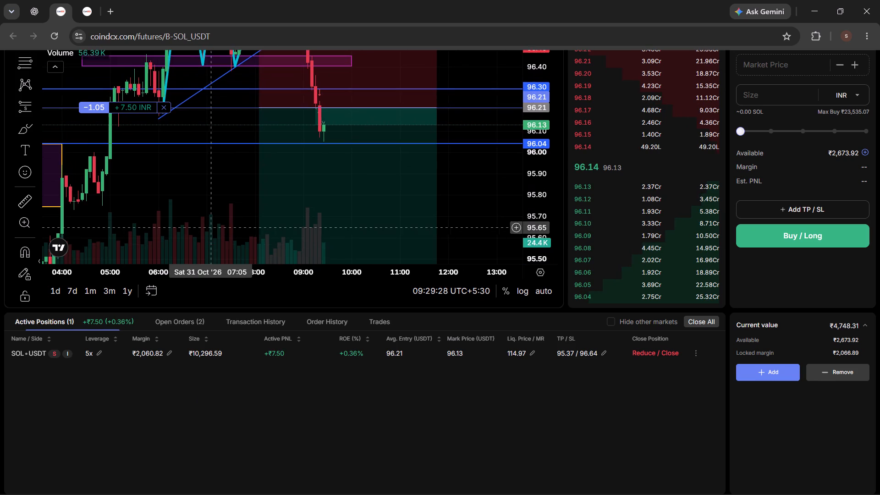
drag(209, 227, 209, 228)
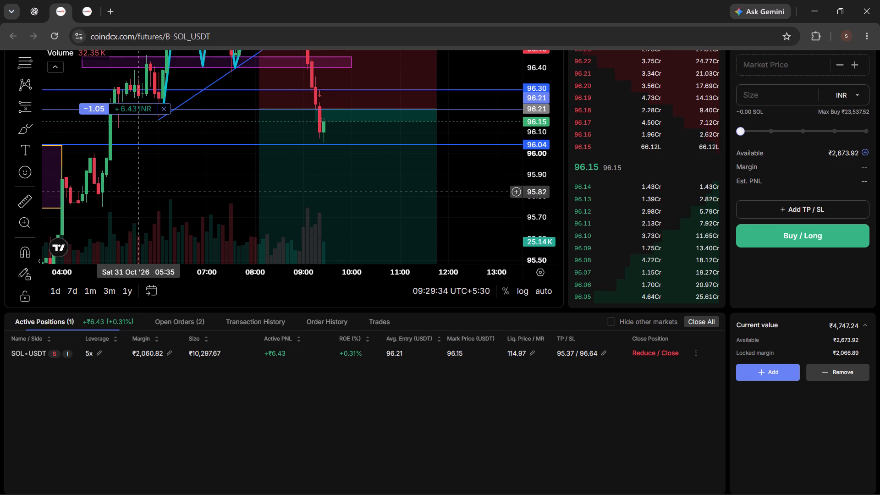
scroll(163, 176, down, 1)
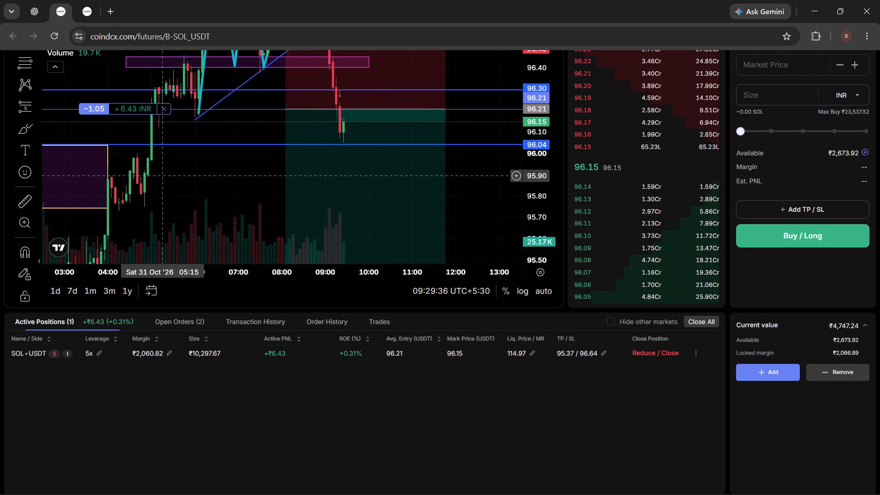
drag(530, 122, 534, 173)
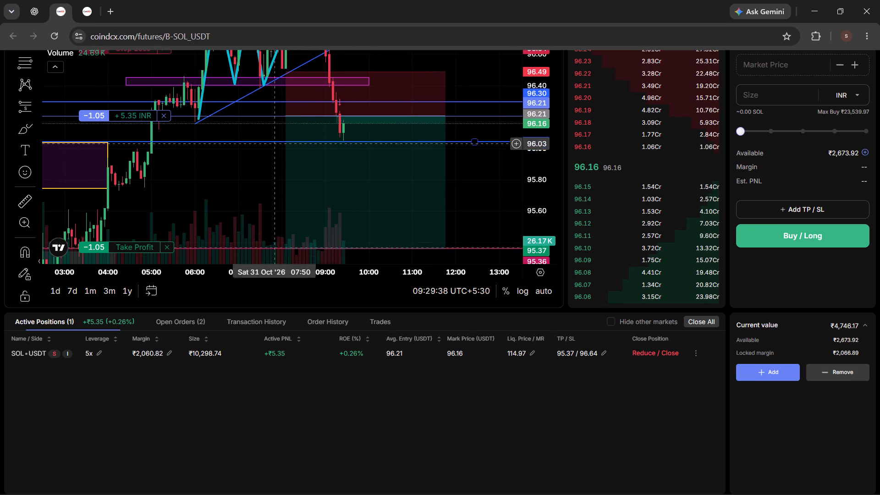
drag(205, 151, 216, 190)
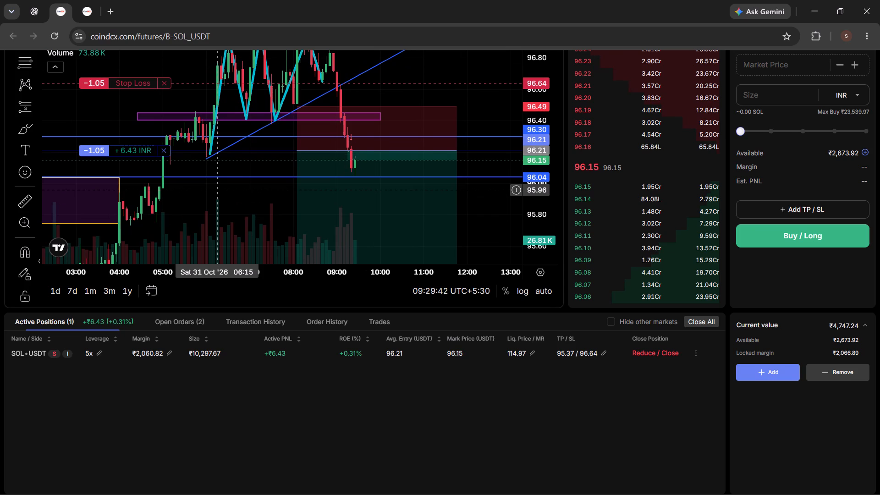
Move the horizontal support line at 96.04 on the SOL/USDT chart down to about 95.95.
drag(253, 176, 278, 191)
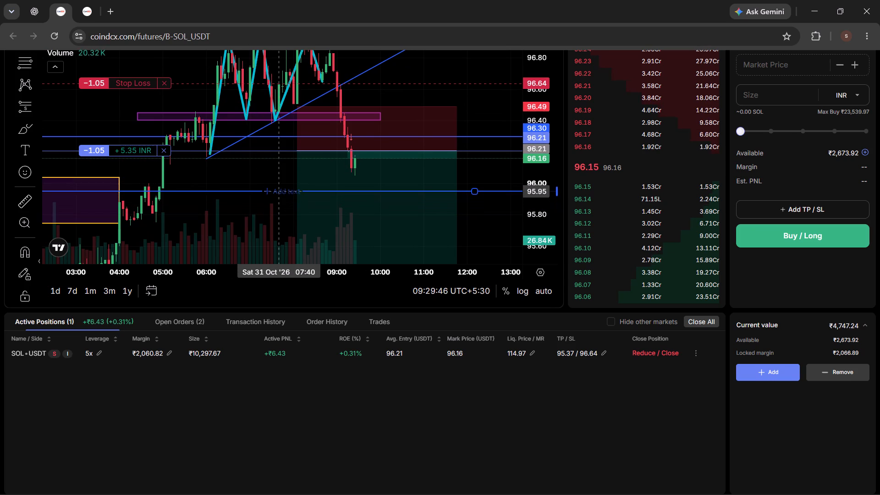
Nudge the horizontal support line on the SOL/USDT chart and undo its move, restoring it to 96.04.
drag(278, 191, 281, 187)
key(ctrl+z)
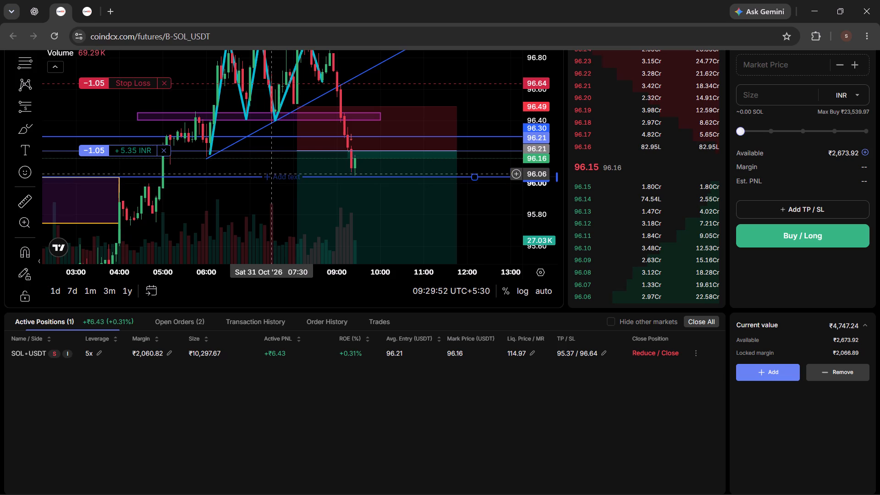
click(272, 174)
Look back through older SOL/USDT price history for earlier reactions around the horizontal support line at 96.04.
scroll(273, 193, down, 20)
scroll(273, 193, down, 1)
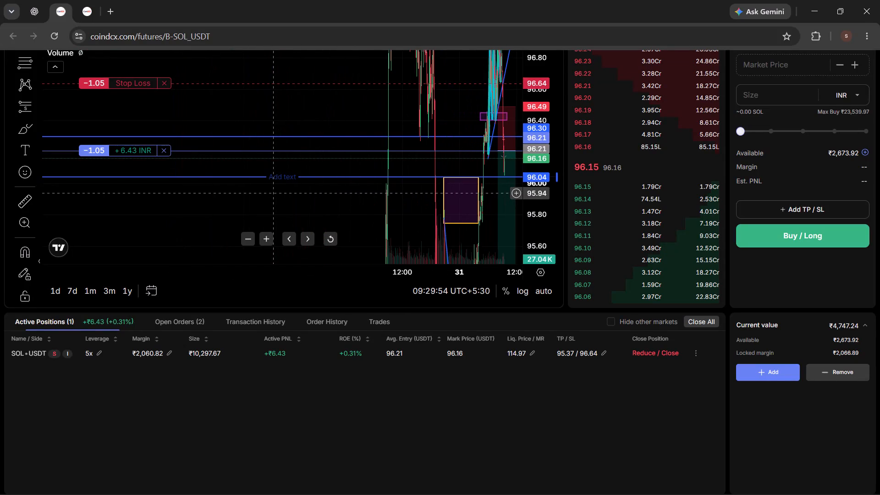
drag(238, 168, 599, 196)
drag(218, 233, 465, 234)
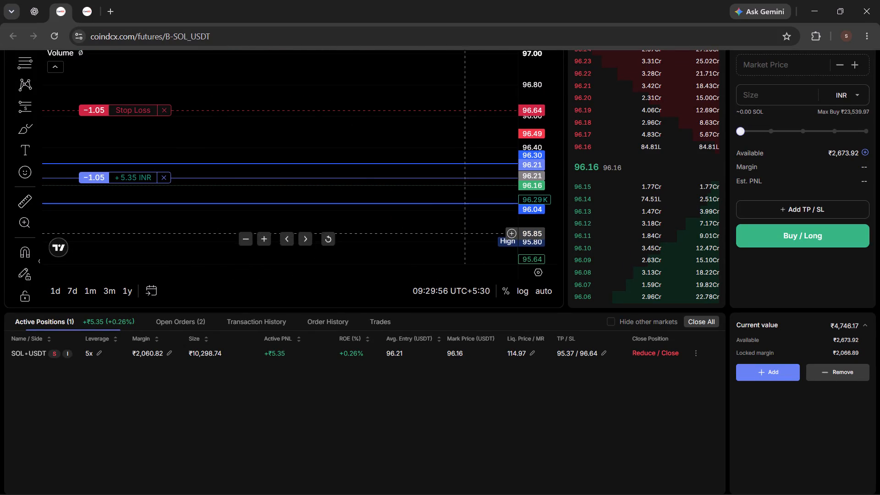
drag(152, 236, 445, 236)
drag(162, 241, 501, 245)
drag(178, 235, 407, 239)
drag(165, 234, 428, 235)
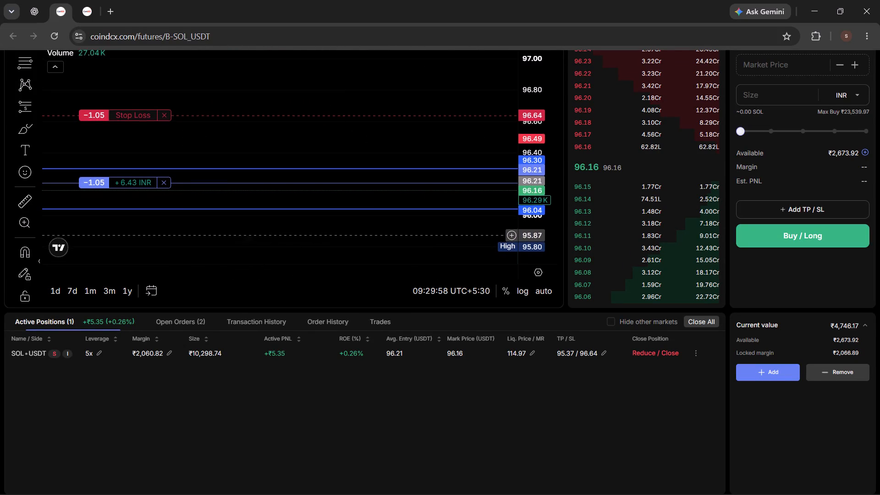
drag(428, 235, 429, 235)
drag(174, 235, 15, 216)
drag(297, 210, 96, 213)
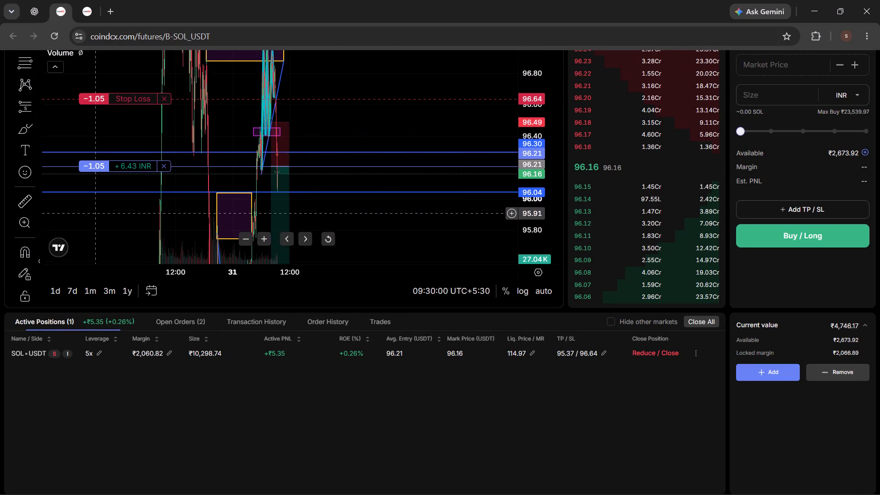
Examine the latest SOL/USDT candles up close against the 96.04 support line and the short position's target area.
scroll(149, 213, up, 9)
drag(159, 241, 504, 251)
scroll(502, 251, up, 5)
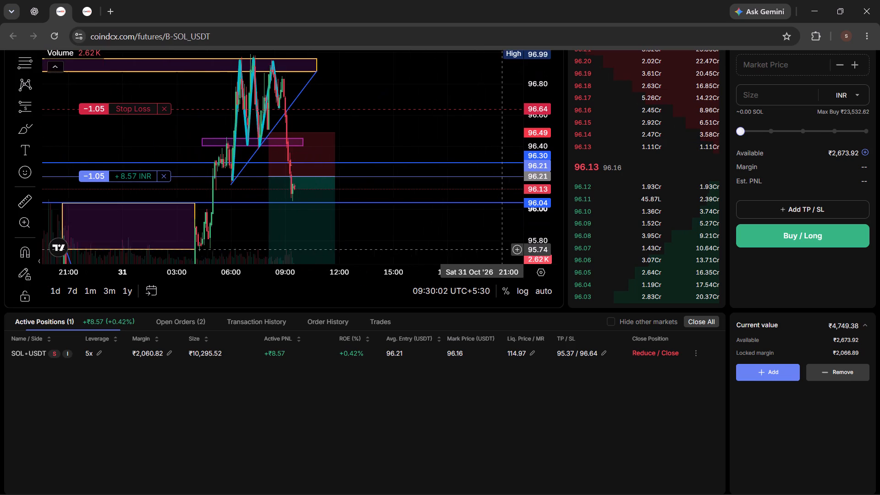
drag(414, 227, 552, 224)
drag(547, 143, 551, 184)
scroll(519, 218, up, 7)
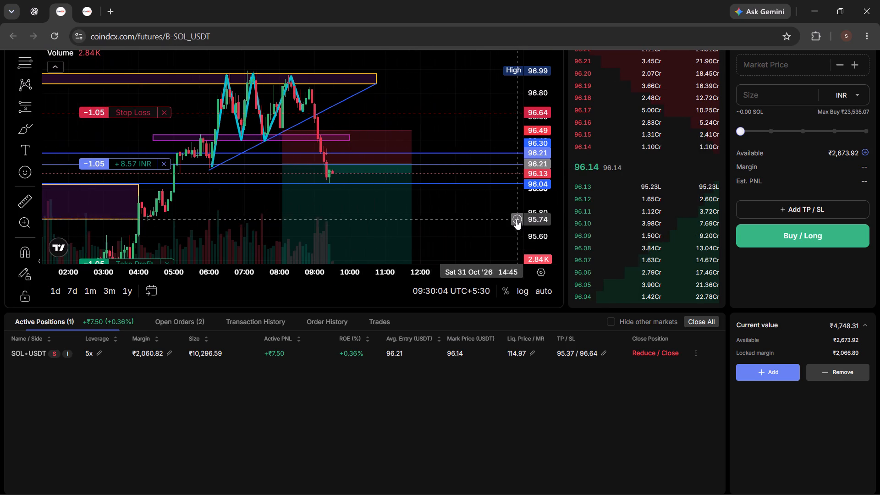
drag(416, 216, 453, 226)
scroll(504, 205, up, 3)
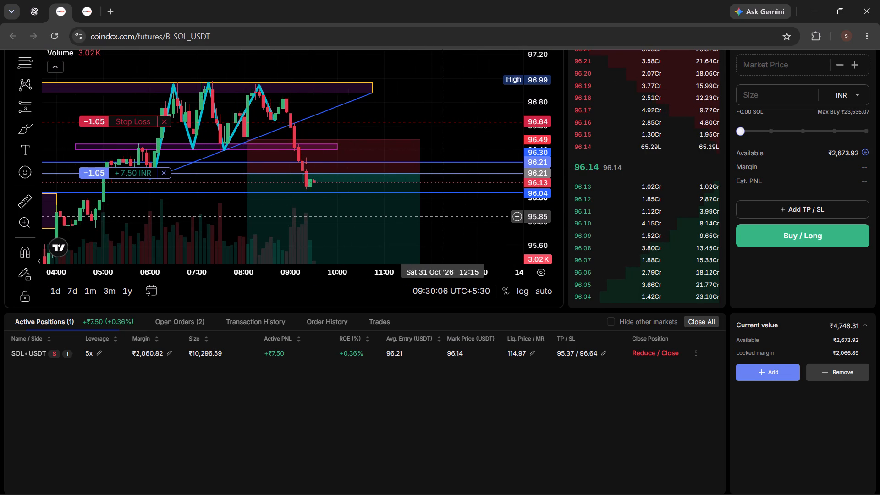
drag(433, 216, 453, 224)
scroll(455, 224, up, 2)
drag(529, 189, 531, 131)
drag(476, 178, 473, 125)
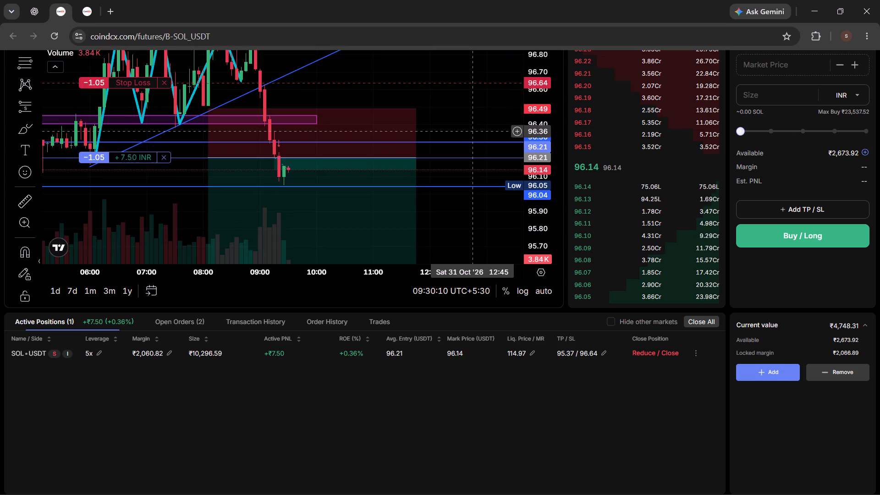
drag(473, 125, 475, 99)
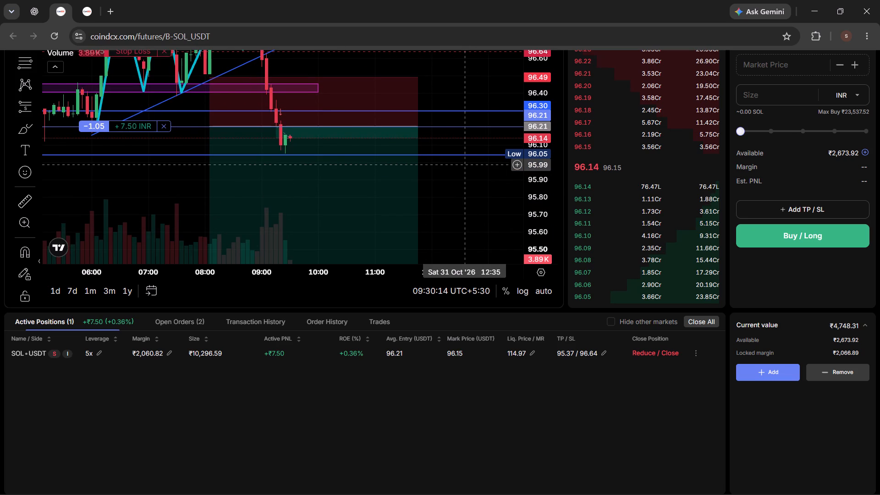
Switch to ETH/USDT and compare its recent candles, descending trend line and lower zone with the SOL/USDT chart.
click(86, 0)
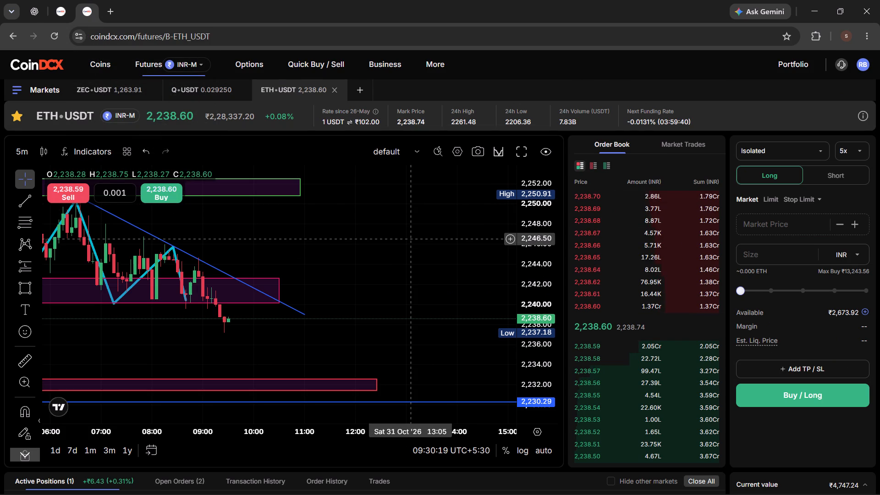
scroll(388, 241, down, 2)
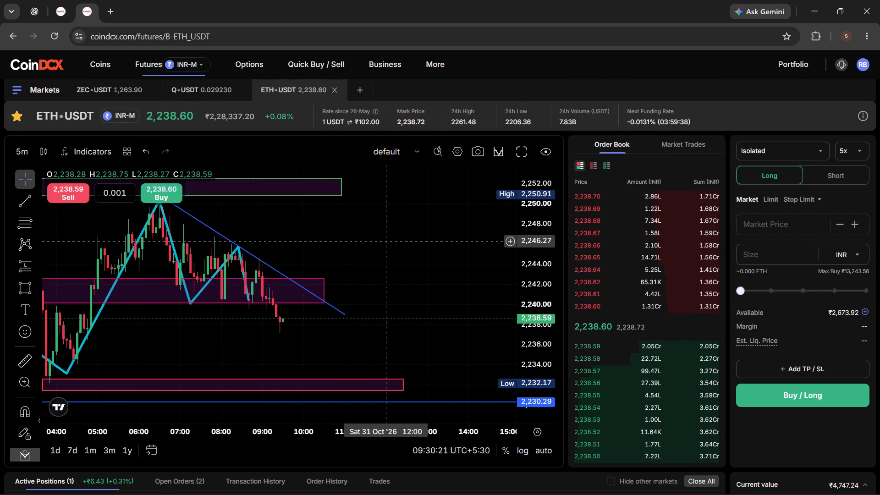
drag(294, 226, 416, 231)
drag(275, 229, 414, 247)
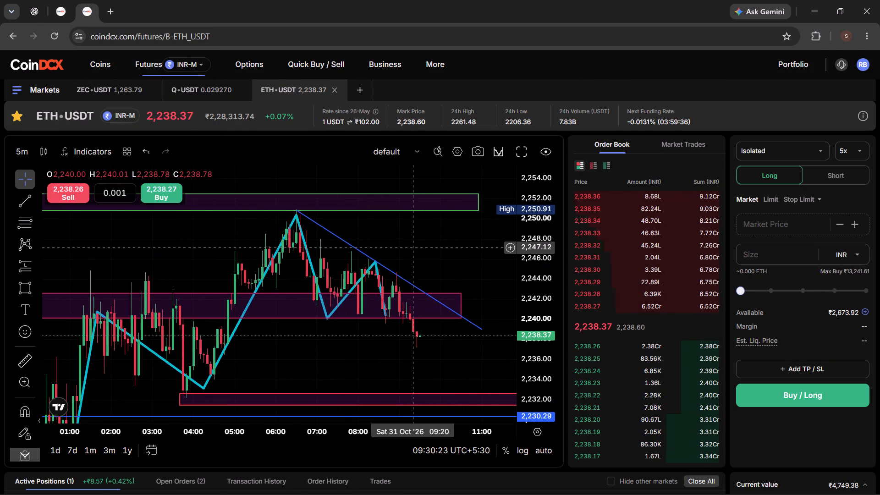
drag(414, 247, 406, 236)
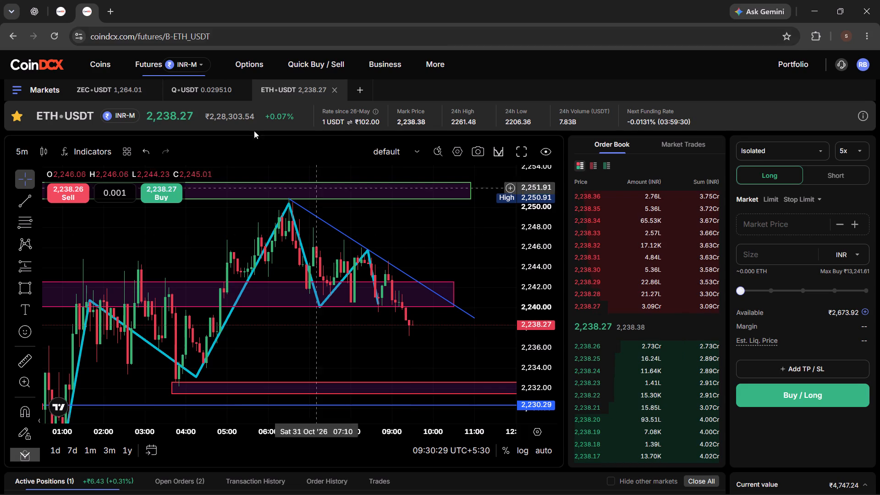
click(56, 7)
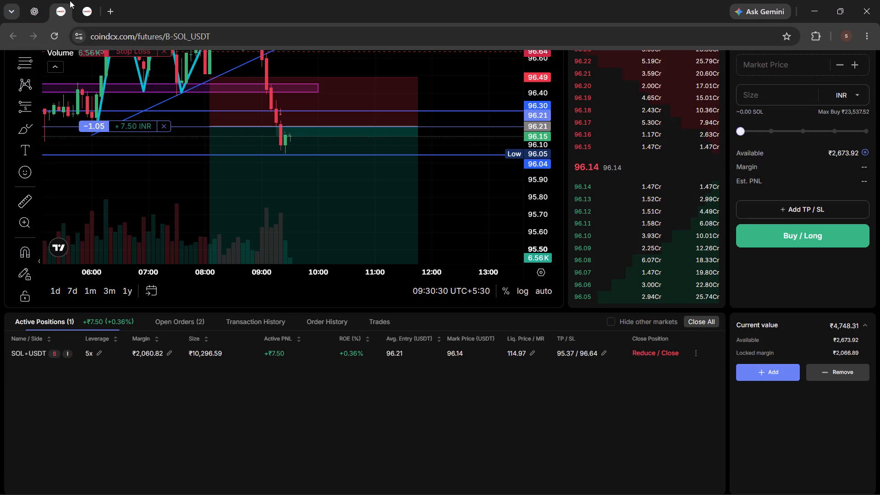
click(88, 1)
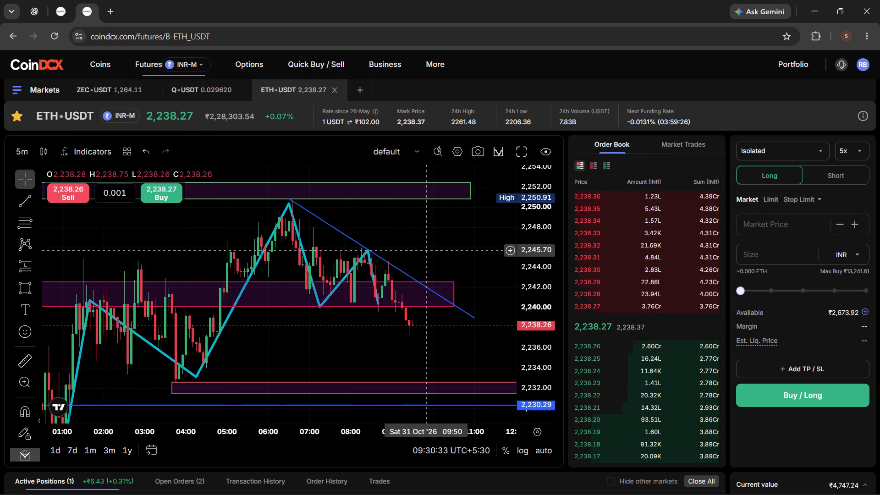
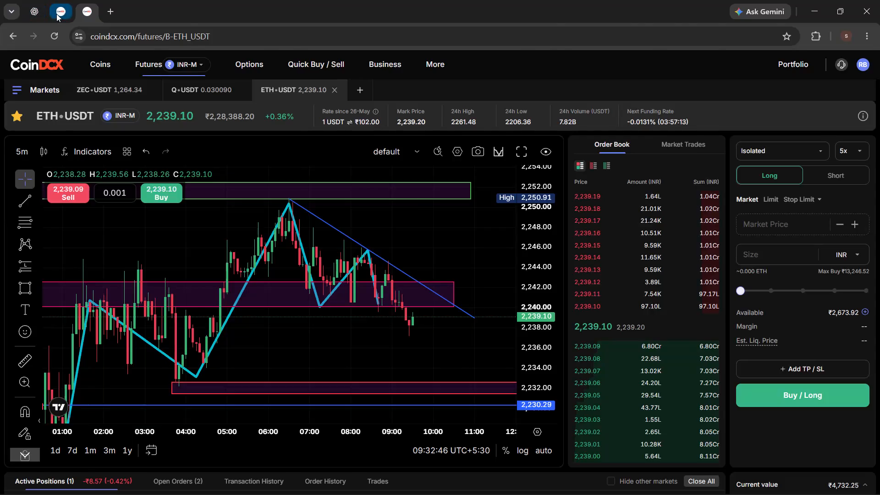
Examine the SOL/USDT candles around the open short's entry and the 96.04 support line, then return to the ETH/USDT chart.
drag(315, 385, 316, 388)
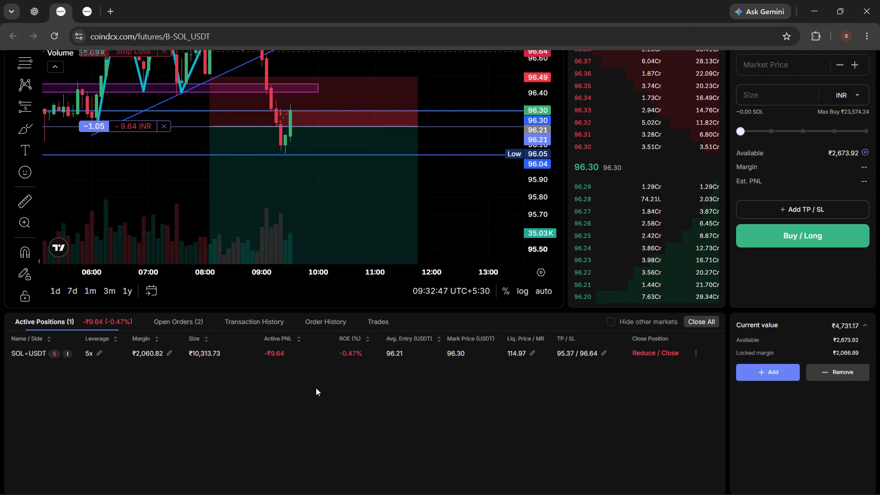
drag(316, 388, 318, 420)
scroll(482, 199, down, 2)
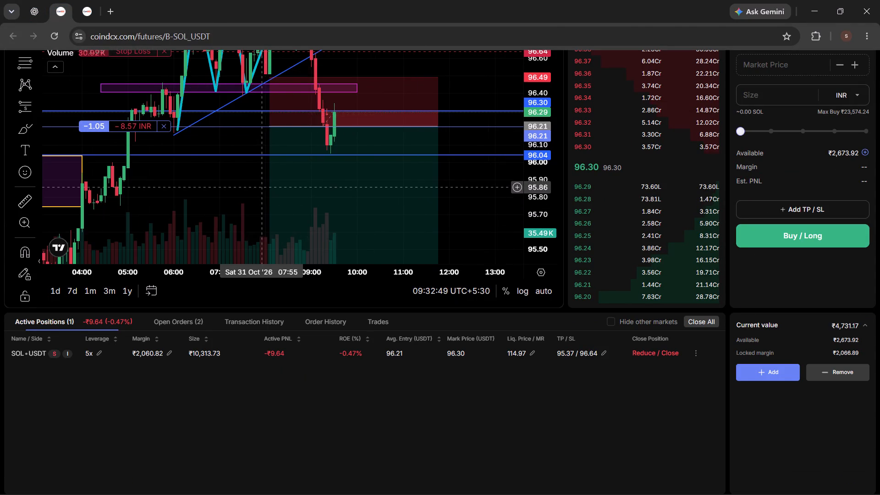
scroll(258, 185, up, 1)
click(84, 5)
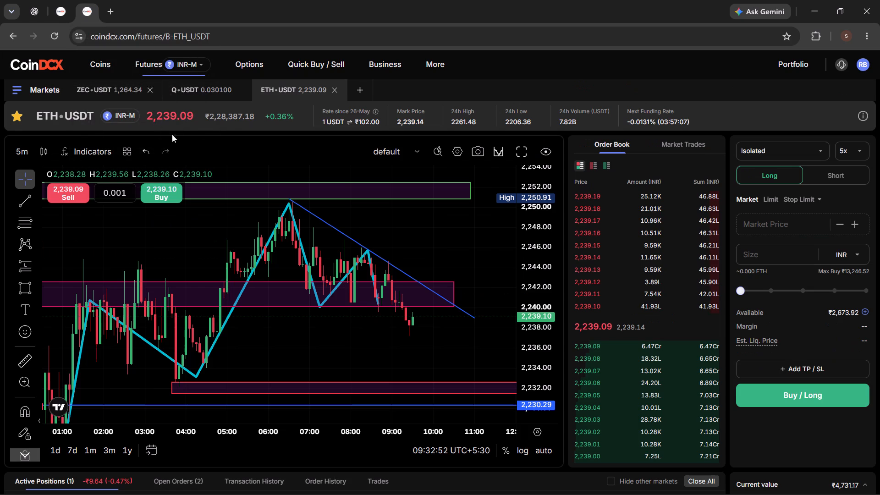
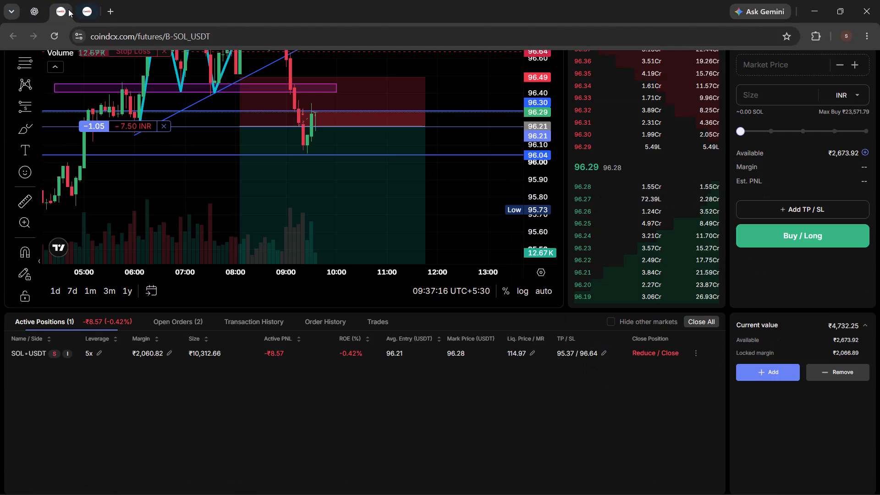
Examine the SOL/USDT candles around the short's entry and stop-loss zone, then return to the ETH/USDT chart.
drag(209, 177, 222, 208)
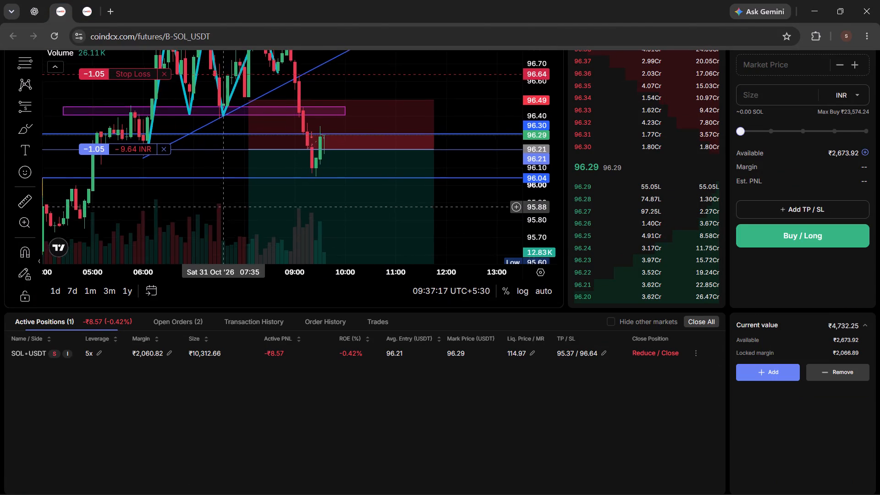
drag(222, 208, 225, 215)
scroll(229, 214, up, 3)
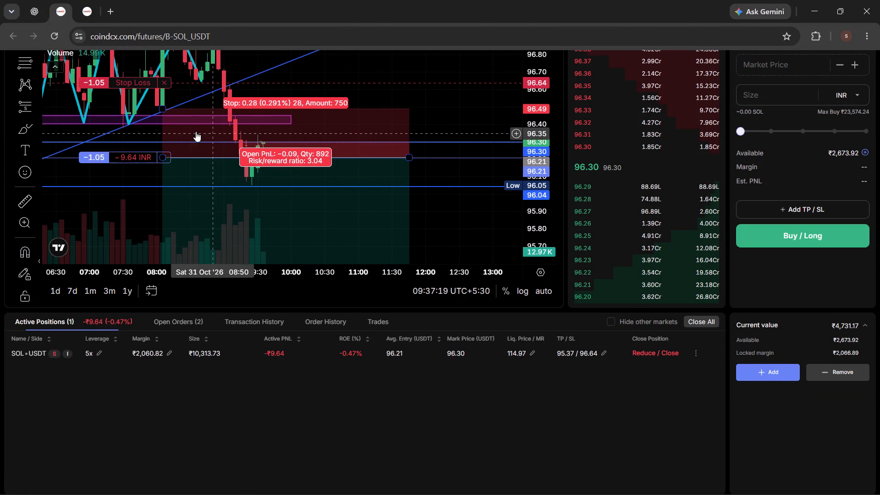
click(465, 126)
scroll(478, 127, down, 2)
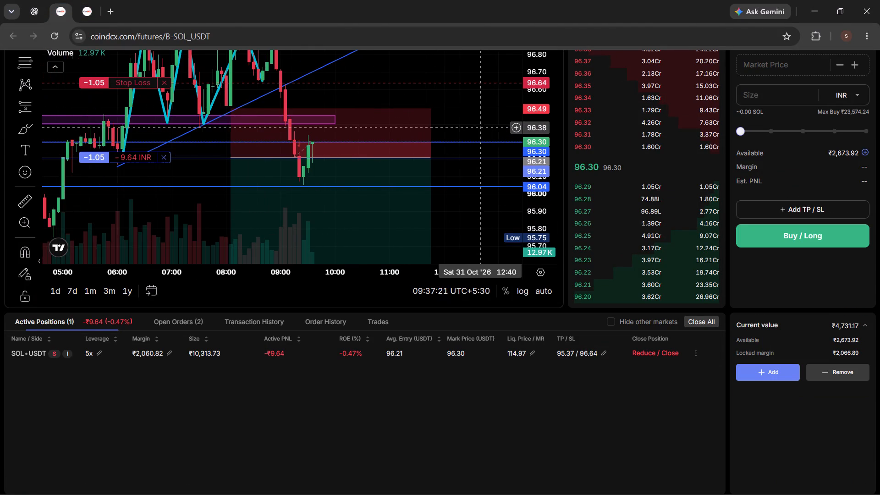
drag(533, 103, 539, 131)
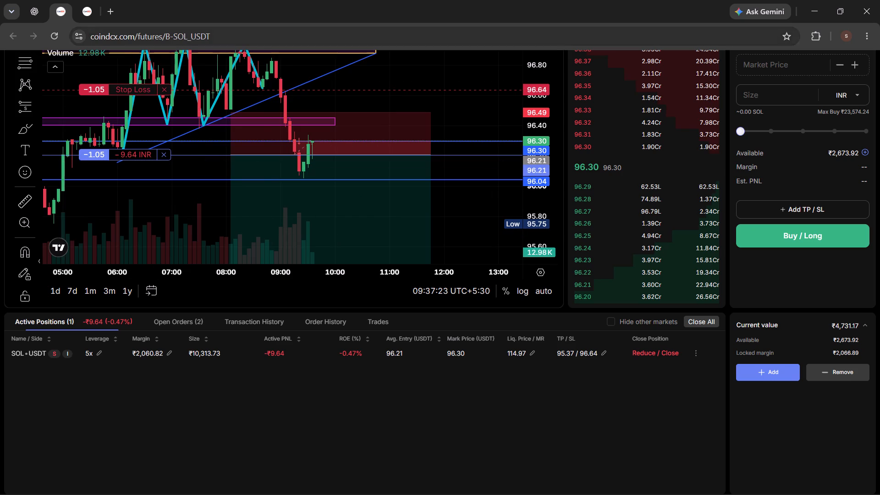
click(89, 17)
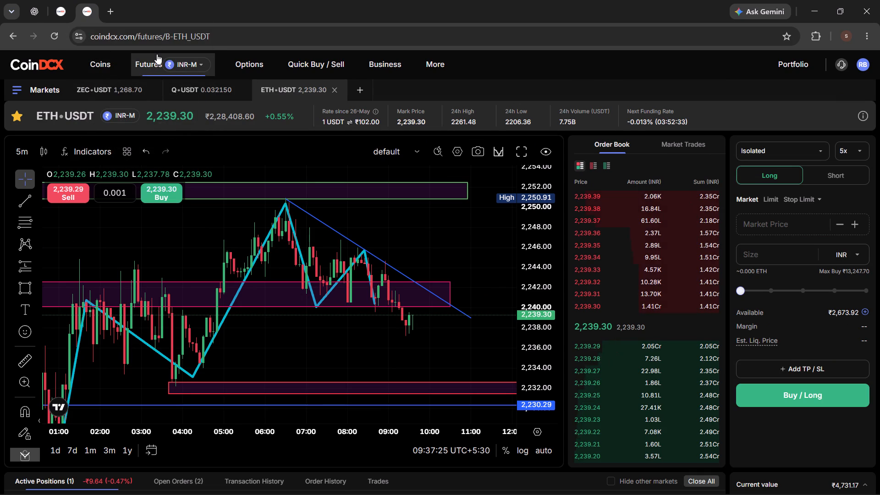
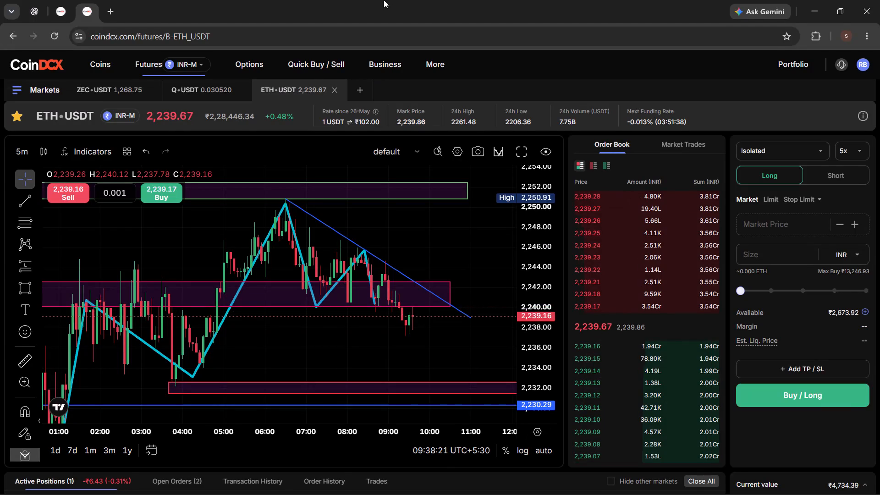
Switch to the SOL/USDT chart and examine the 5-minute candles around the short's entry, stop loss and open position.
click(55, 8)
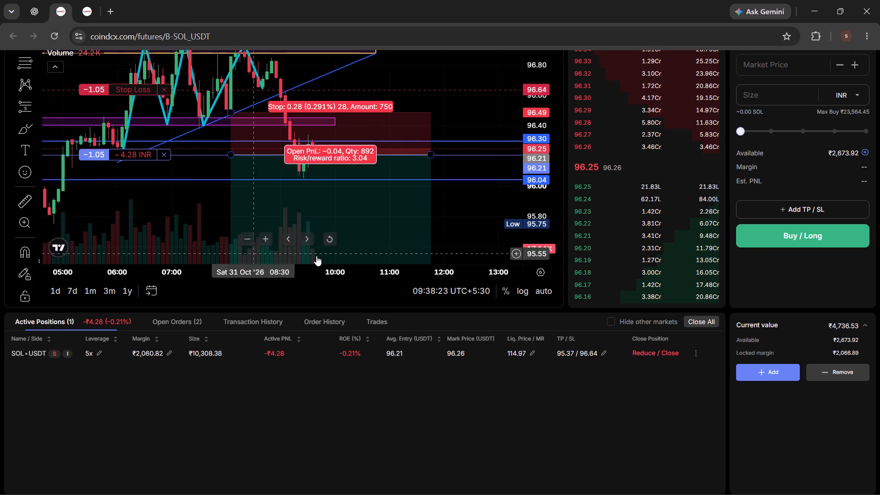
drag(472, 120, 497, 161)
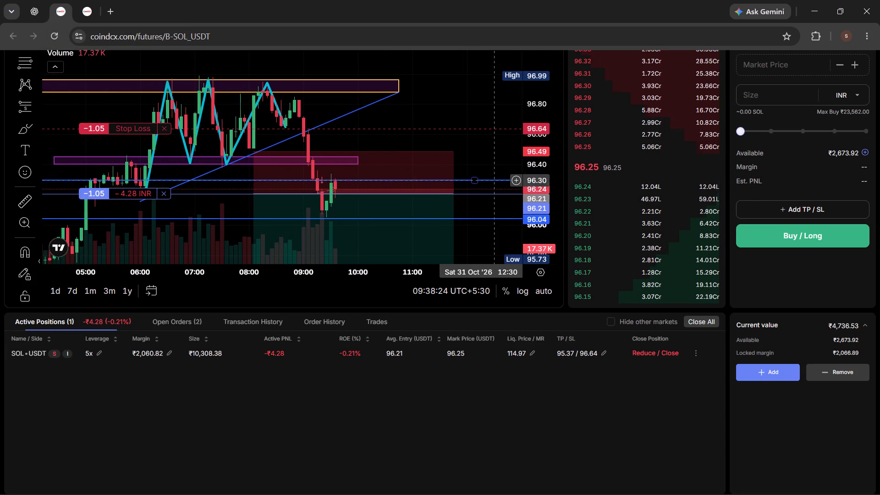
scroll(477, 210, up, 4)
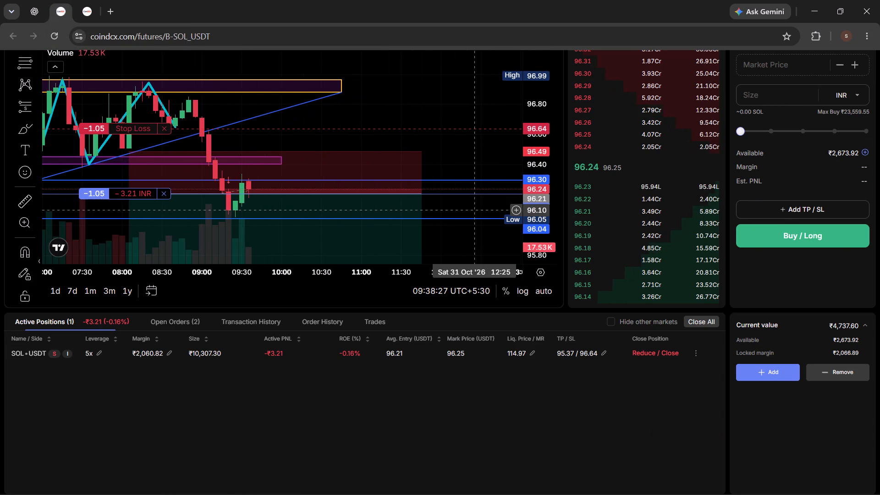
scroll(477, 210, down, 2)
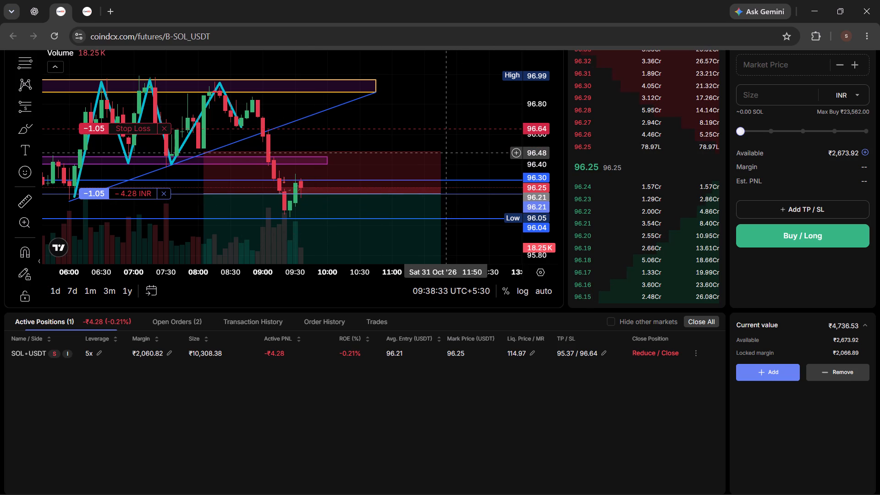
scroll(447, 153, down, 2)
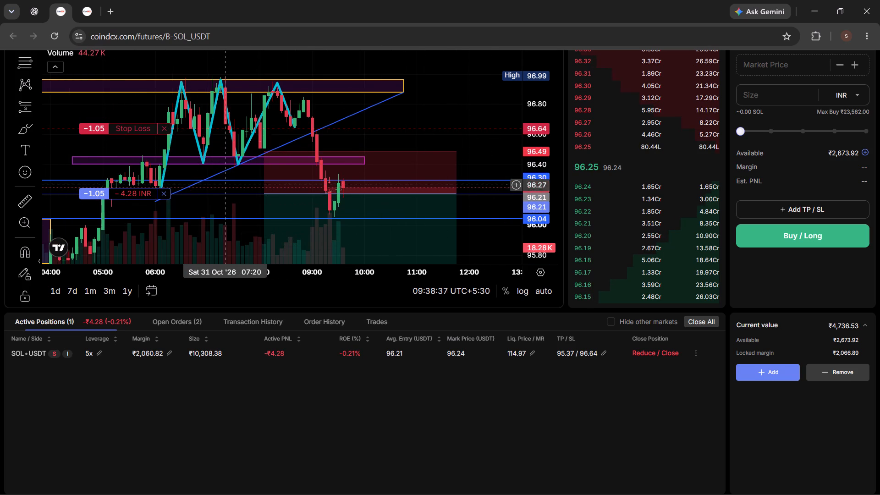
drag(439, 109, 404, 112)
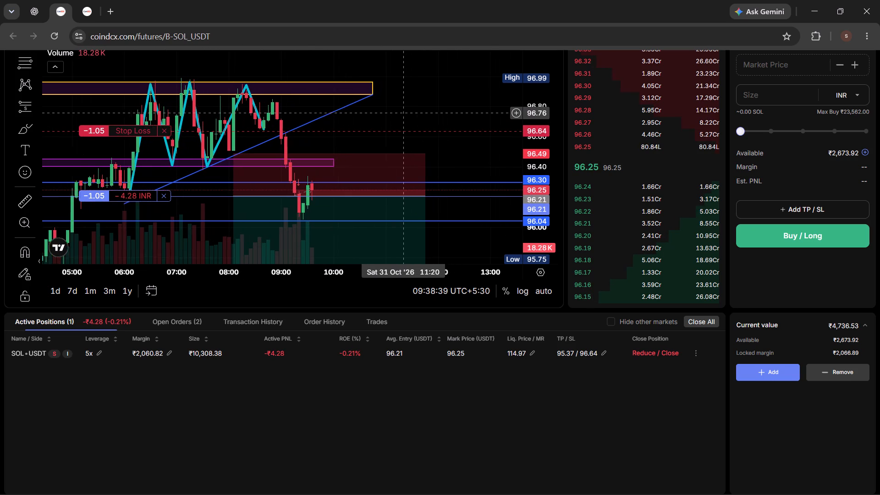
drag(404, 112, 444, 111)
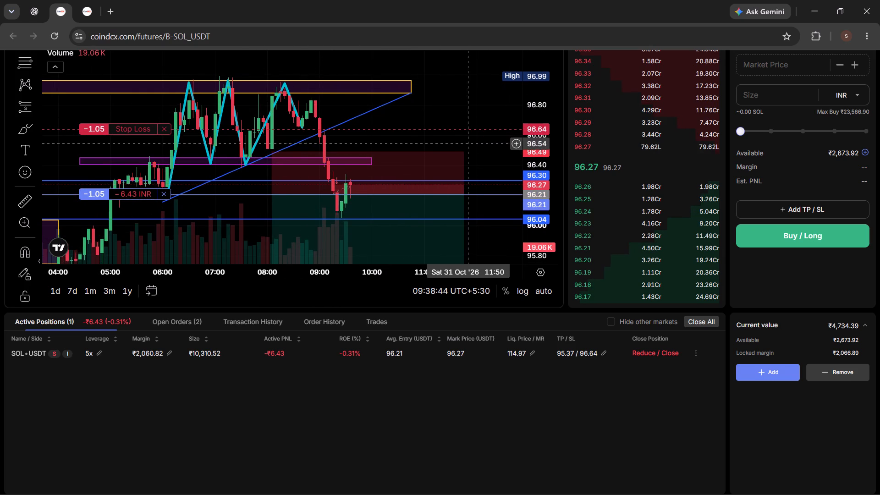
drag(469, 143, 456, 131)
scroll(452, 143, up, 2)
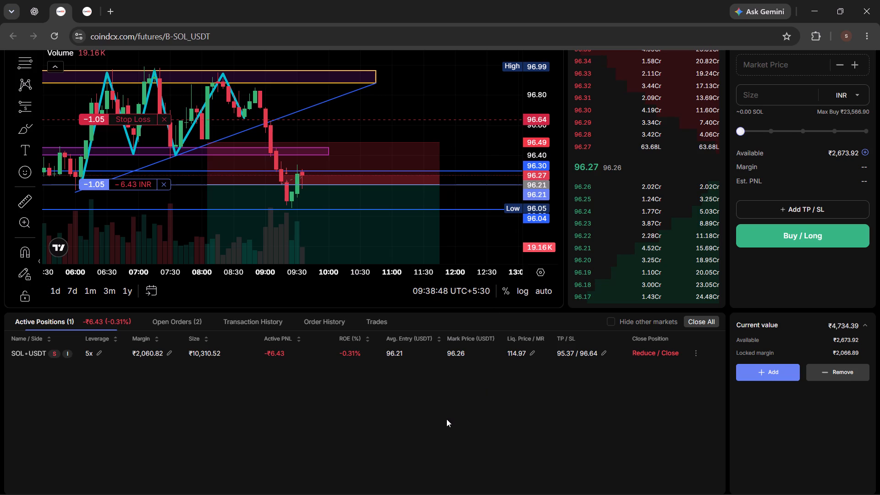
scroll(446, 419, up, 6)
scroll(446, 419, down, 4)
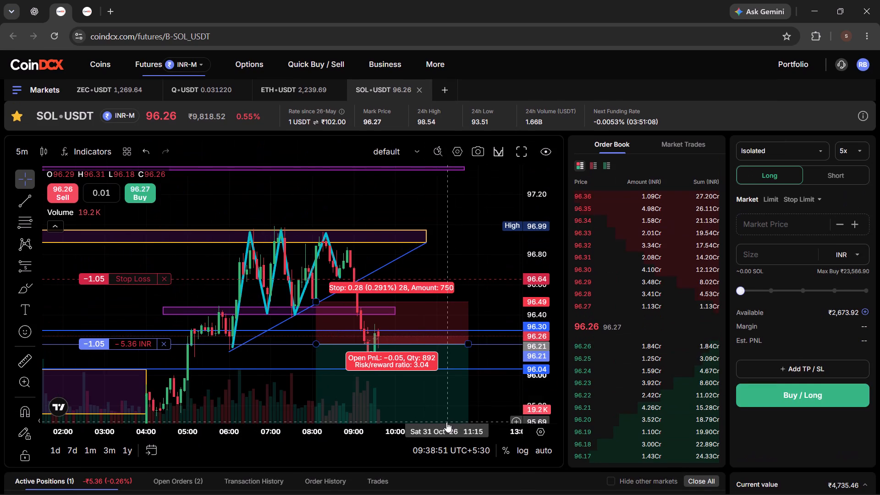
scroll(446, 422, up, 3)
scroll(431, 479, down, 5)
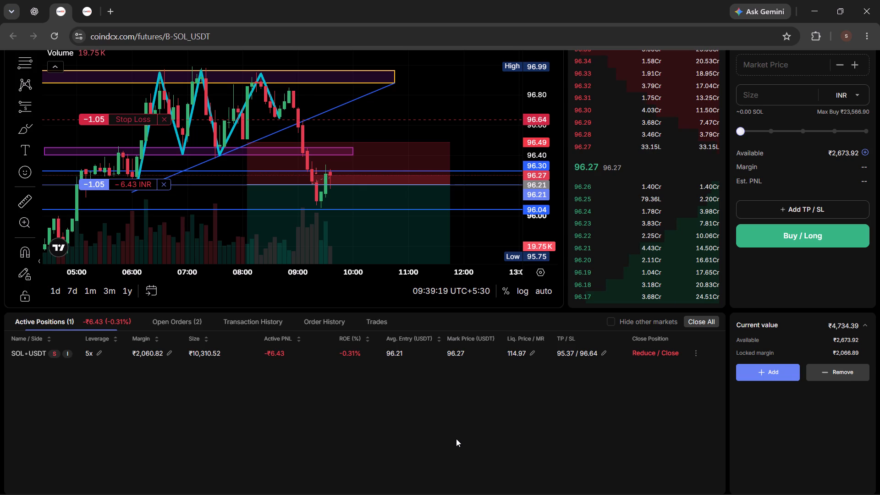
Return to the ETH/USDT chart and examine recent candles against the descending trend line, the broken purple zone and the support below.
click(82, 14)
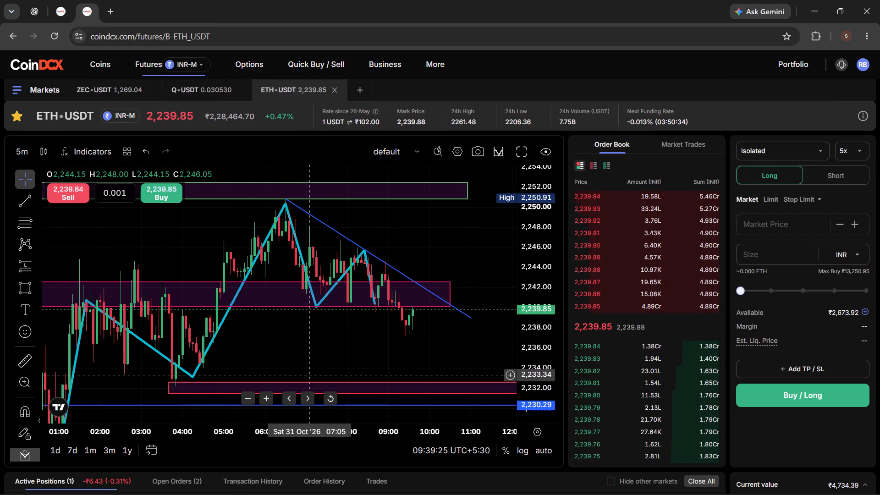
scroll(310, 375, up, 8)
scroll(311, 371, down, 4)
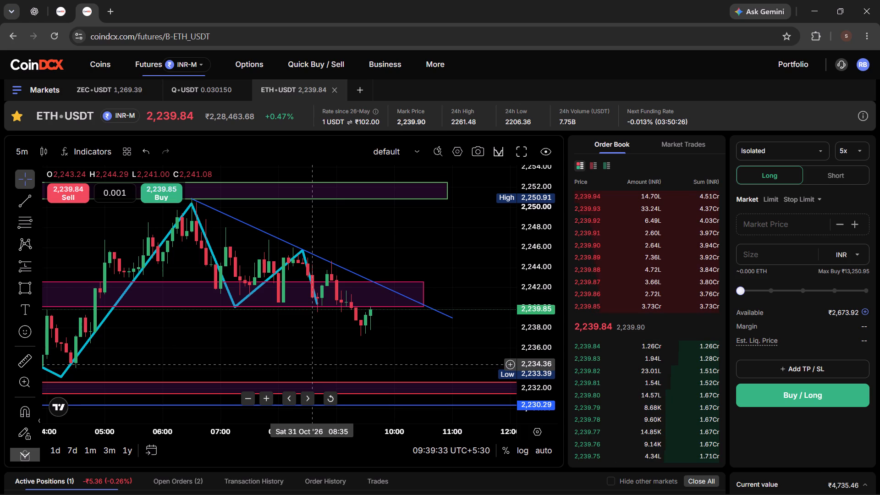
scroll(307, 365, down, 2)
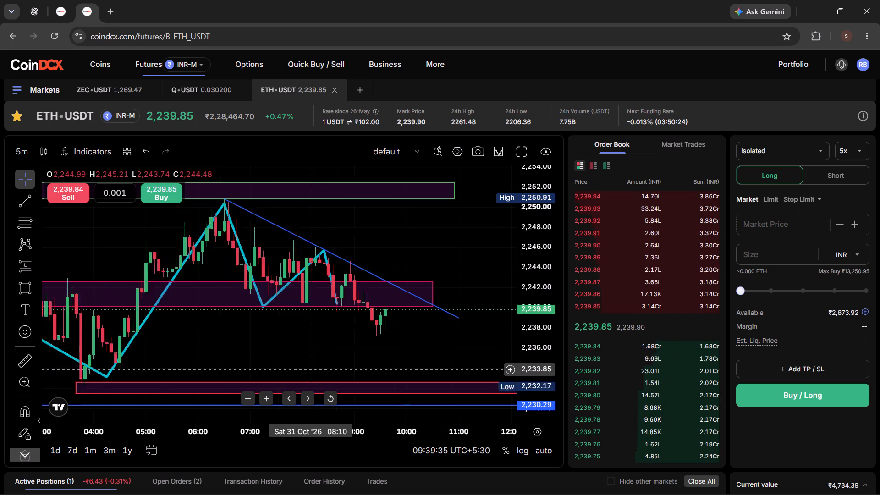
scroll(307, 365, down, 3)
scroll(454, 265, up, 3)
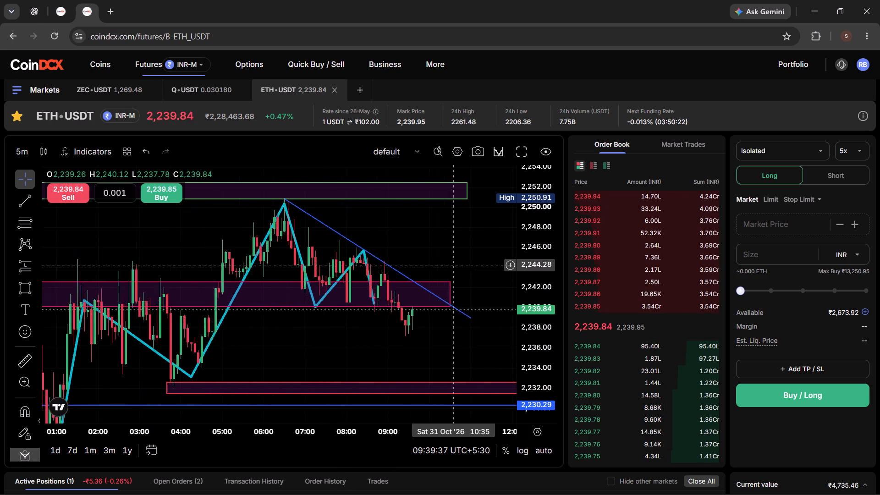
scroll(454, 265, up, 3)
drag(276, 351, 379, 361)
scroll(387, 358, down, 3)
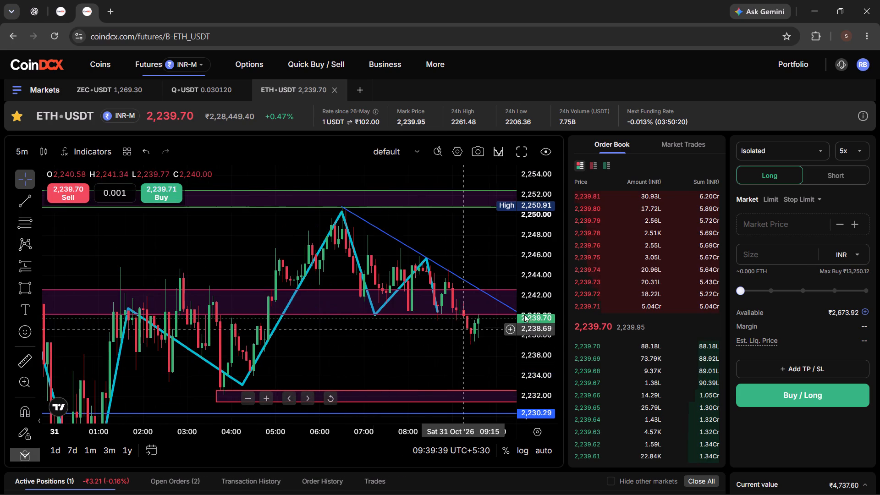
drag(543, 296, 544, 327)
scroll(416, 347, up, 5)
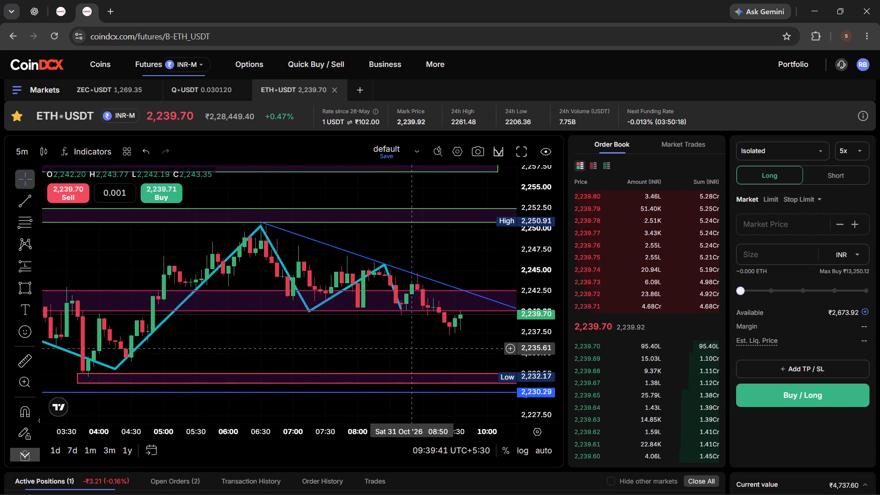
scroll(411, 348, down, 2)
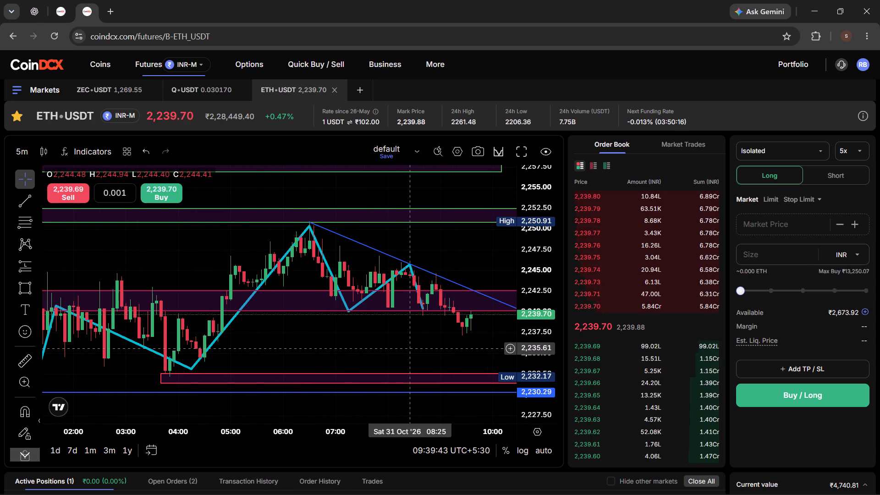
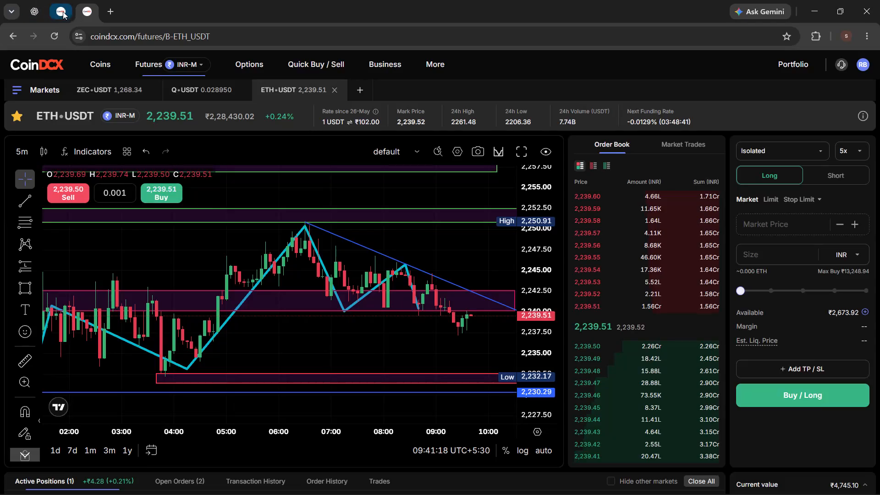
Glance at the SOL/USDT short, return to ETH/USDT, and examine its 5-minute candles against the trend line and zones in full screen.
click(63, 11)
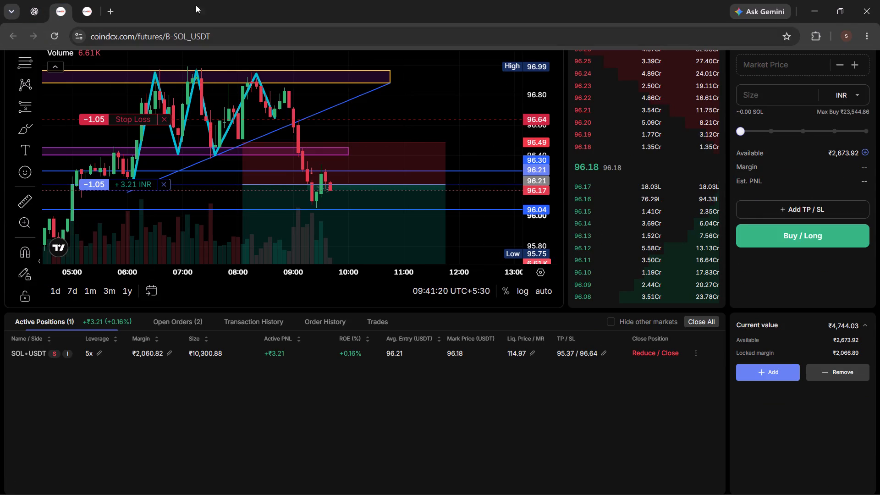
click(84, 12)
scroll(316, 341, down, 2)
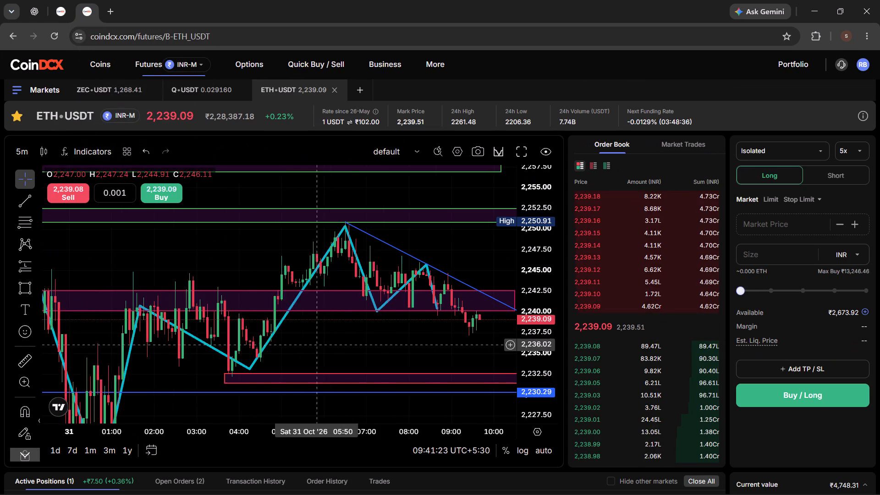
scroll(317, 345, down, 1)
drag(392, 348, 303, 334)
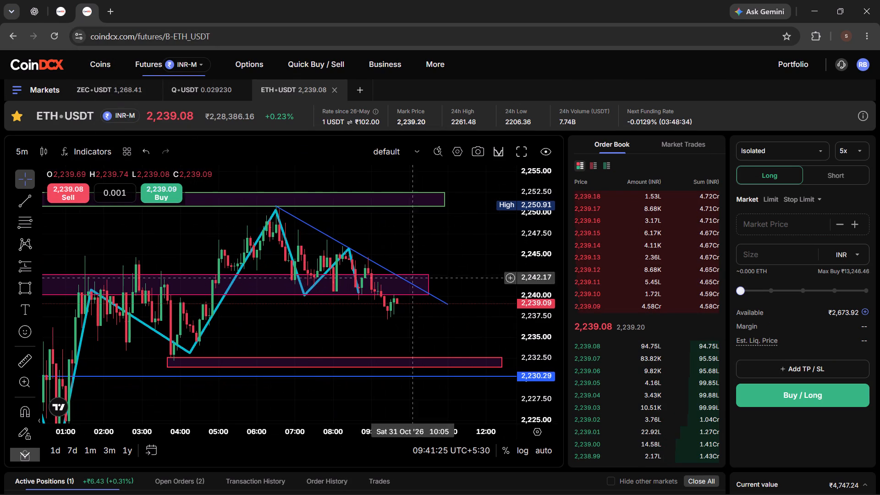
click(519, 155)
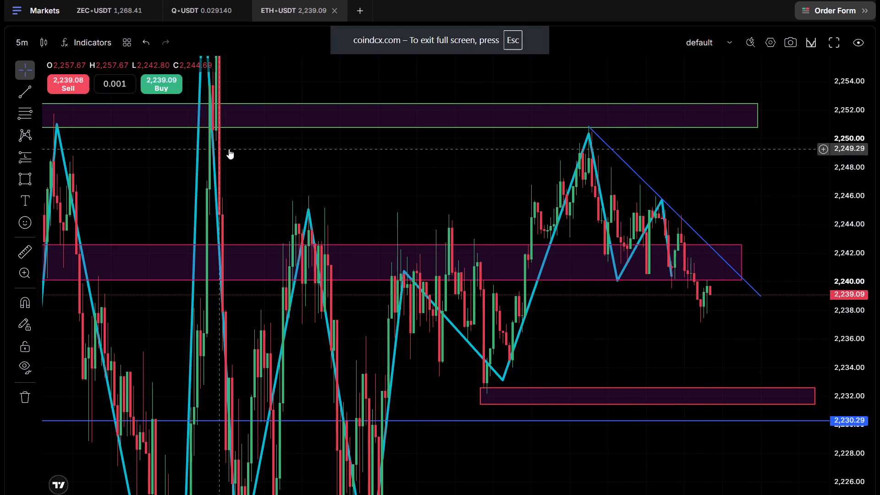
scroll(704, 182, down, 2)
drag(744, 181, 470, 170)
scroll(573, 201, up, 8)
drag(302, 191, 730, 241)
drag(627, 221, 732, 229)
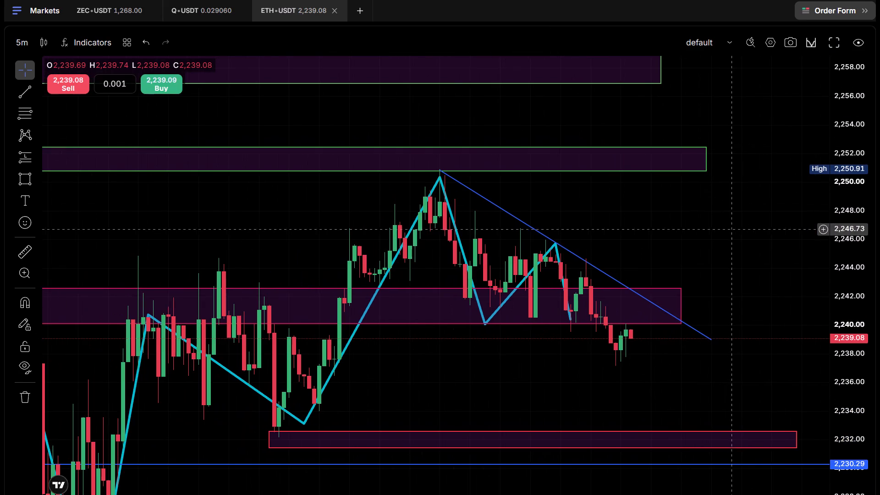
scroll(483, 398, down, 4)
drag(625, 401, 569, 360)
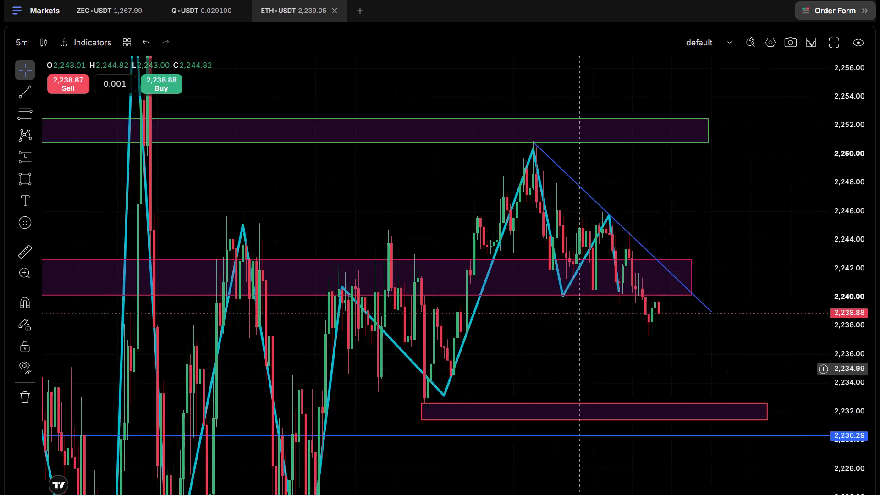
Move the last point of the ETH/USDT cyan path down to the candle low at about 2,239.6.
drag(569, 360, 526, 298)
drag(565, 218, 570, 225)
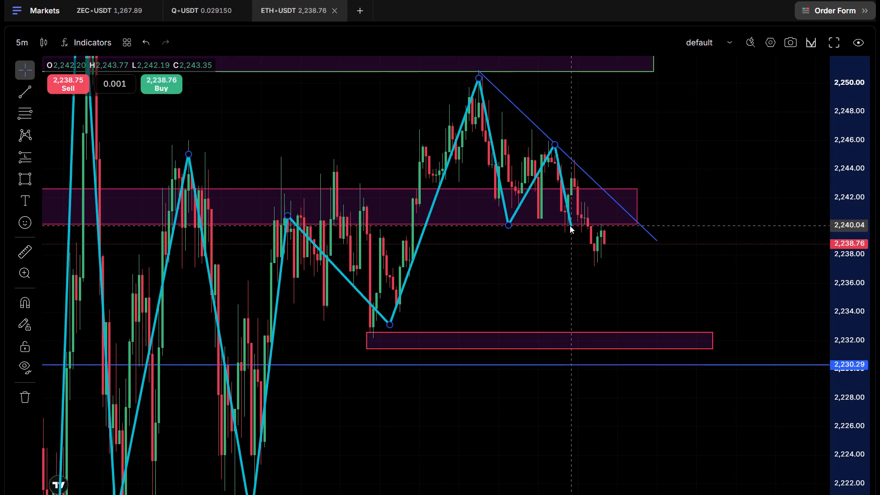
drag(570, 225, 569, 231)
click(569, 231)
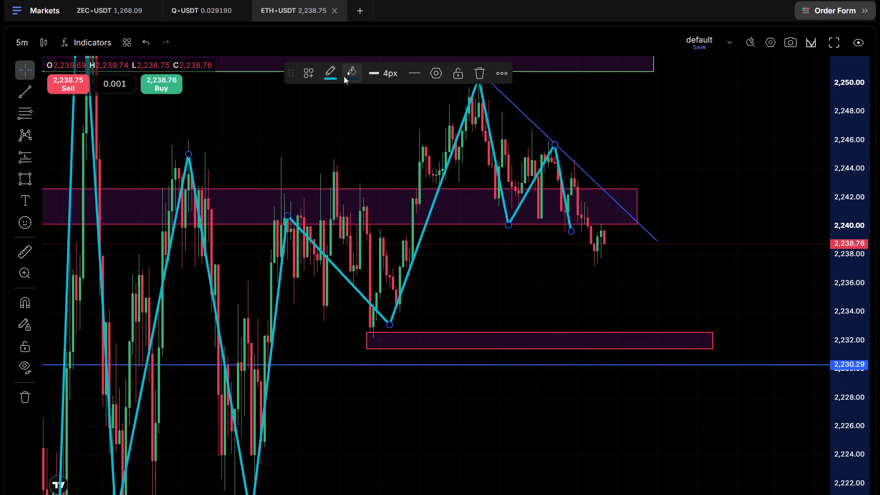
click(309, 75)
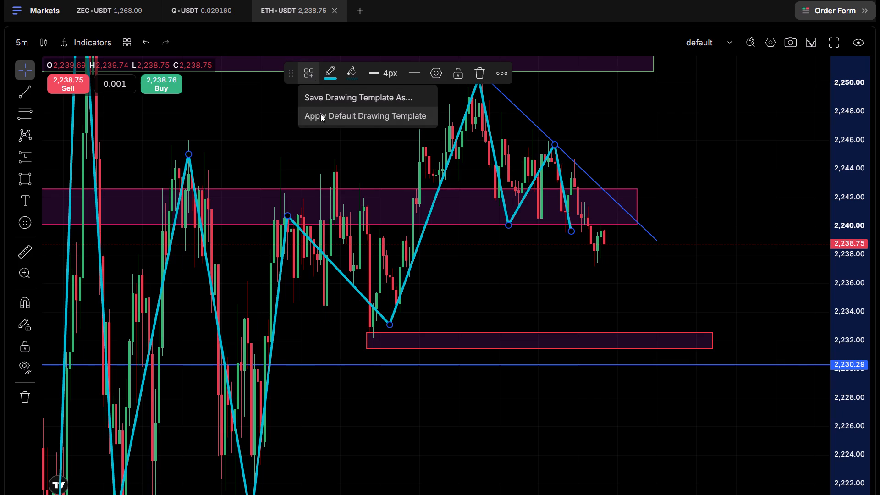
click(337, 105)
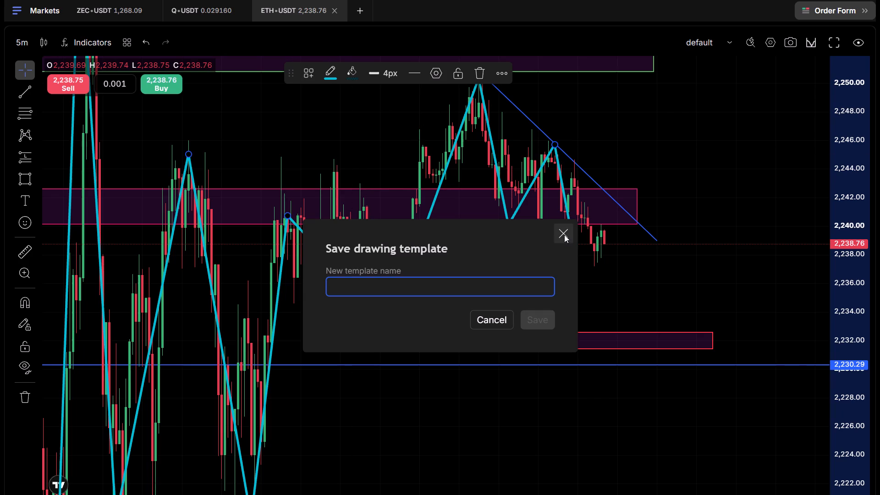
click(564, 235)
Set the cyan path's fill colour opacity to 100%.
click(352, 78)
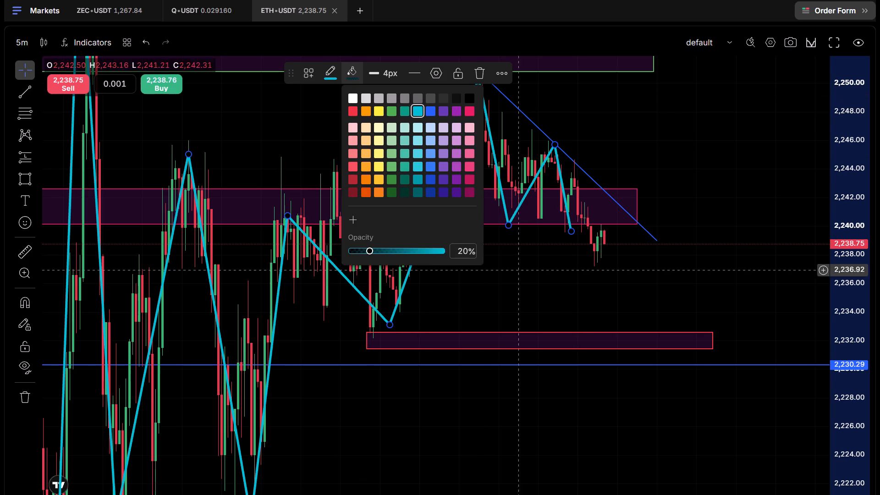
drag(370, 249, 433, 258)
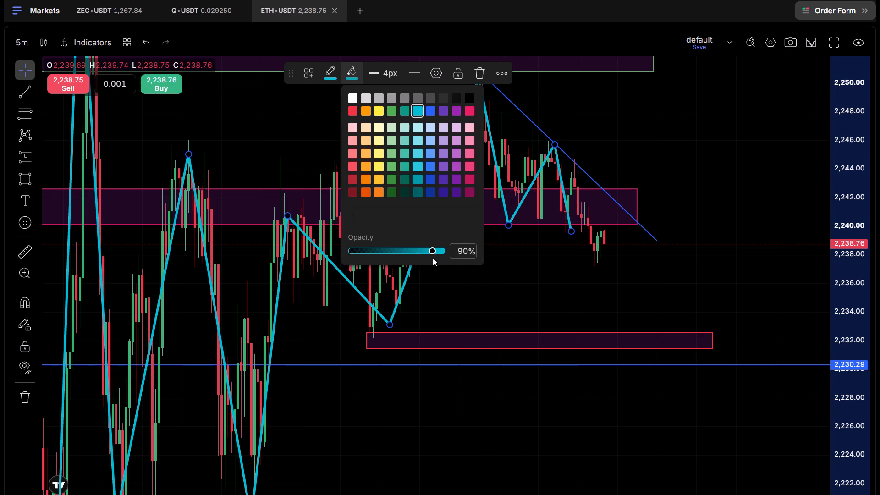
drag(433, 258, 442, 260)
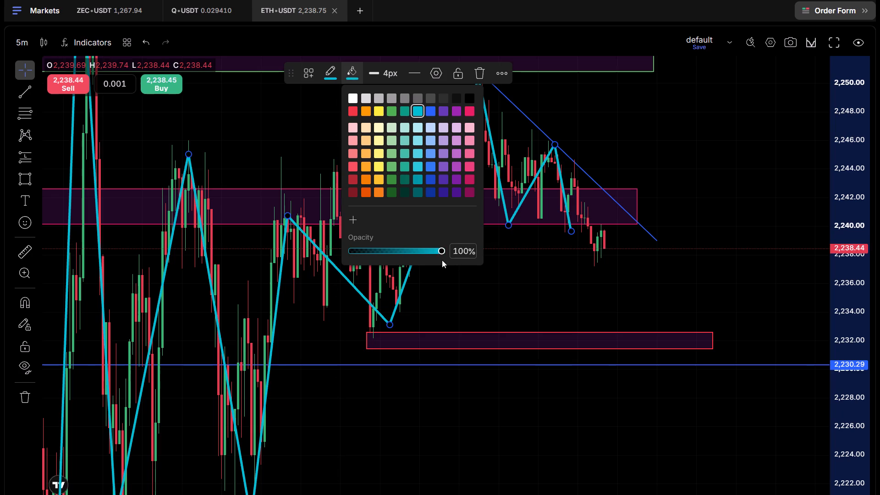
drag(442, 260, 455, 253)
click(533, 280)
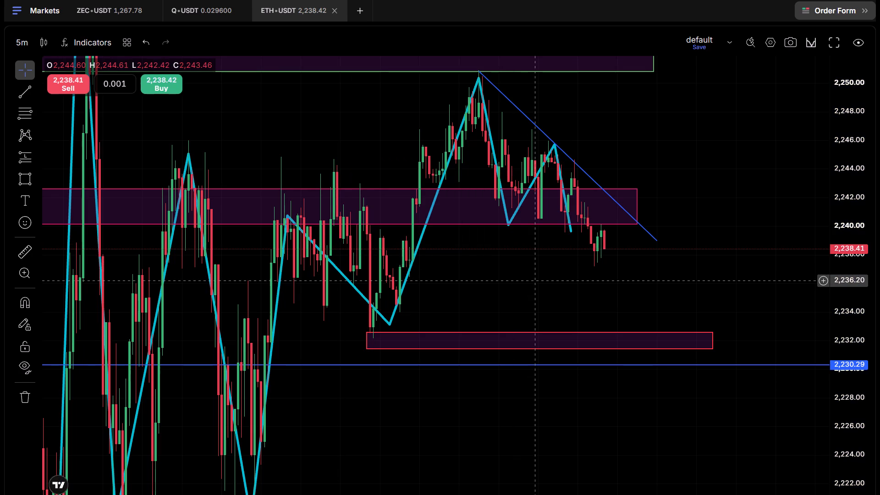
Examine the wider ETH/USDT swing structure across all supply and demand zones, and leave full screen.
scroll(534, 280, down, 3)
drag(841, 168, 807, 407)
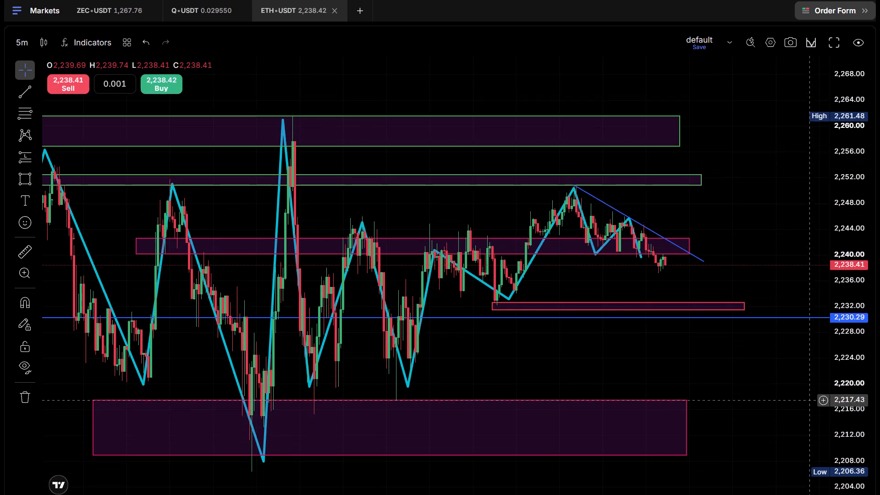
drag(807, 407, 786, 404)
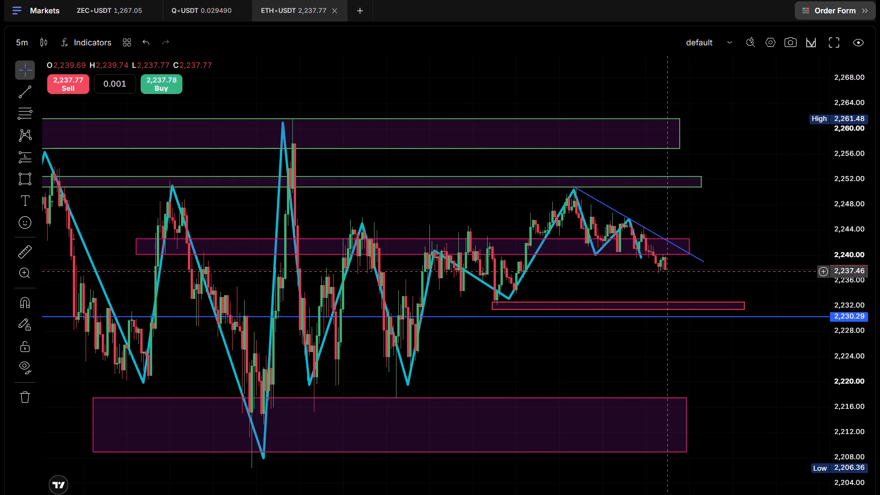
scroll(673, 286, up, 3)
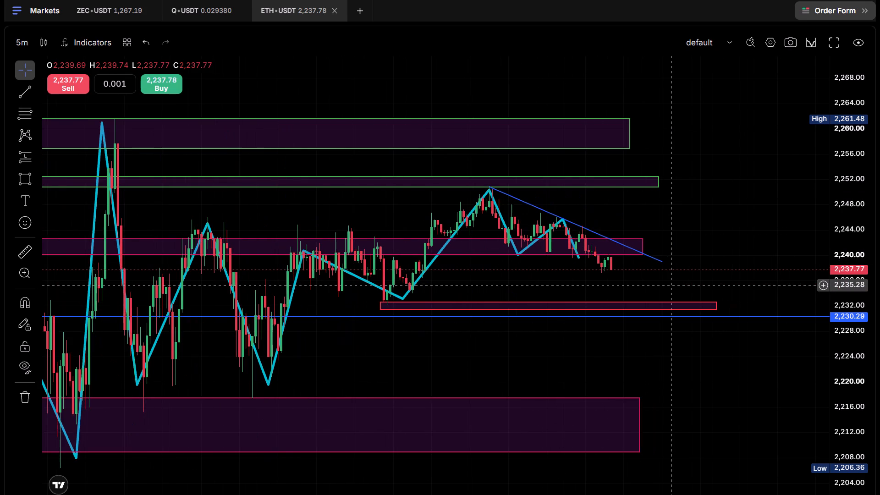
scroll(673, 286, down, 2)
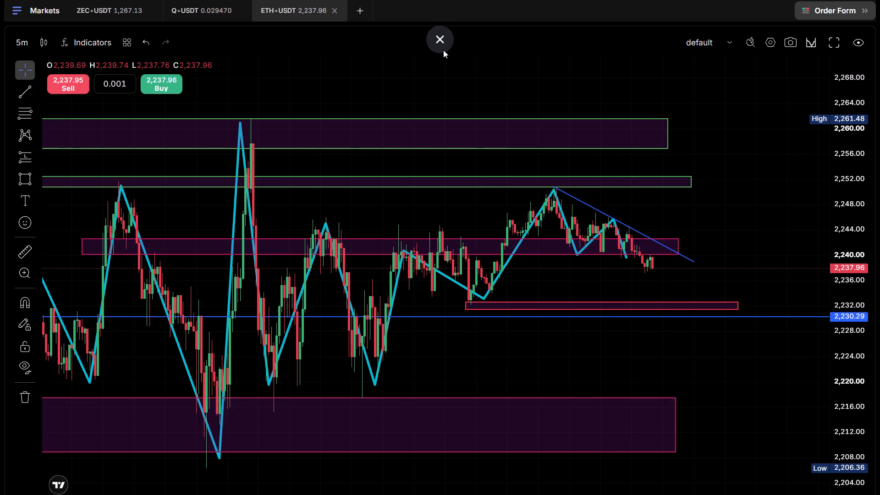
click(440, 48)
Switch to the SOL/USDT chart and examine the short's price action against the support line and take-profit level.
click(62, 8)
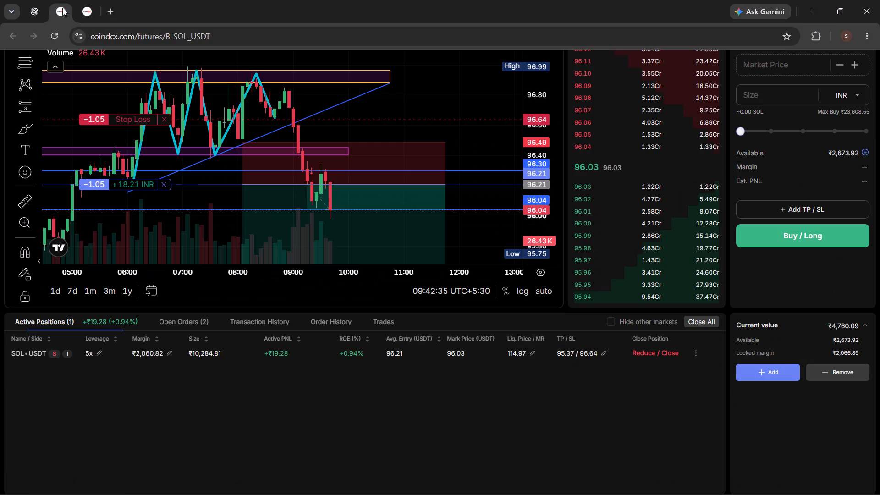
drag(478, 238, 481, 186)
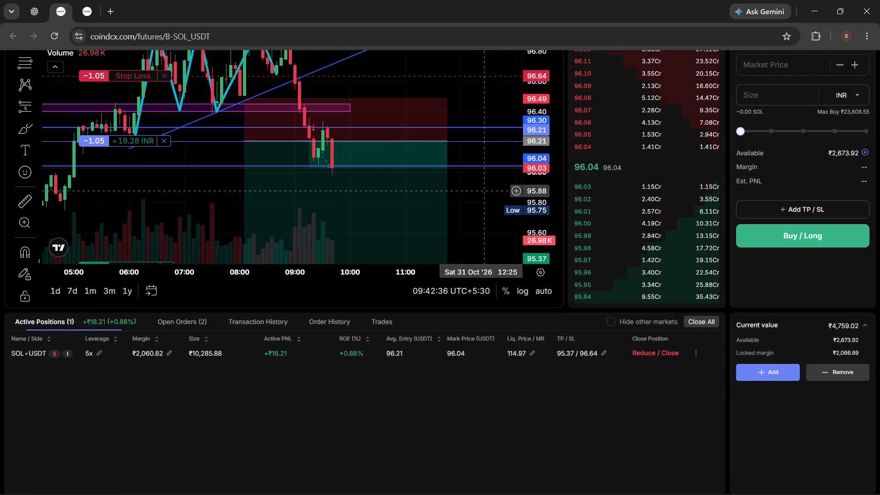
drag(481, 186, 479, 168)
scroll(478, 168, down, 1)
drag(543, 140, 545, 151)
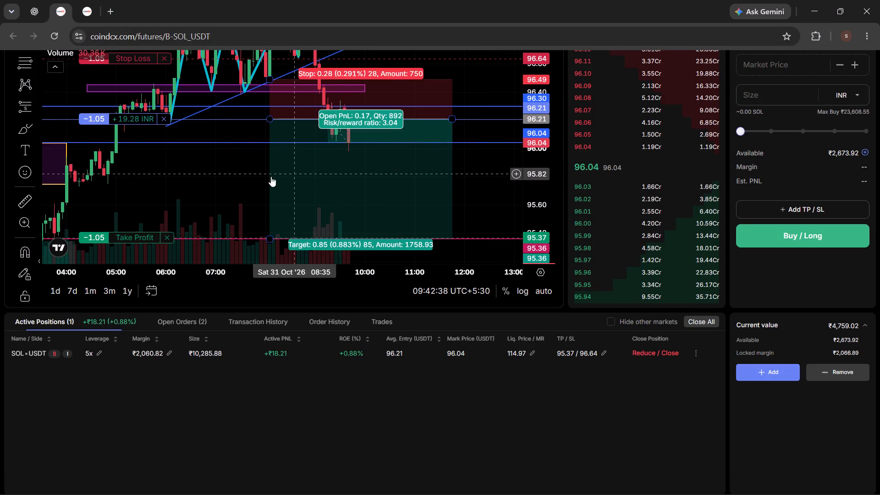
scroll(235, 175, down, 1)
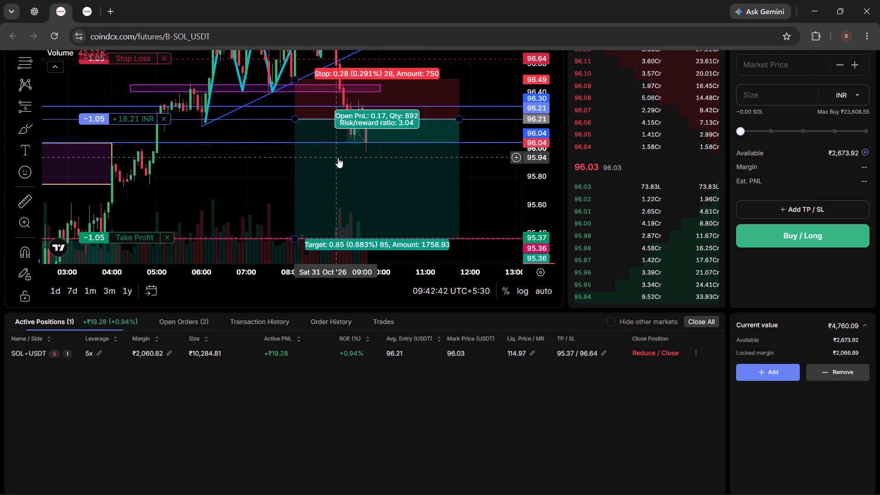
Return to ETH/USDT and examine the candles below the broken purple zone relative to the red support zone and blue line.
click(90, 12)
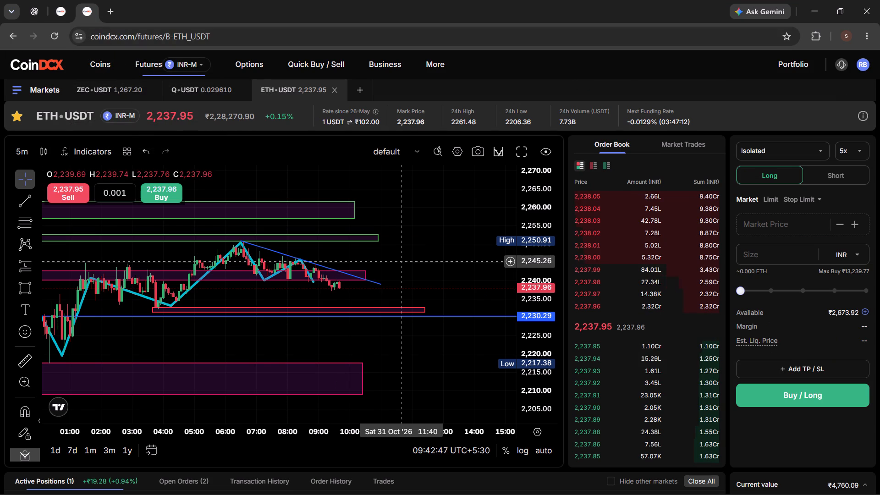
scroll(406, 264, down, 3)
drag(537, 287, 554, 195)
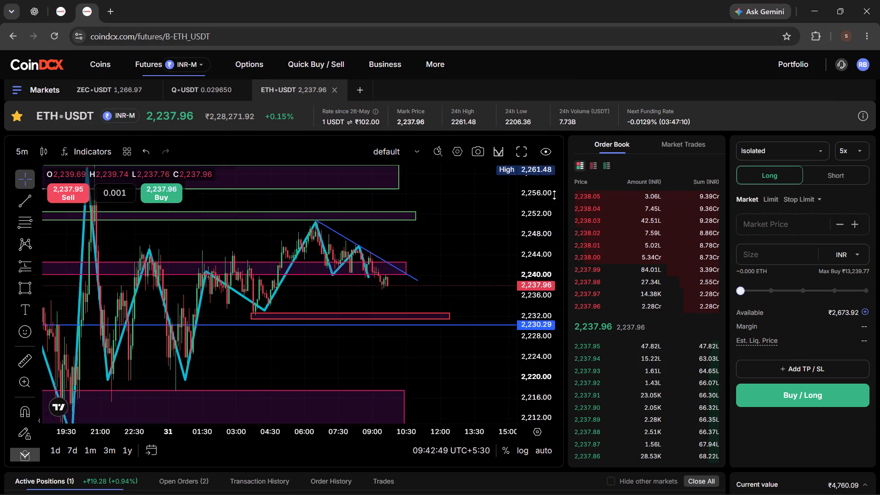
drag(554, 195, 552, 134)
drag(536, 272, 540, 228)
scroll(523, 238, up, 4)
scroll(449, 269, up, 4)
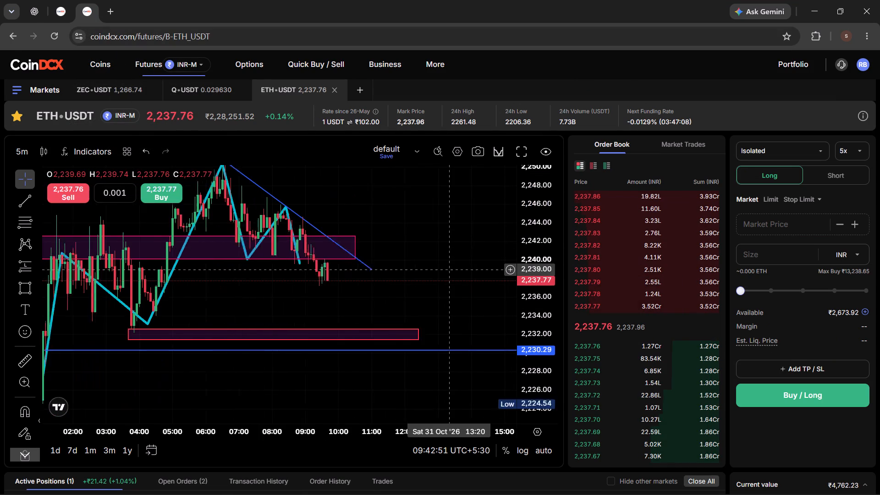
scroll(449, 269, up, 1)
drag(374, 289, 443, 292)
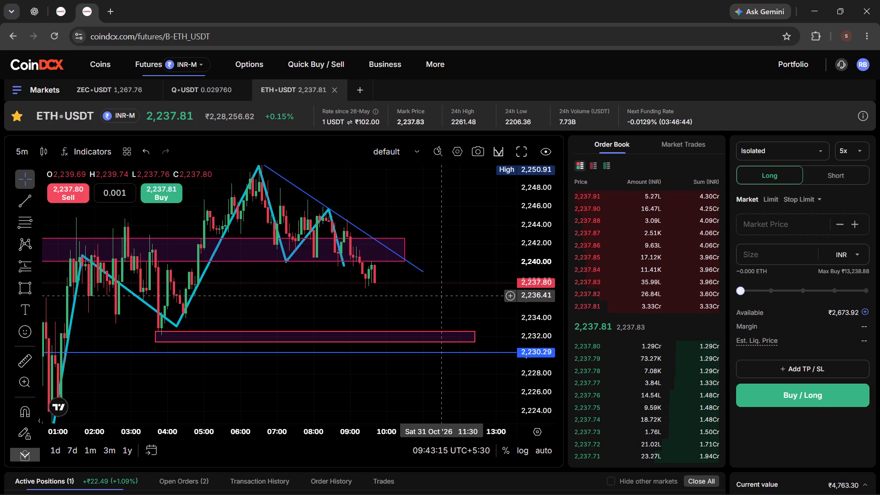
Switch back to SOL/USDT and examine the latest candles against the short's entry, stop loss and lower support line.
click(64, 15)
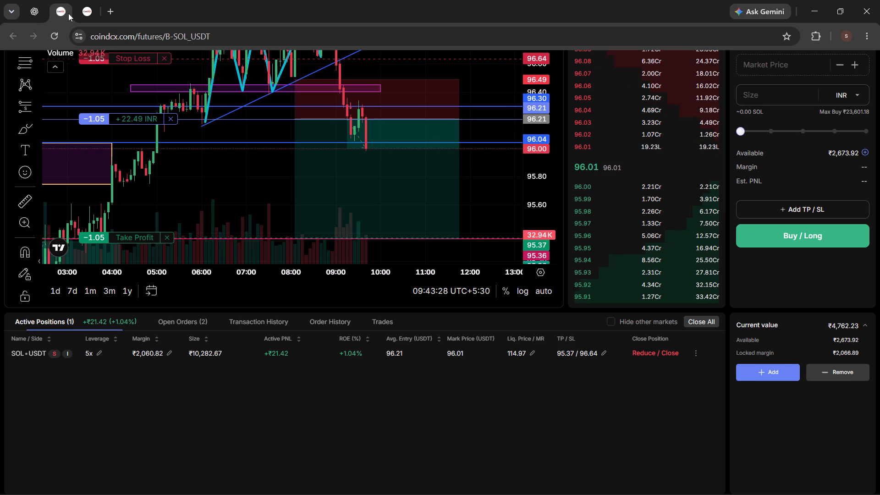
scroll(228, 178, down, 1)
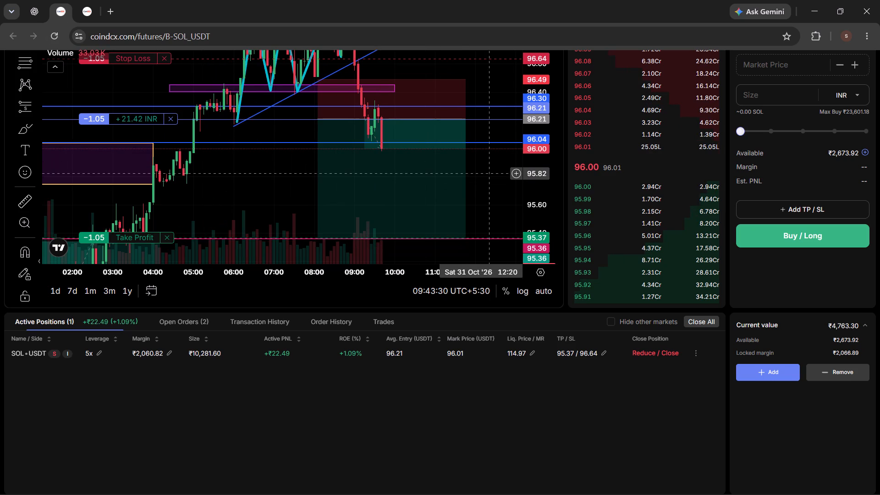
drag(492, 180, 480, 214)
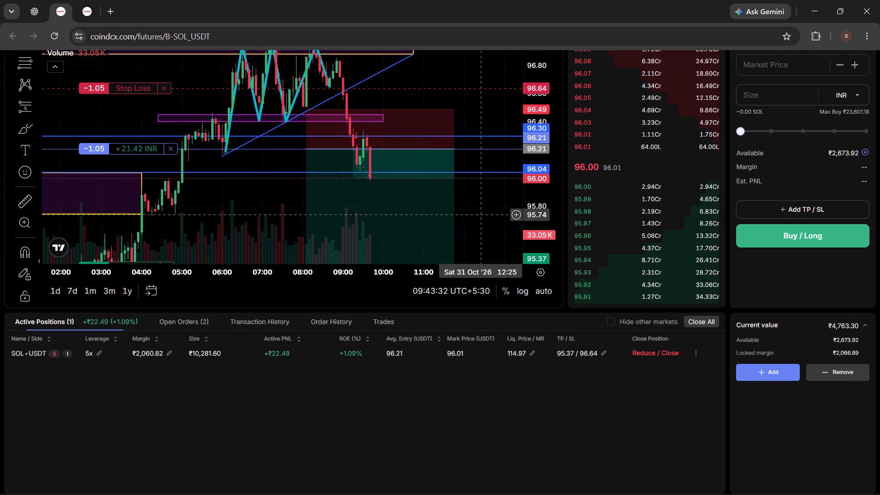
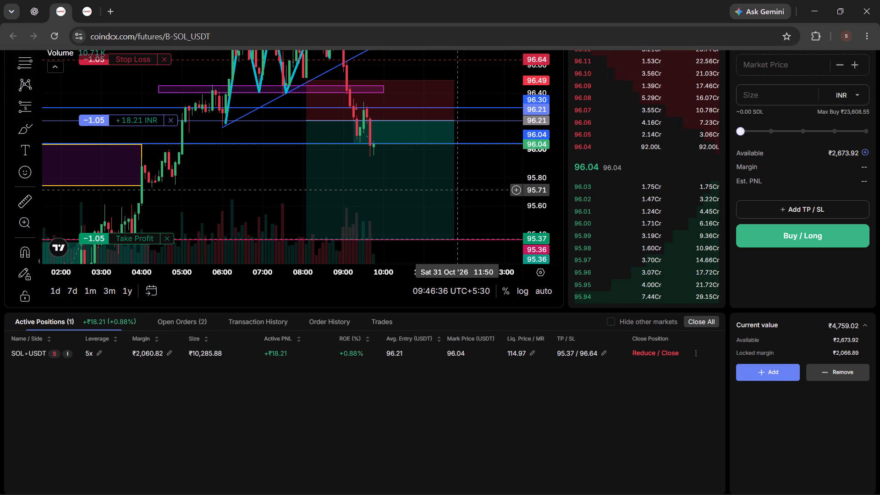
Open YouTube in a new browser tab.
click(109, 11)
click(364, 209)
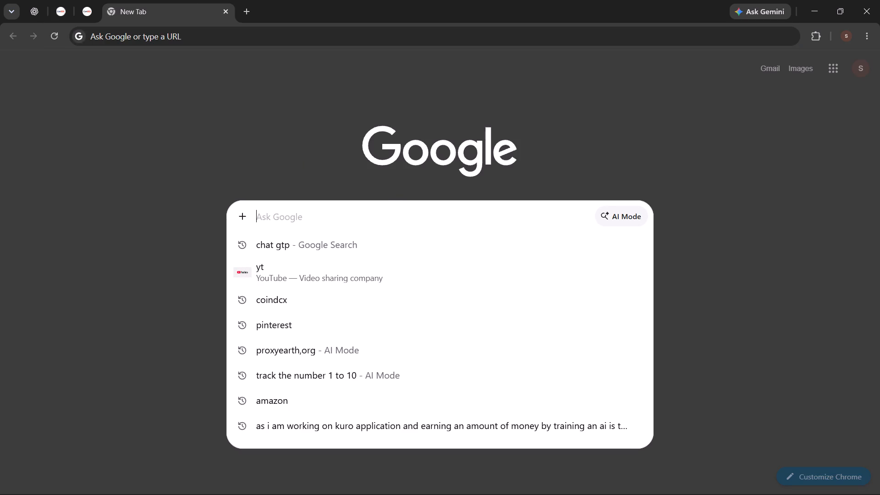
click(351, 264)
click(138, 181)
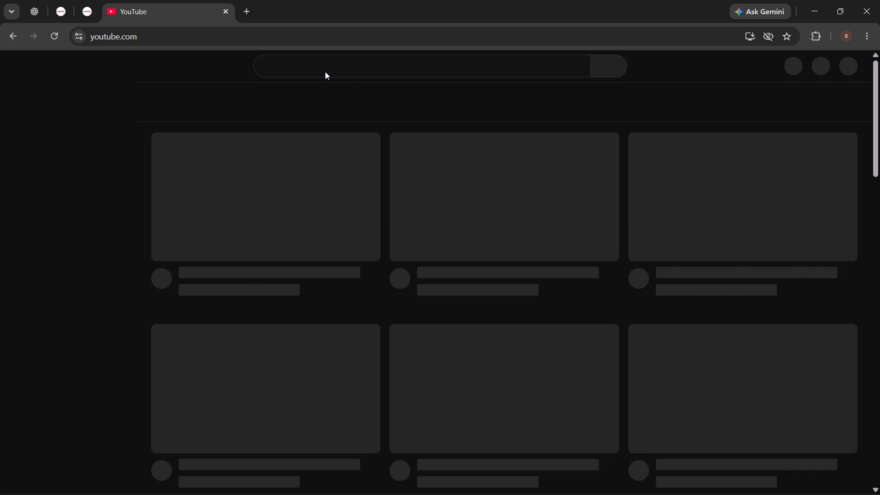
Search YouTube for "risk management".
click(325, 71)
text(tri)
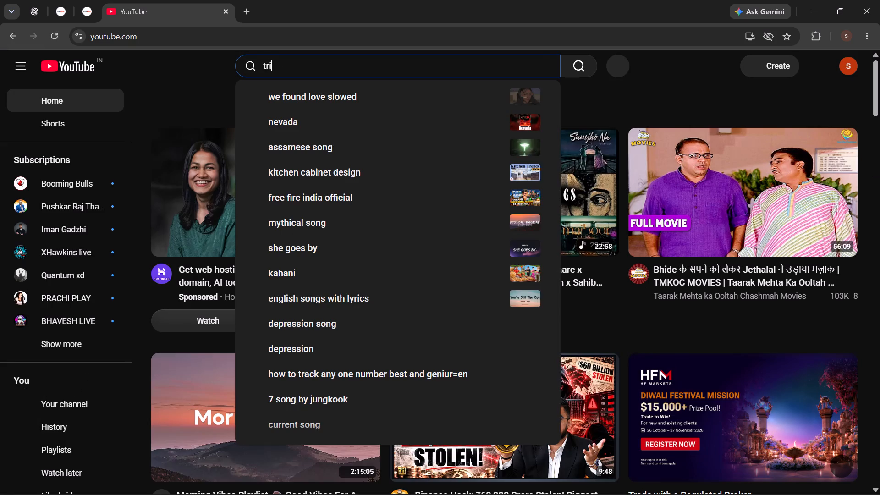
key(BackSpace)
key(BackSpace)
key(BackSpace)
key(BackSpace)
key(BackSpace)
text(risk)
key(space)
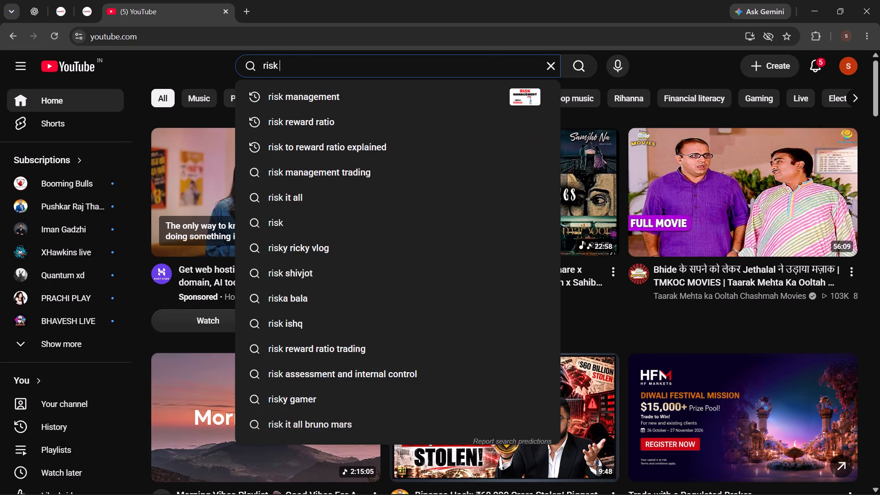
click(336, 100)
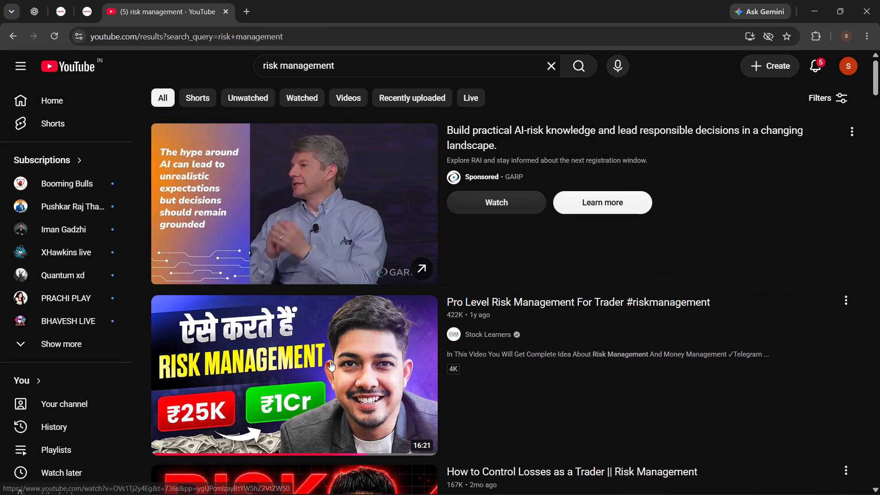
Play the video "Pro Level Risk Management For Trader", skip its ad and rewind it to the beginning.
click(420, 310)
click(368, 365)
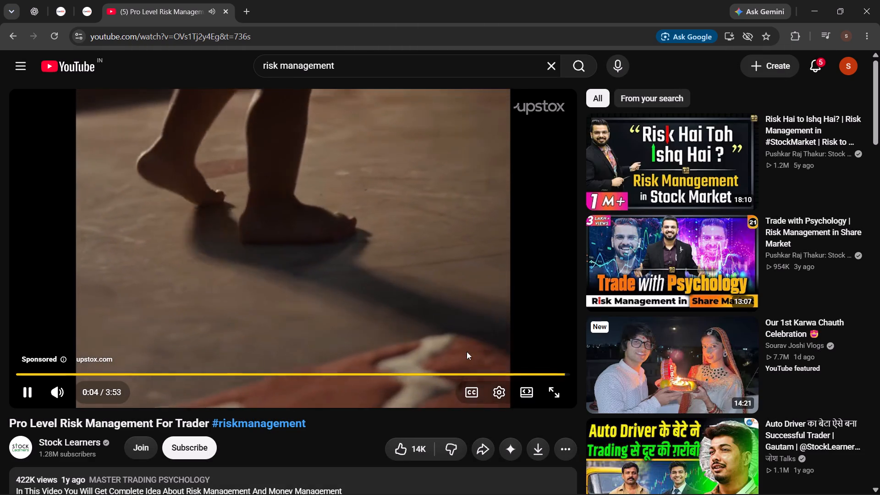
click(554, 355)
drag(432, 372, 24, 378)
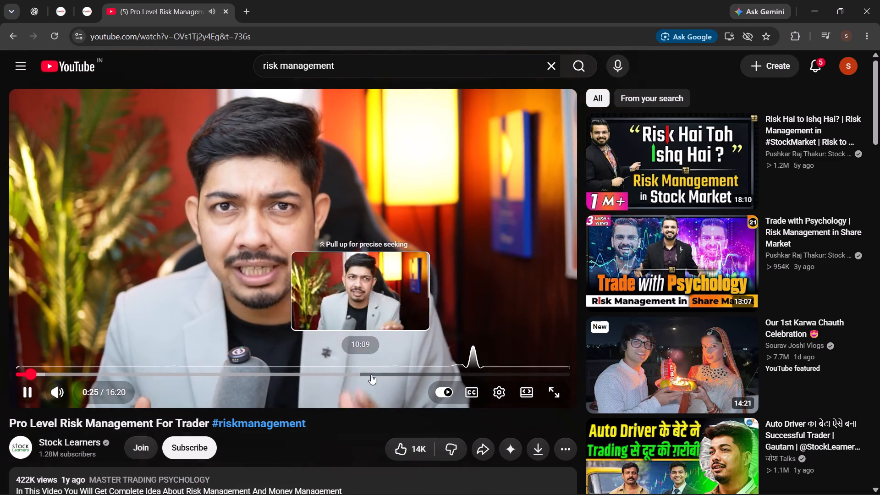
Play the suggested video "Trading Roadmap for Becoming A Profitable Trader" in full screen.
scroll(380, 302, down, 5)
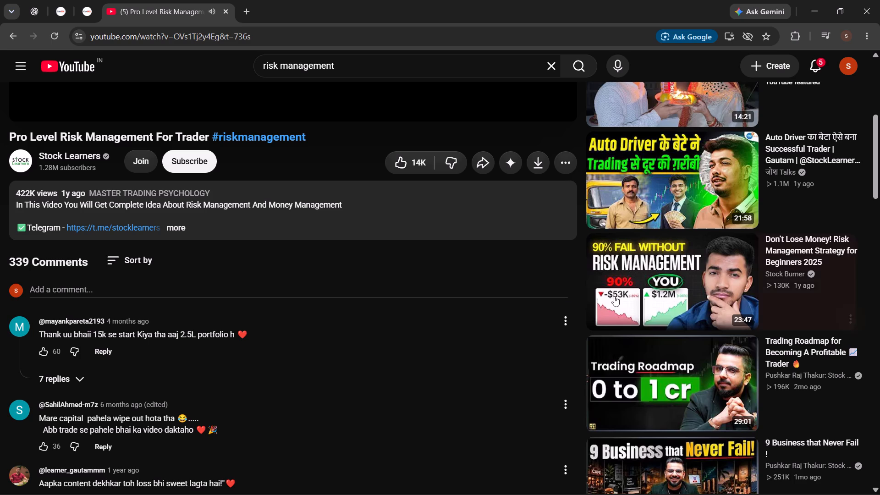
click(698, 368)
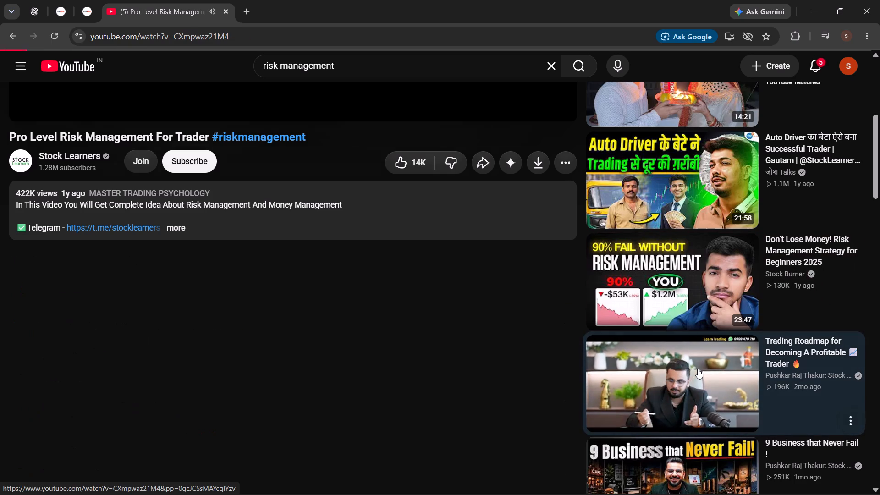
scroll(430, 355, up, 5)
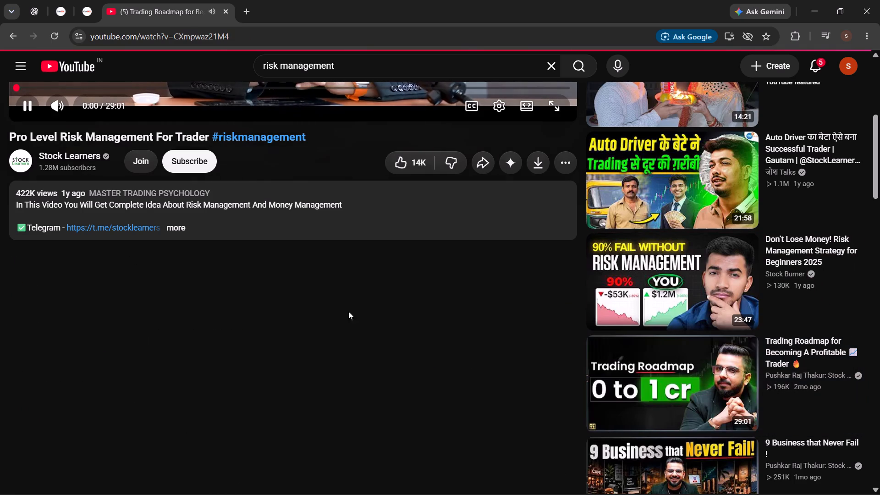
scroll(285, 211, up, 4)
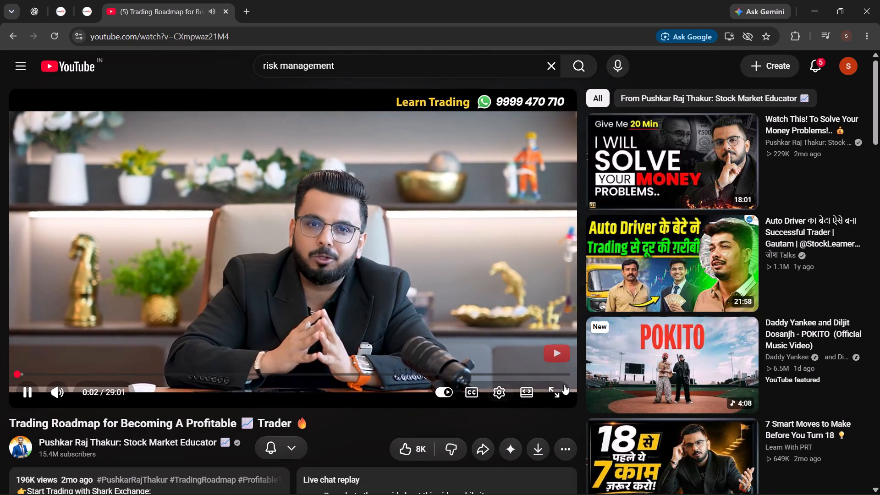
click(559, 389)
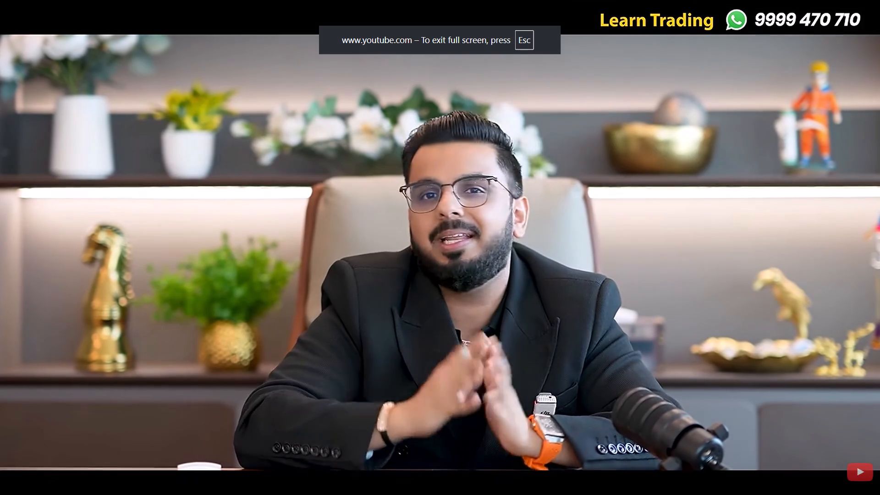
click(521, 43)
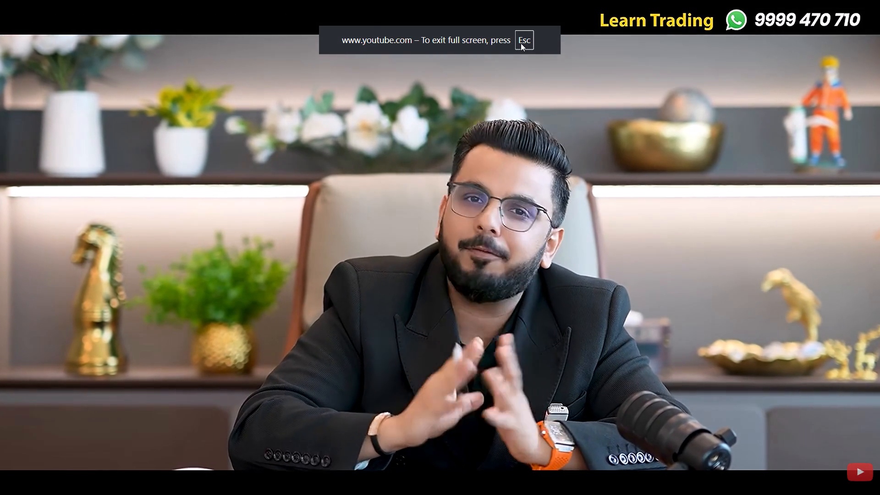
key(Escape)
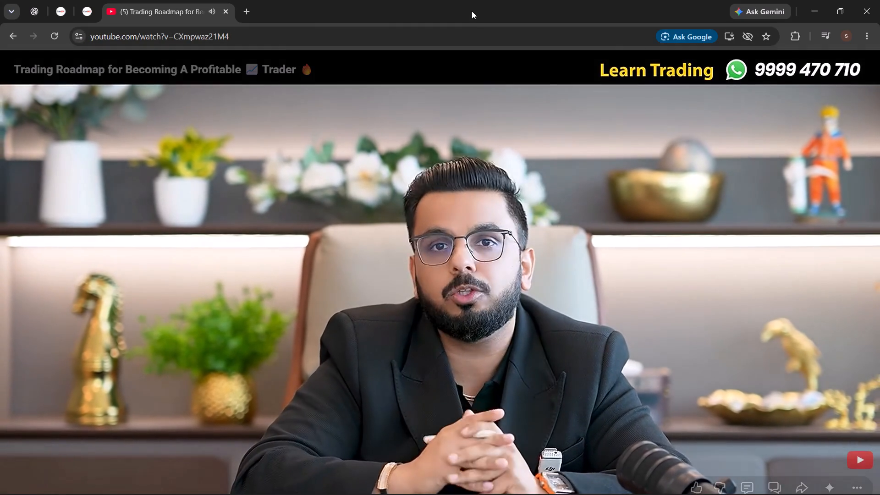
click(555, 388)
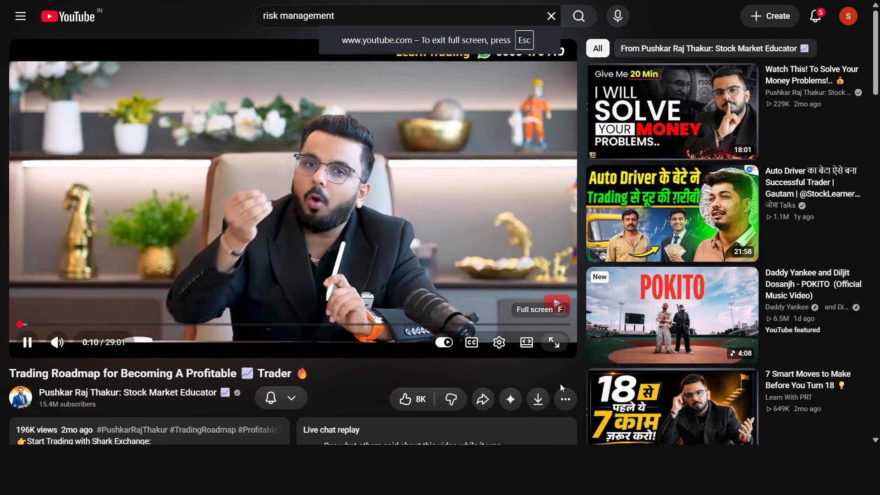
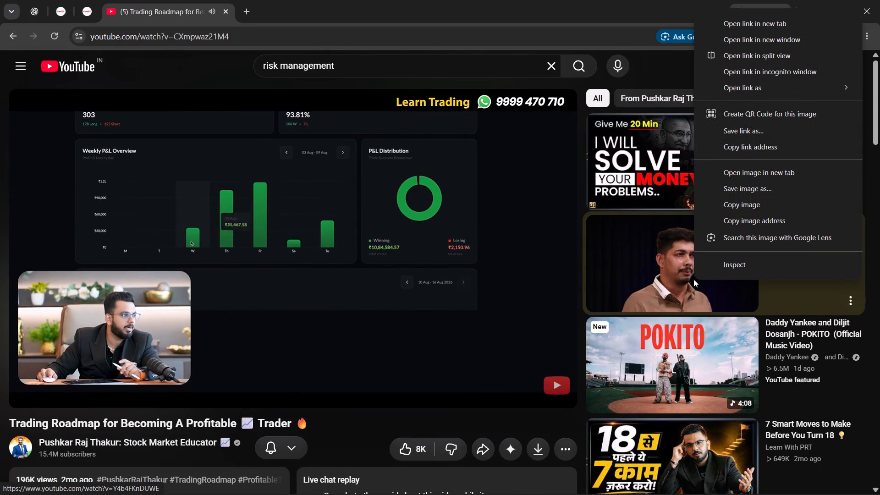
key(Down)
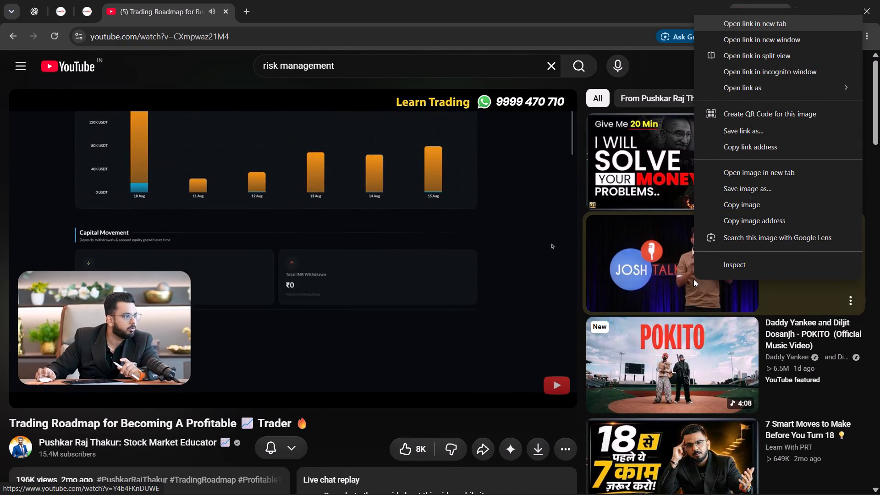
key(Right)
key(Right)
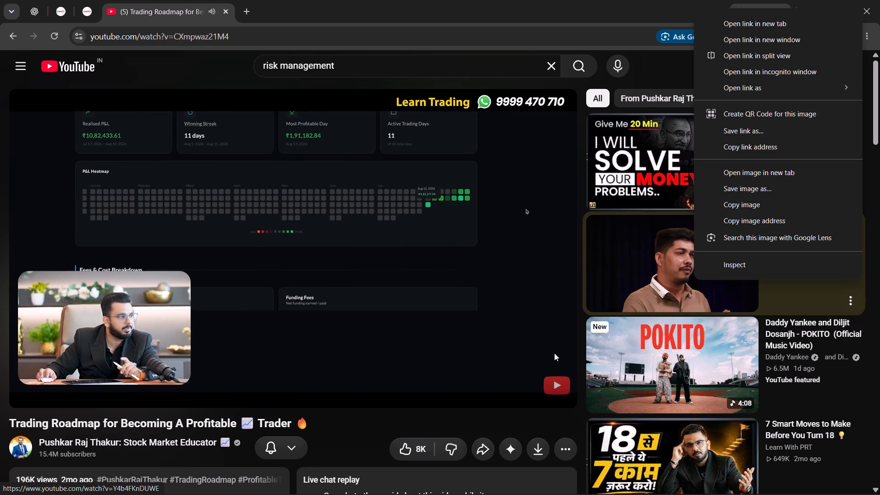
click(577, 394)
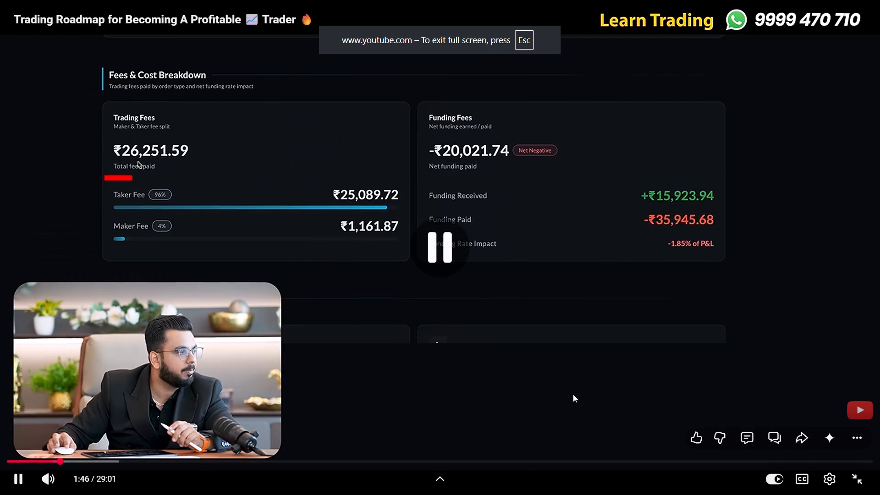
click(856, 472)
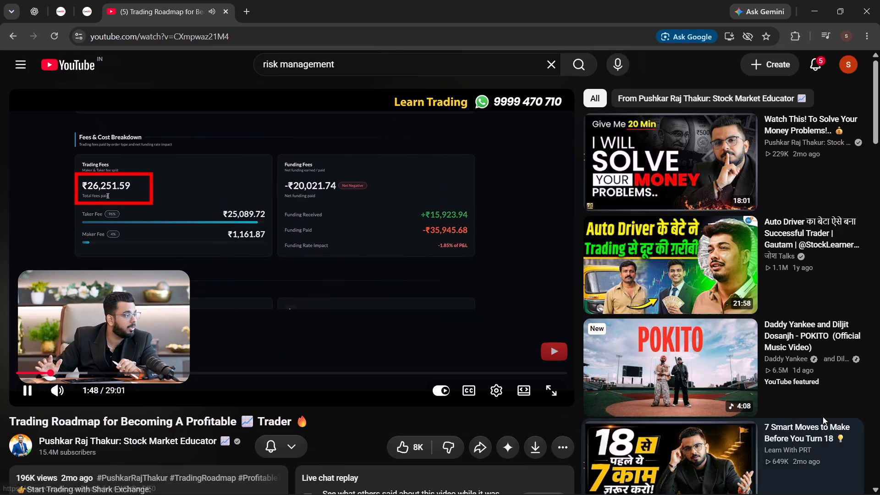
Check the SOL/USDT chart and the active short position on CoinDCX.
click(67, 12)
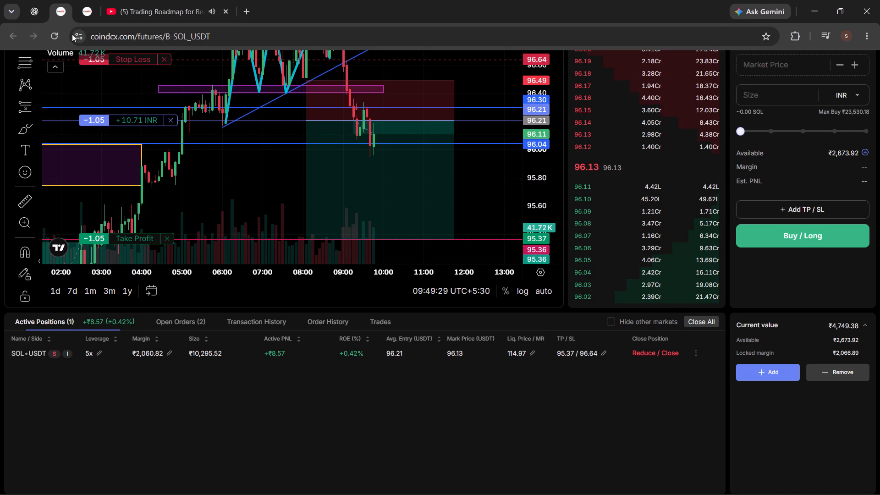
drag(275, 184, 222, 182)
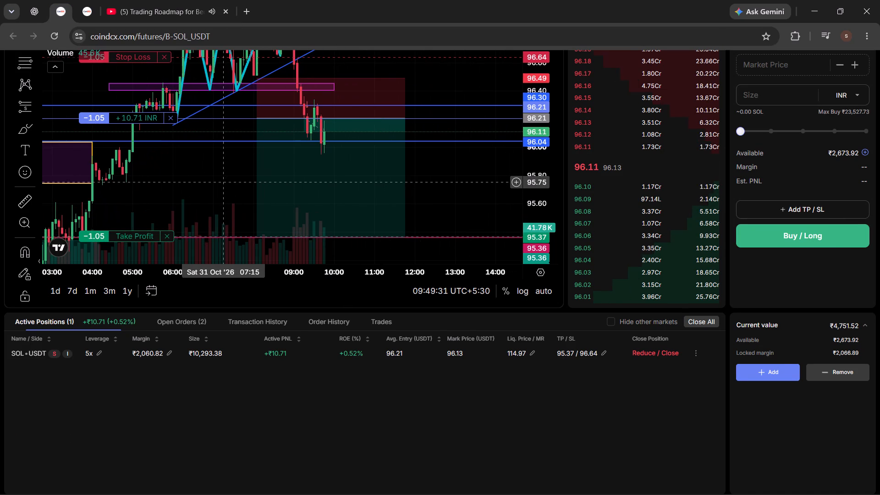
Return to the "Trading Roadmap for Becoming A Profitable Trader" video on YouTube and rewind it a few seconds.
click(144, 0)
key(Right)
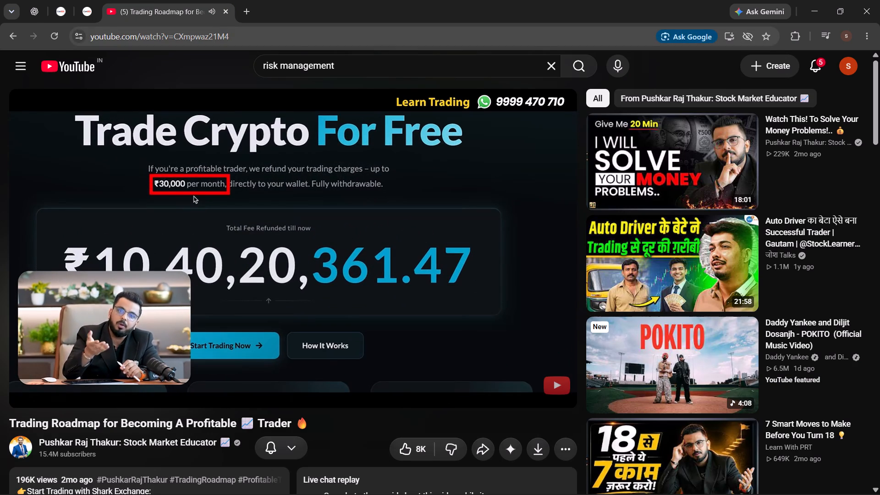
key(Left)
key(Left)
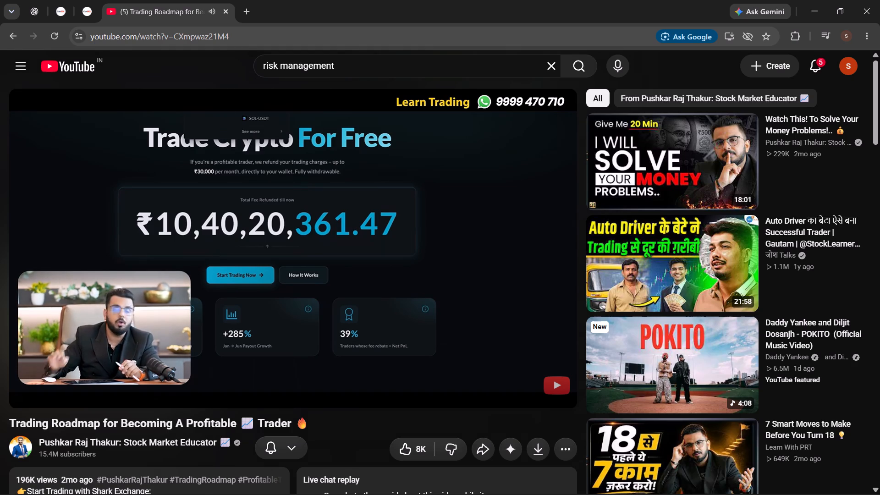
Skip ahead through the trade history section of the trading roadmap video to about 3:37.
key(Right)
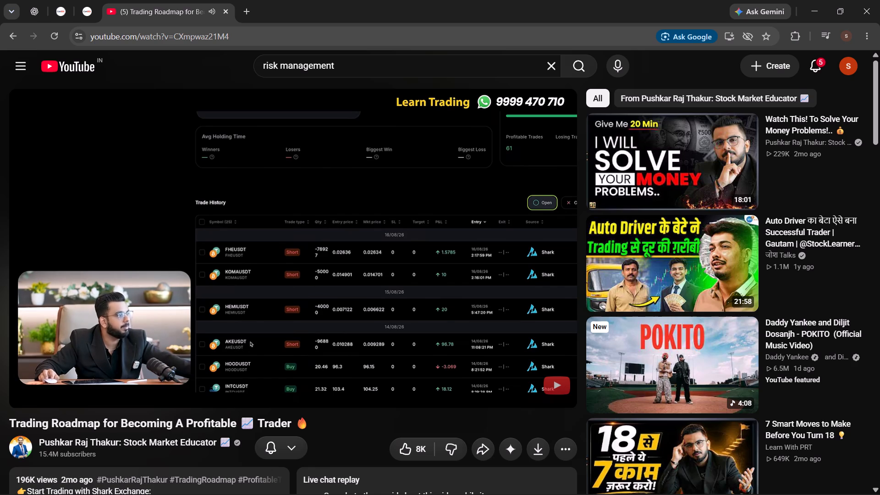
key(Right)
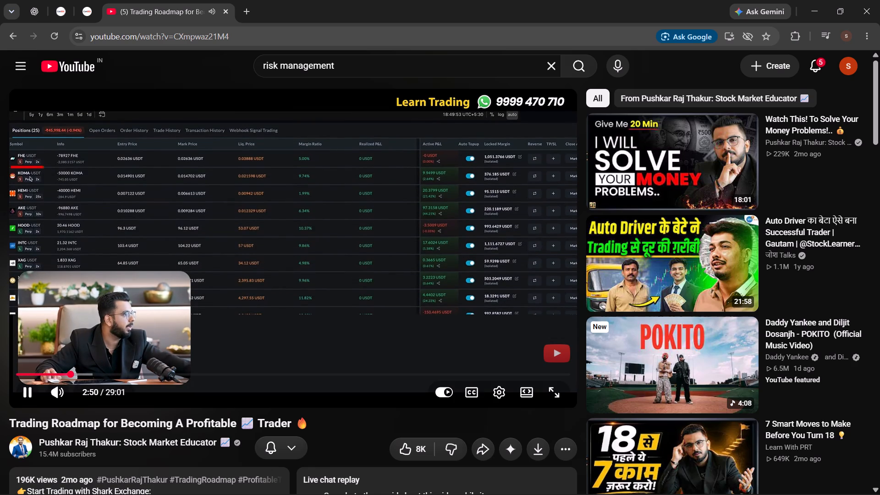
key(Right)
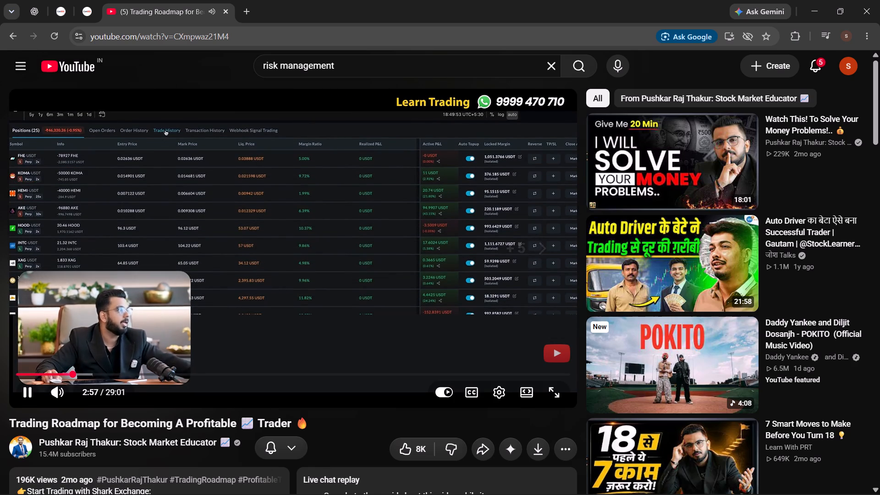
key(Right)
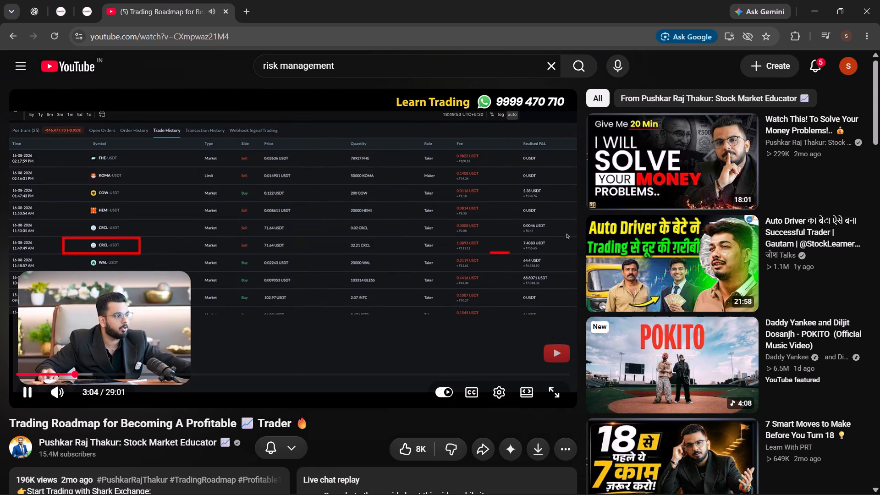
key(Right)
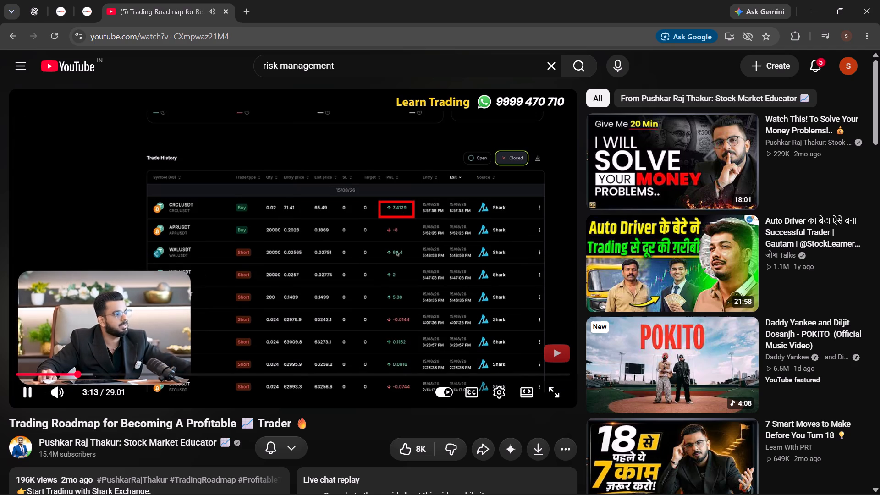
key(Right)
key(Right)
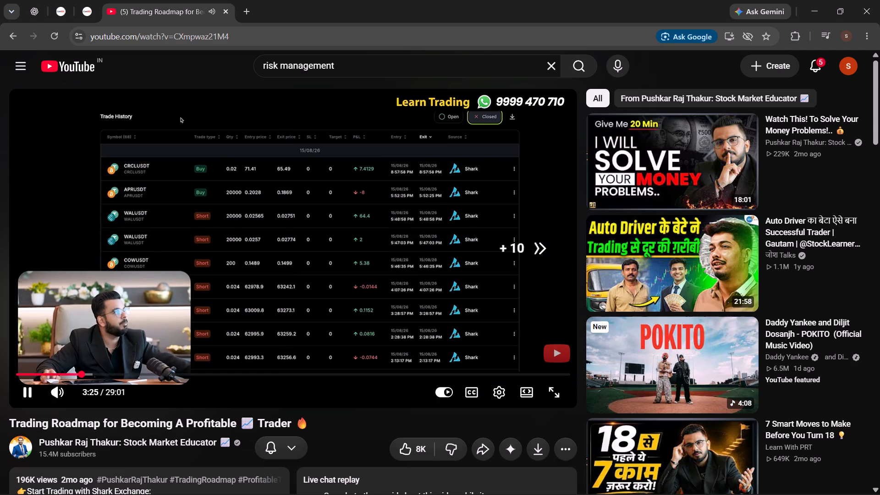
key(Right)
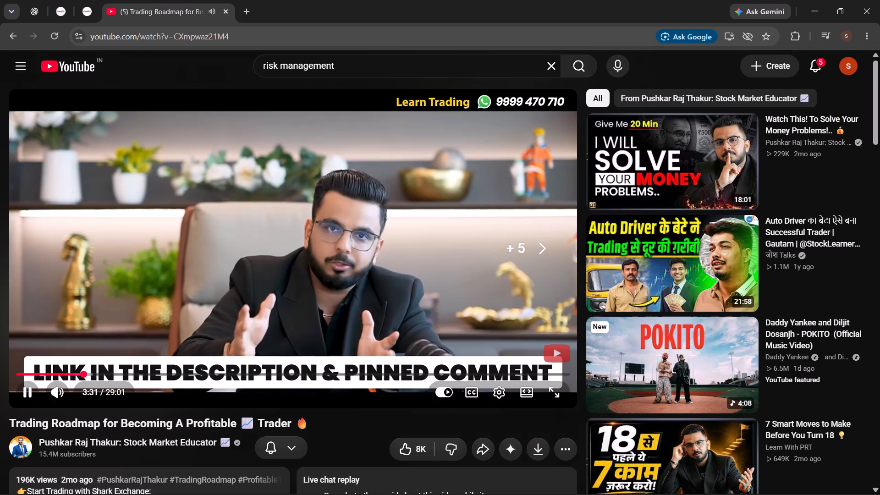
key(Right)
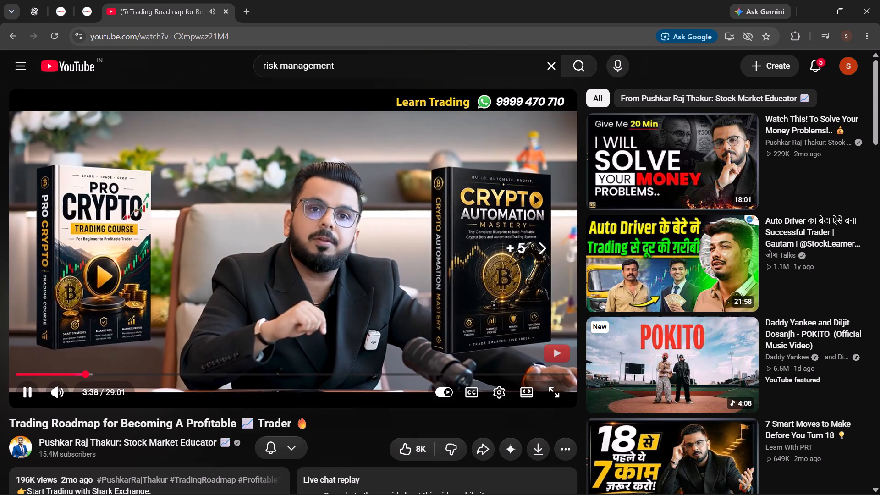
key(Right)
key(Left)
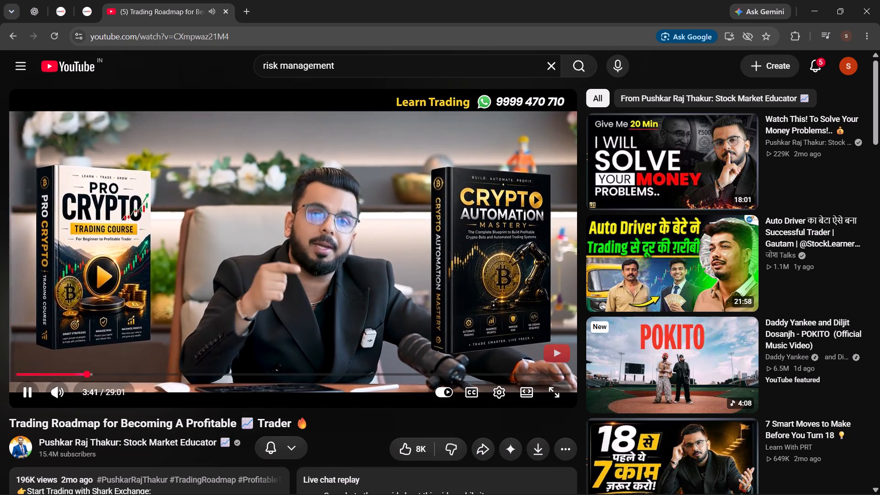
key(Left)
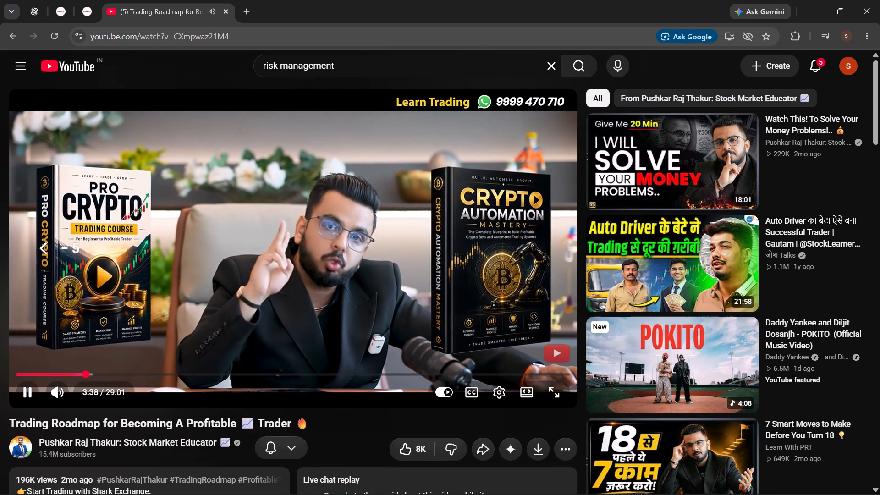
key(Left)
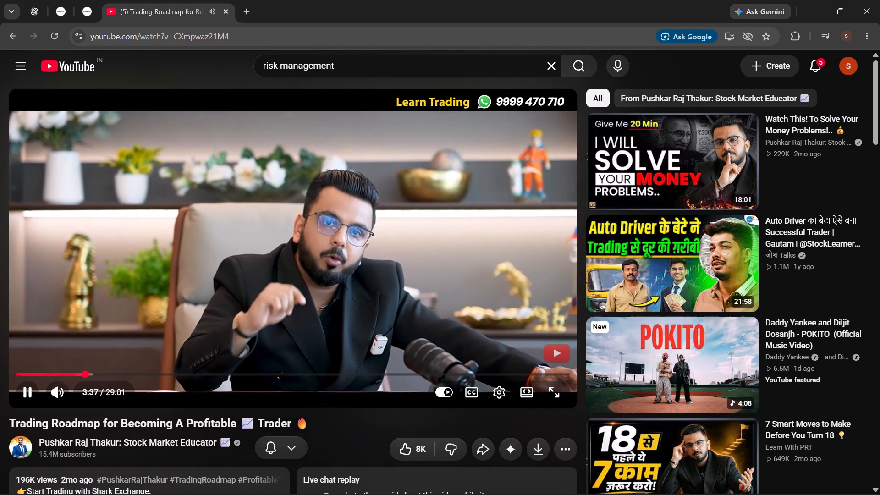
Skip the trading roadmap video ahead to the BTC-USDT chart at about 3:49 and show it in full screen.
key(Right)
key(Right)
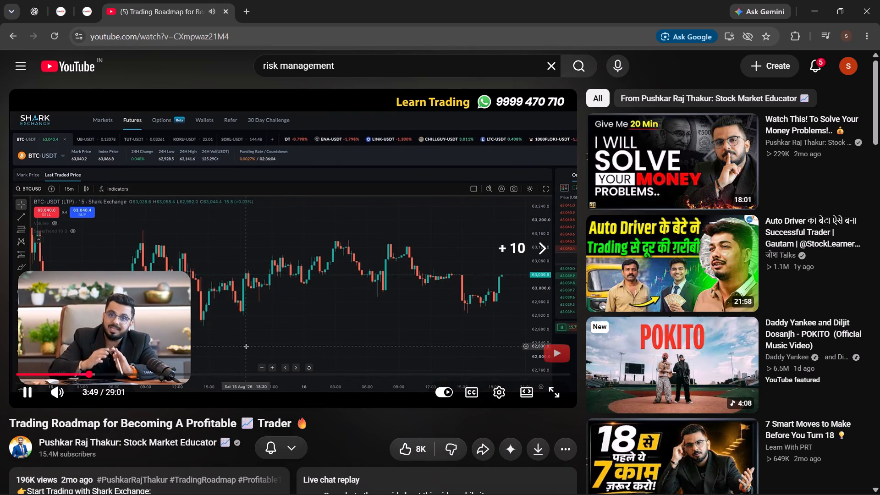
key(Right)
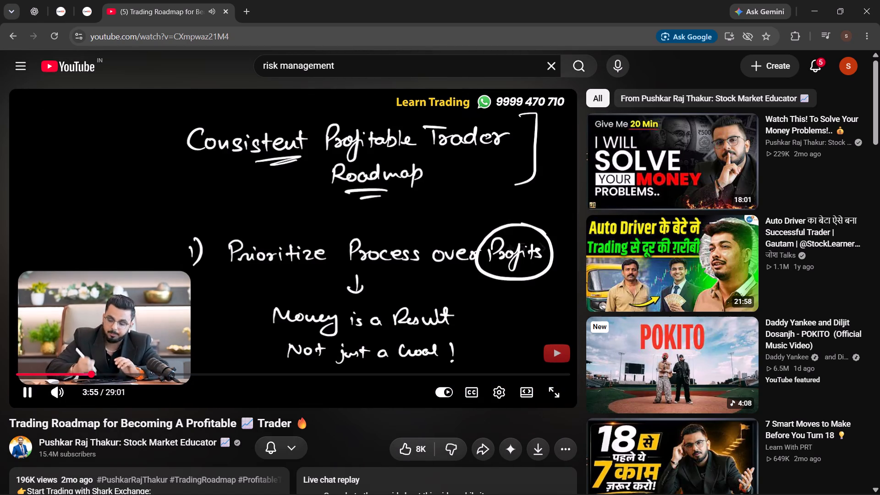
key(Left)
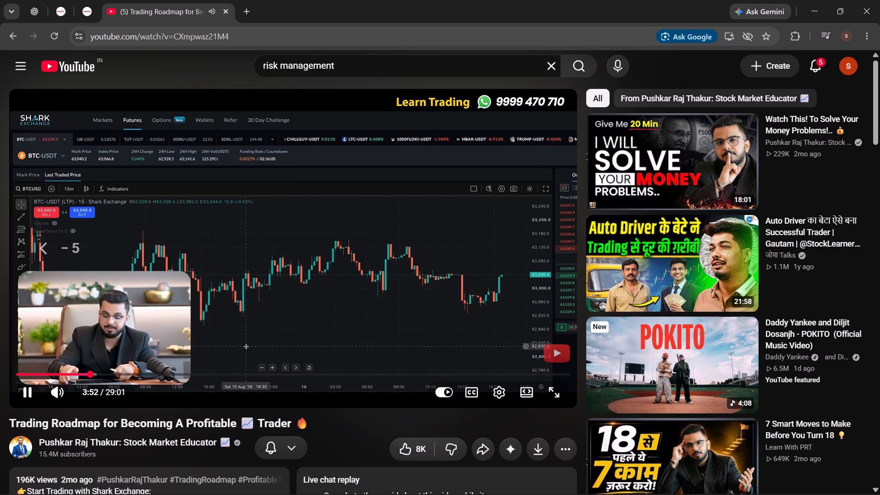
key(Left)
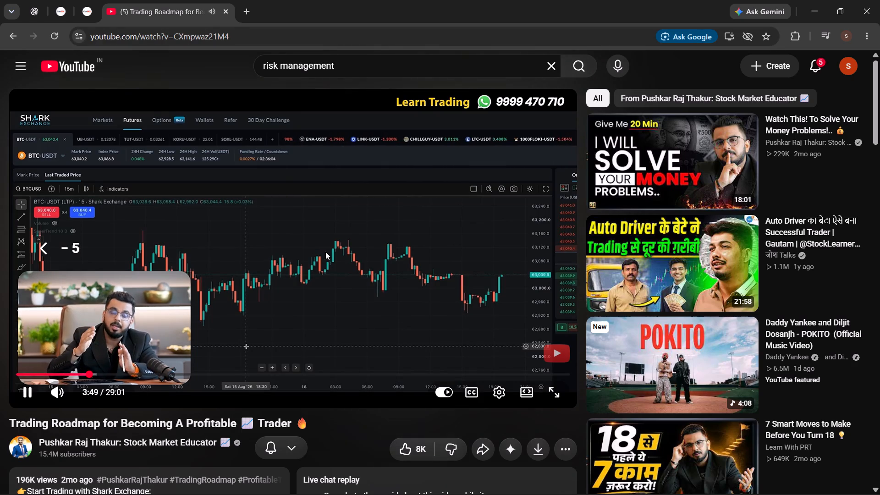
click(554, 399)
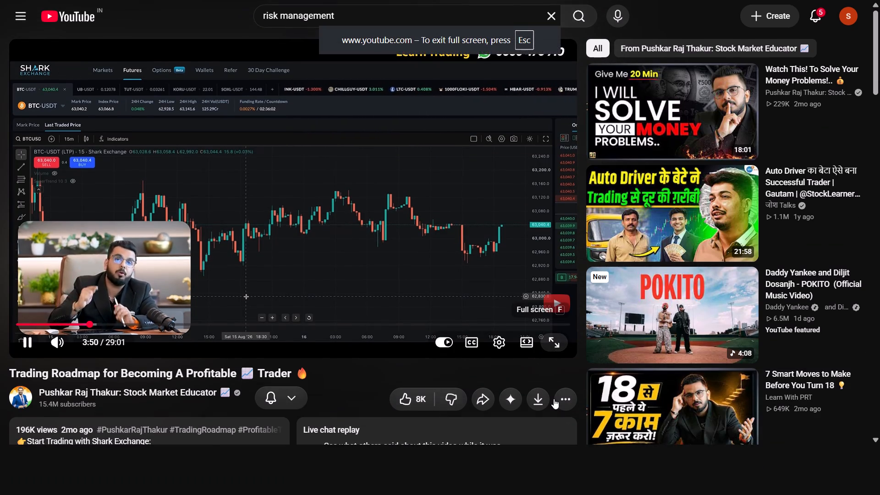
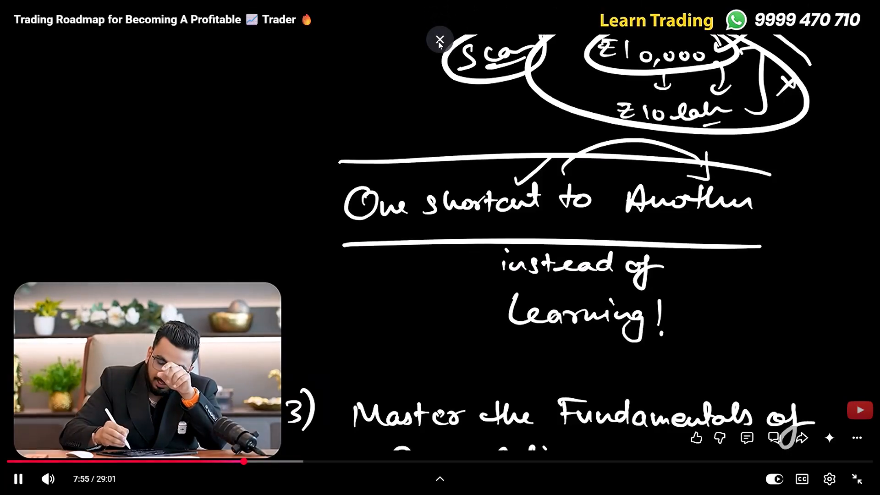
Leave the full-screen trading roadmap video to check the SOL/USDT chart and active short on CoinDCX, returning to the YouTube video.
click(440, 42)
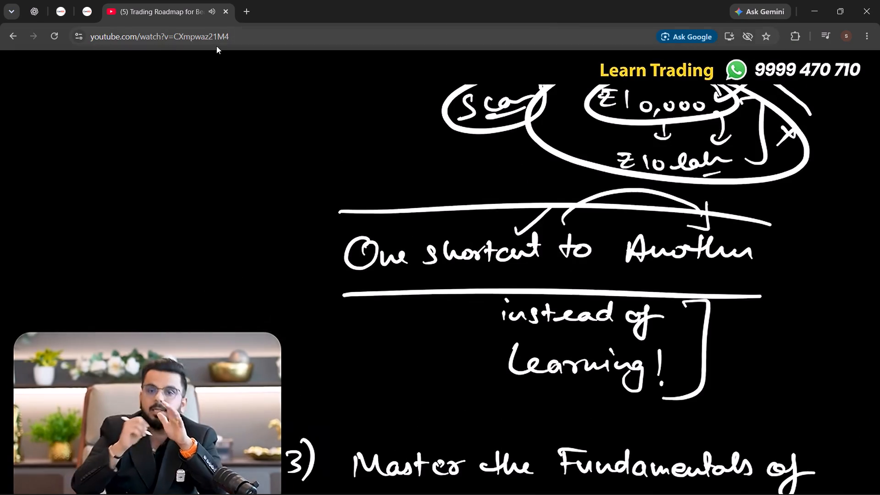
click(59, 4)
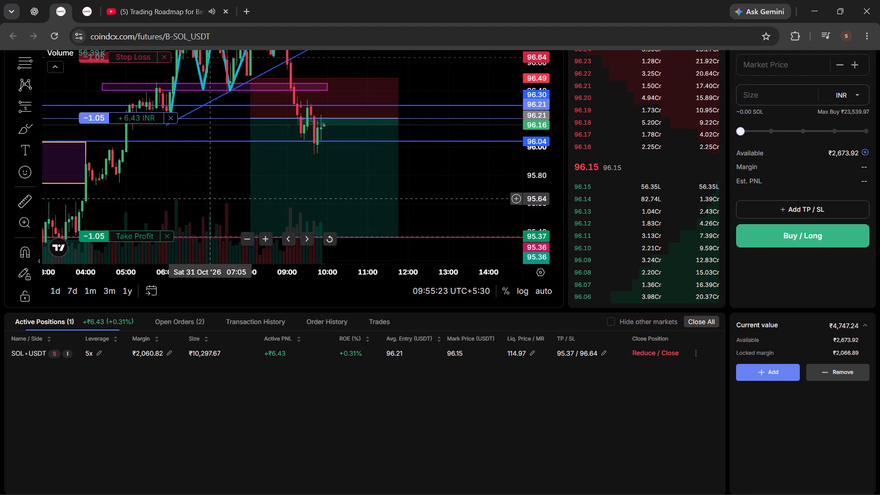
drag(211, 193, 170, 225)
click(132, 0)
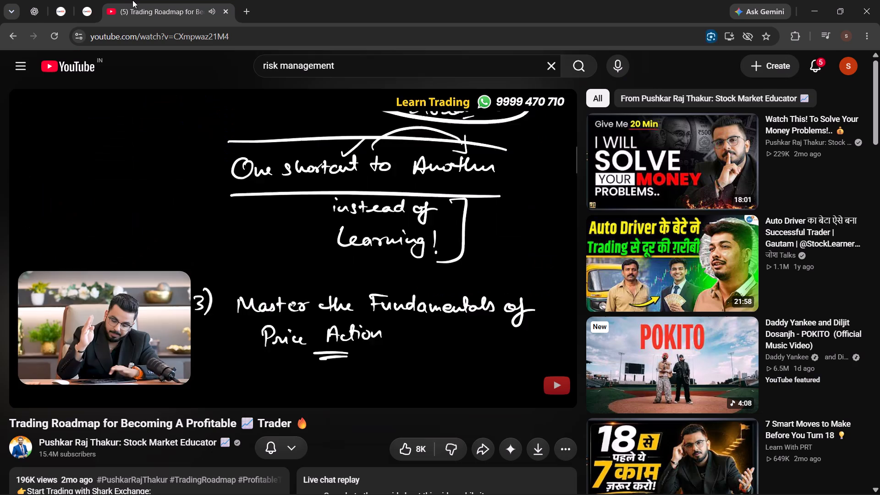
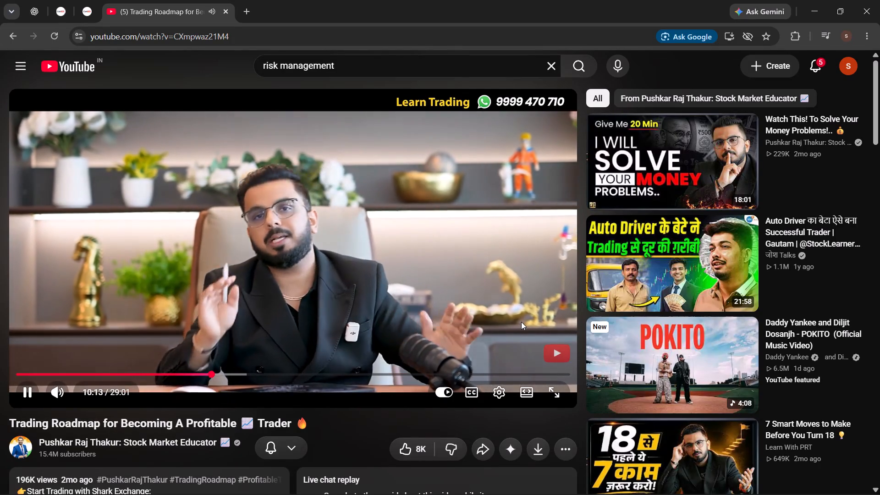
Skip forward and back within the trading roadmap video, watch the mastering-basics section, and pause playback.
key(Right)
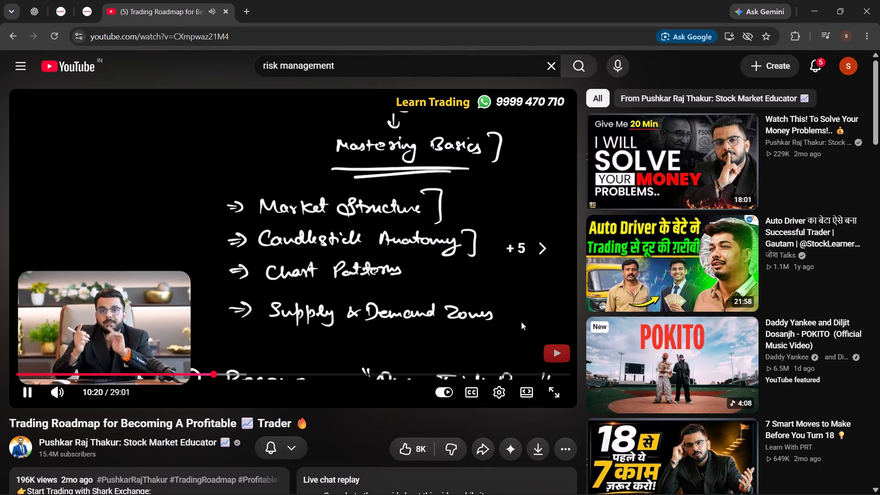
key(Left)
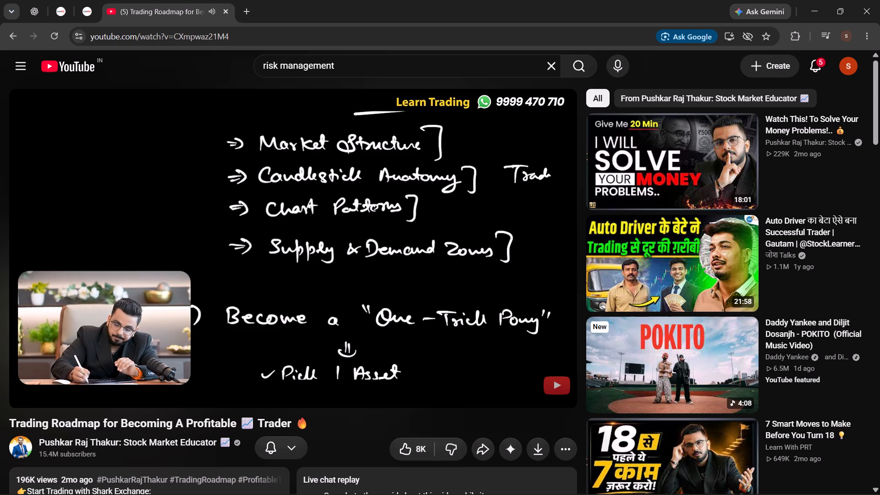
key(space)
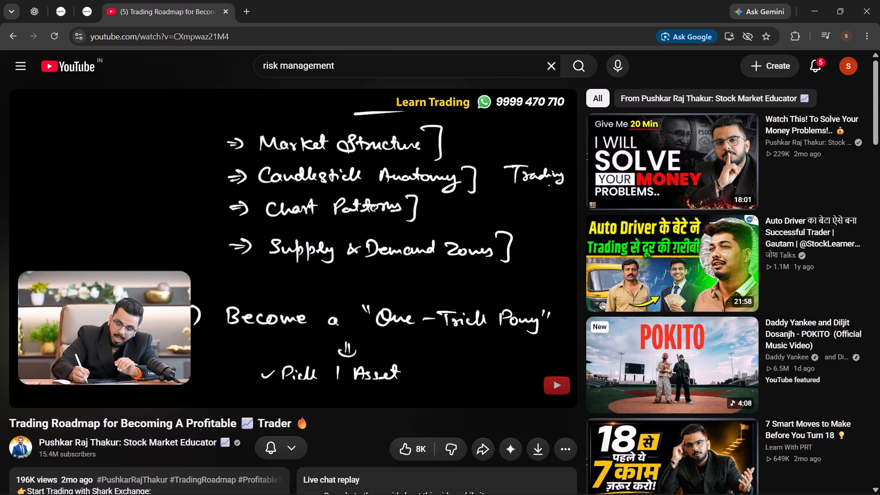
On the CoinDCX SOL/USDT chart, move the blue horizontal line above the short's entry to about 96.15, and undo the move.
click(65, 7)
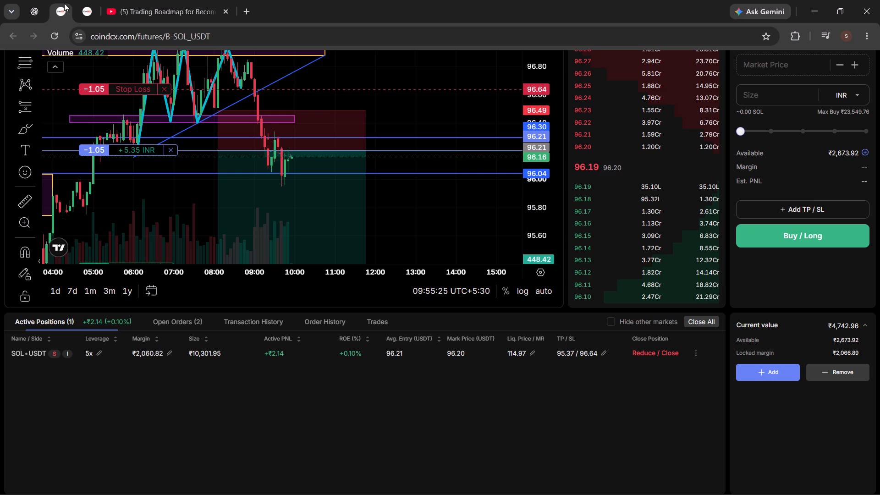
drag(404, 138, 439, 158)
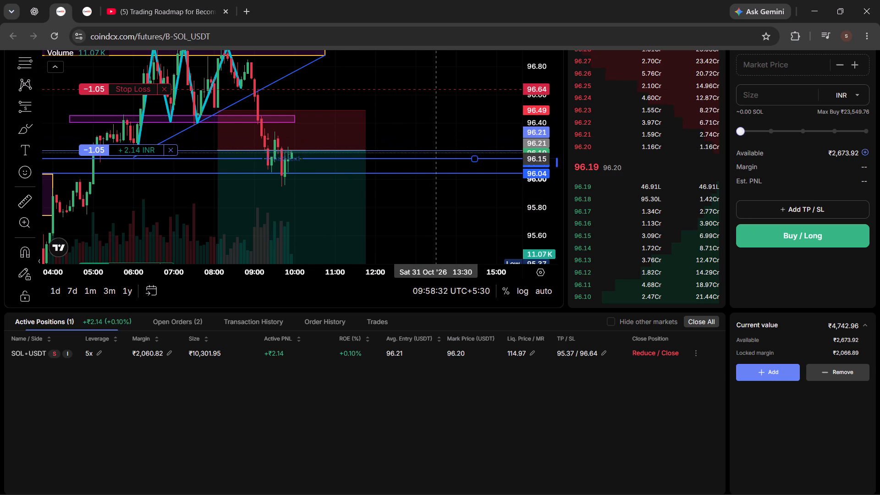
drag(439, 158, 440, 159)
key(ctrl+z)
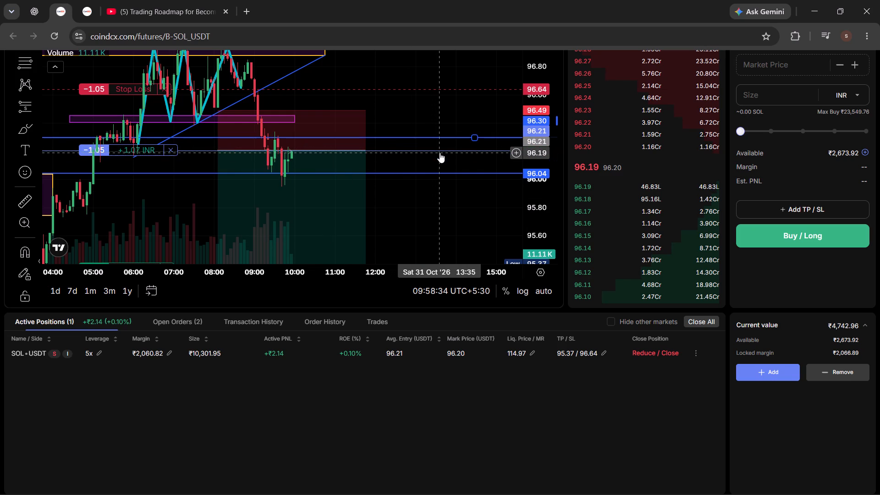
Examine recent SOL/USDT candles around the short's entry, stop loss and the 96.04 horizontal line.
click(423, 231)
drag(425, 209, 463, 241)
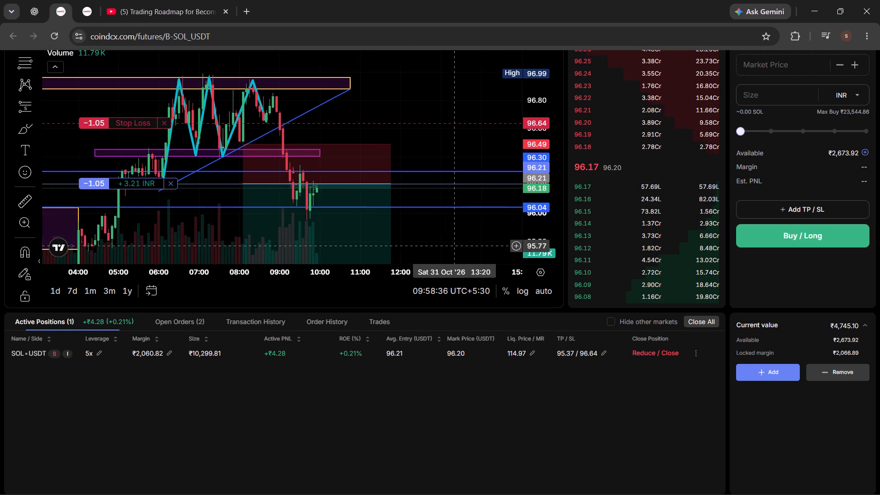
drag(463, 241, 478, 225)
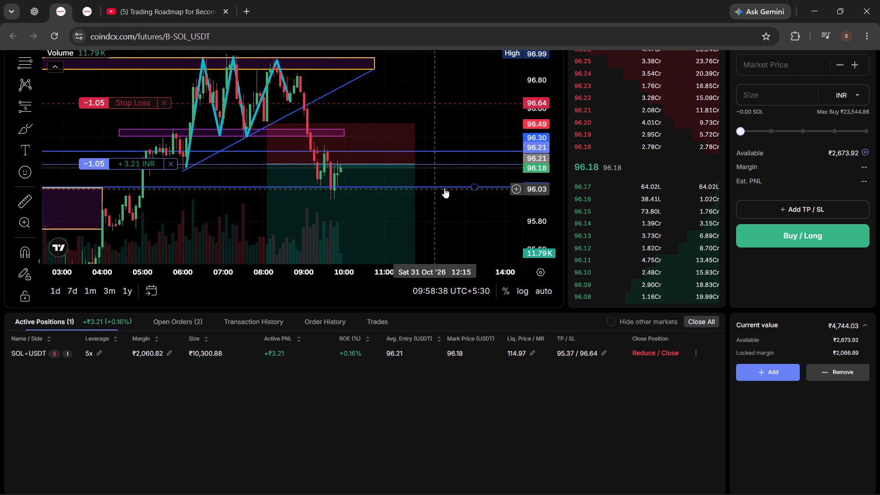
click(444, 188)
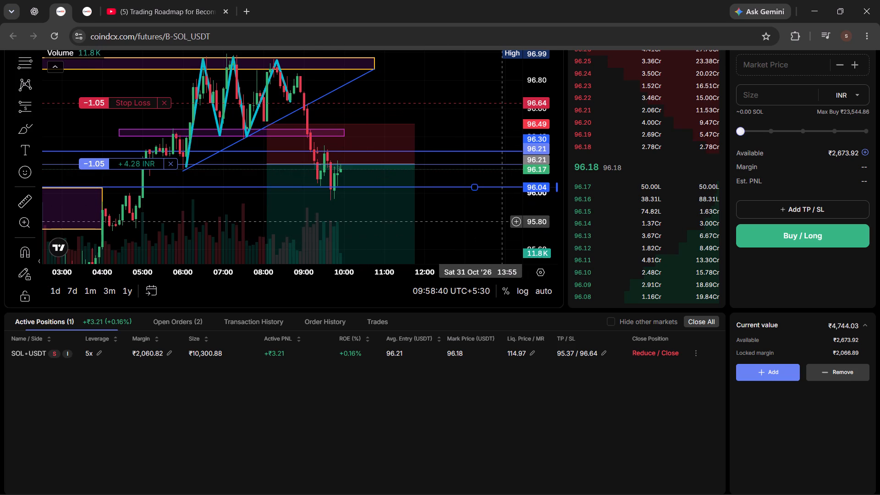
Return to the trading roadmap video on YouTube and resume playback.
click(172, 0)
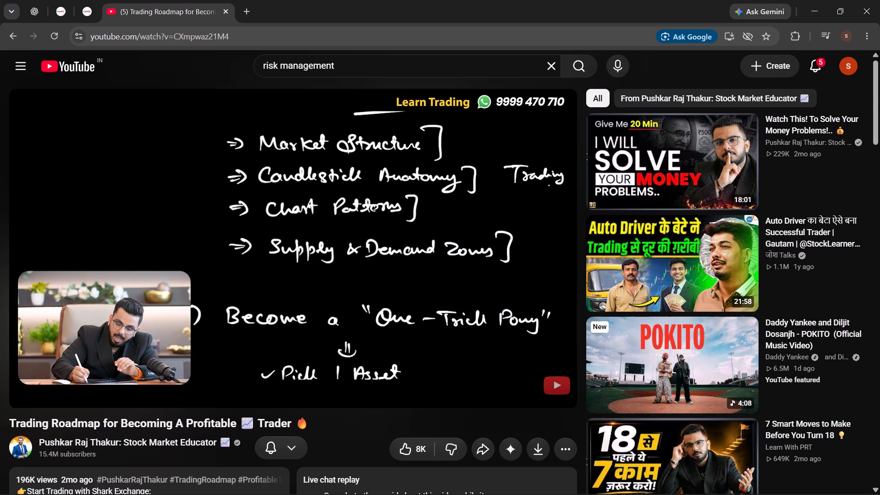
key(space)
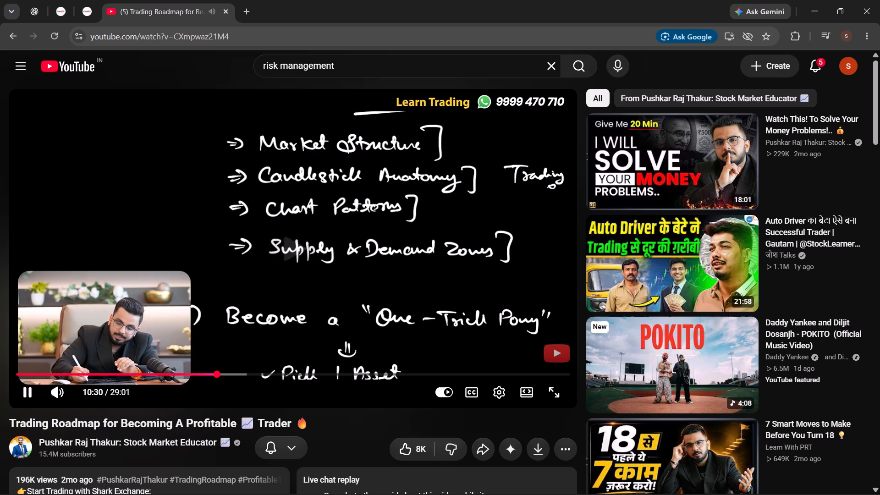
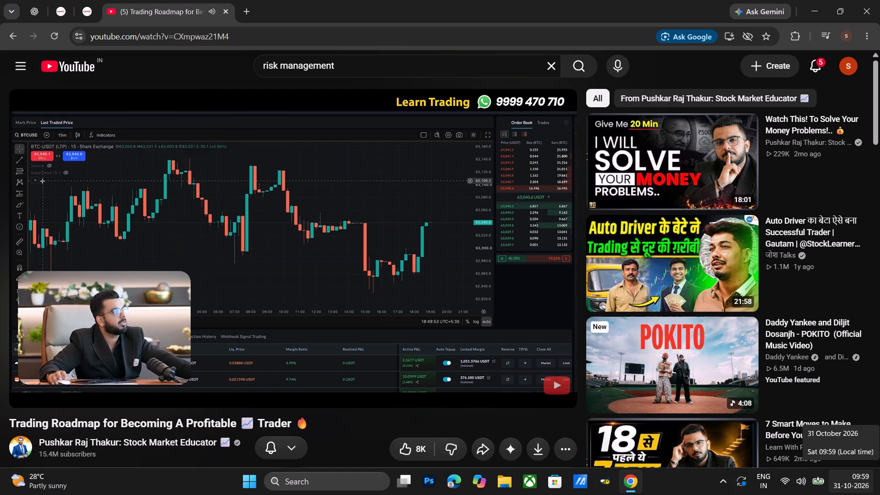
Skip back in the trading roadmap video to the "One-Trick Pony" notes at about 10:59 and pause playback.
key(Right)
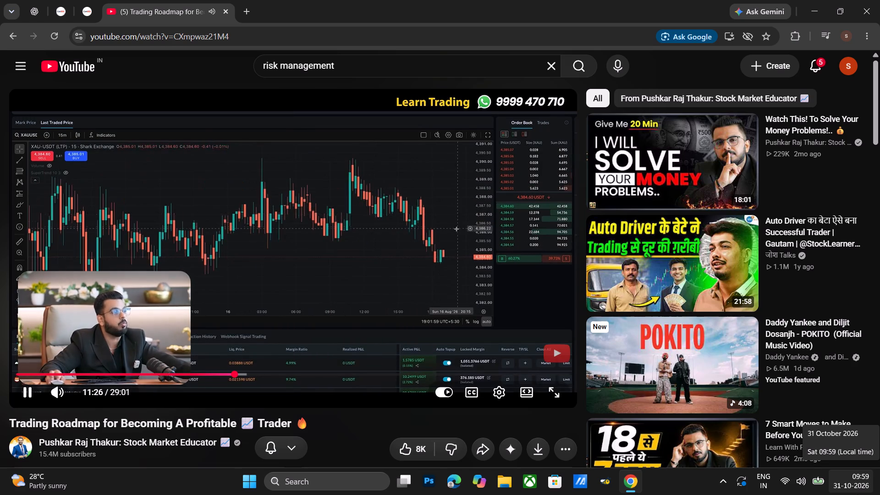
key(Left)
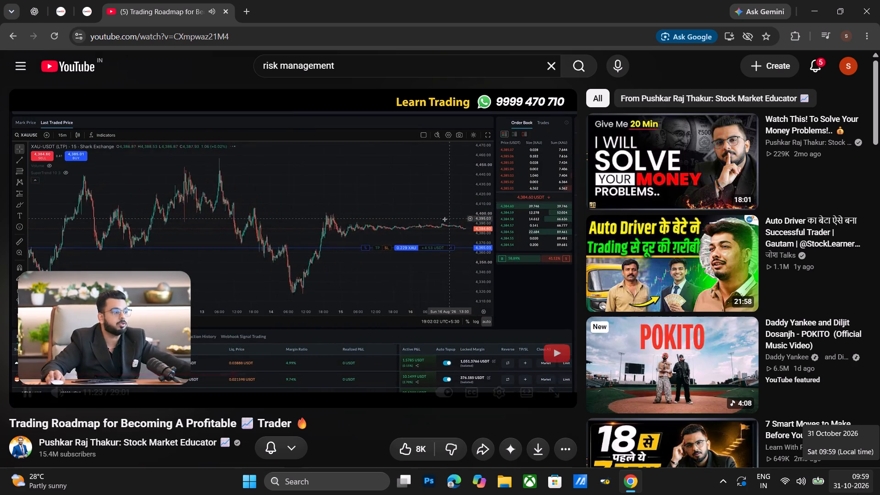
key(Left)
key(Left)
key(Left)
key(Left)
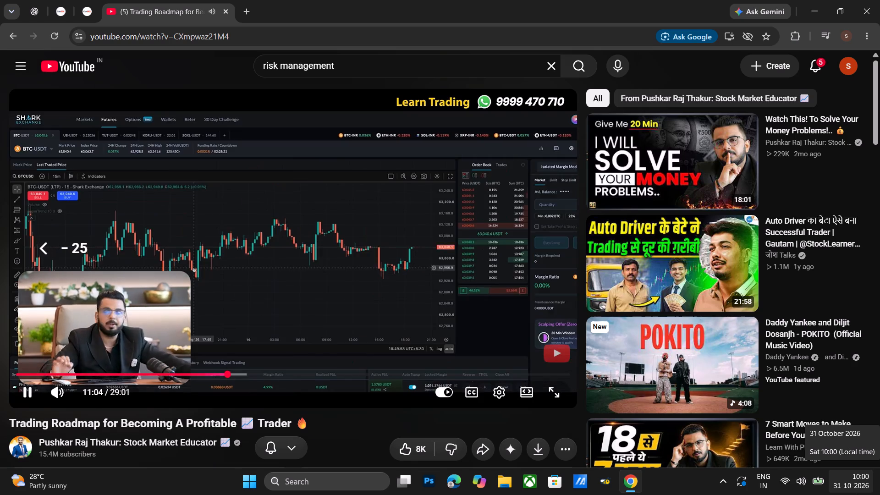
key(Left)
key(space)
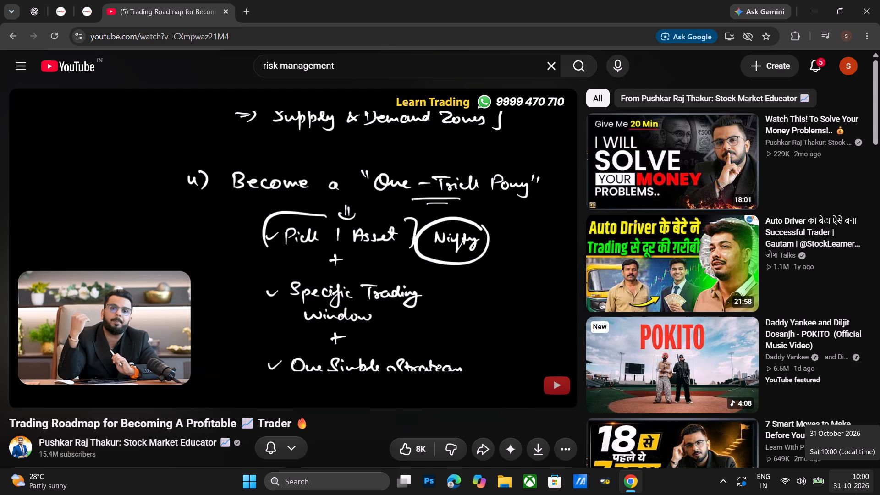
Resume the video, skip through the live-chart demonstration to the notes on a specific trading window, and pause playback.
key(space)
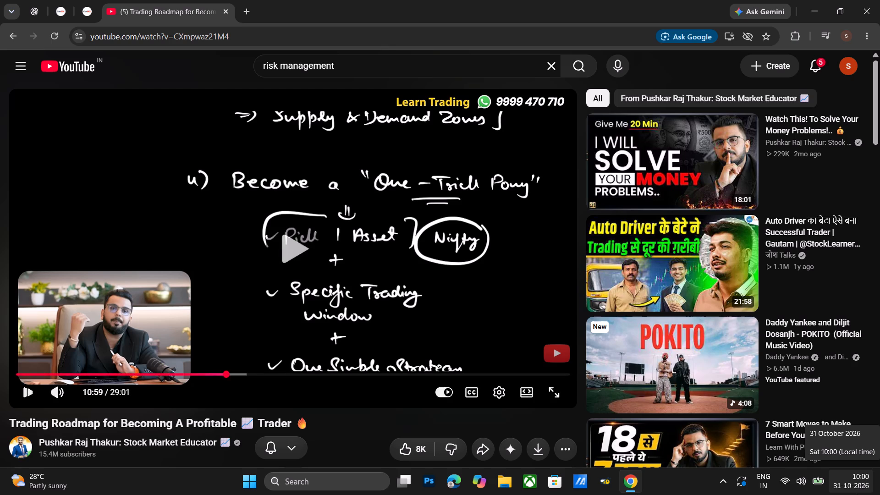
key(Right)
key(Right)
key(Right)
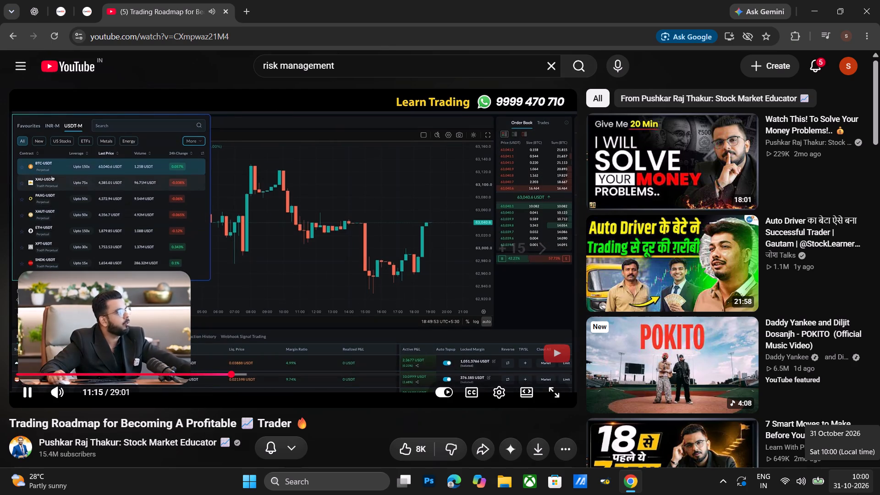
key(Right)
key(Right)
key(Right)
key(Right)
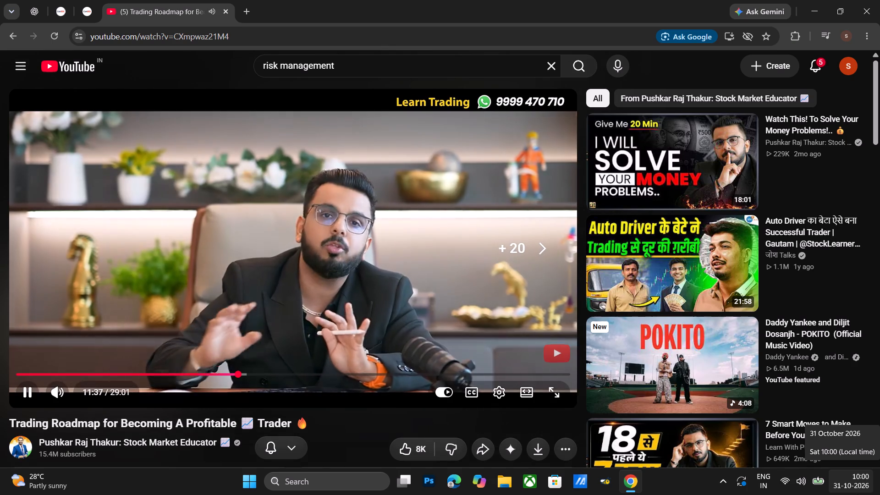
key(Left)
key(Left)
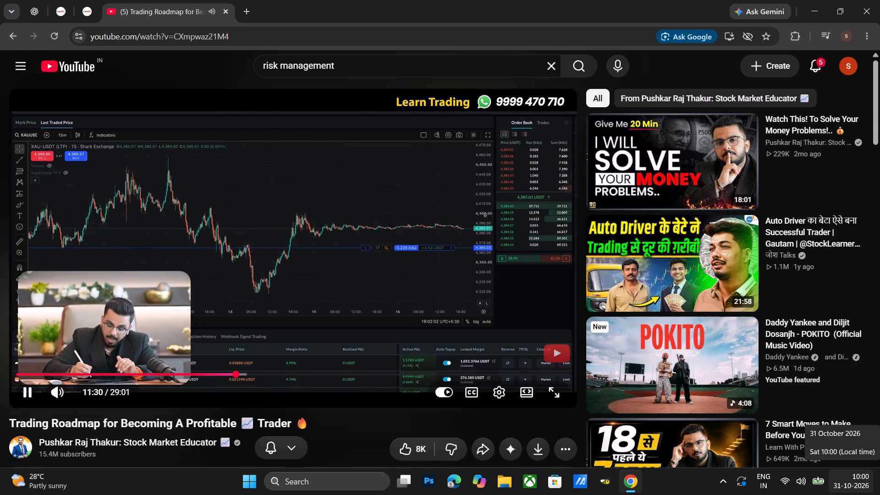
key(space)
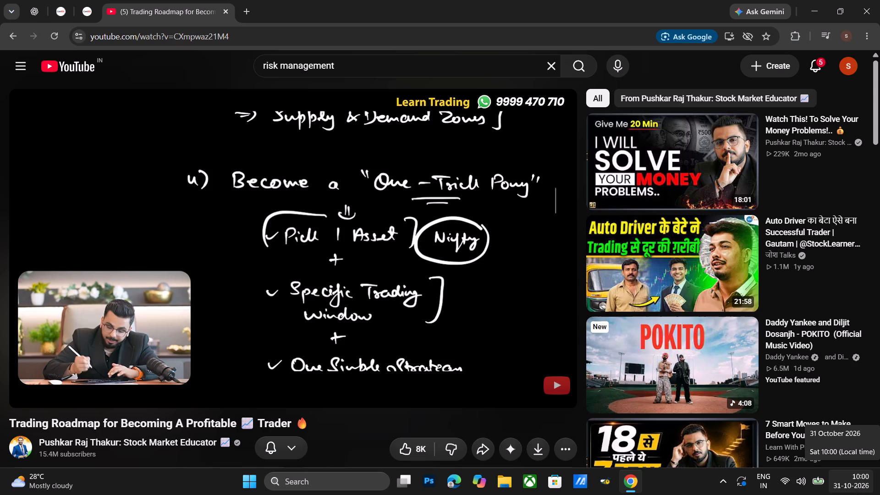
Resume the trading roadmap video and skip back and forward through the presenter's explanation around 11:47 to 11:54.
key(space)
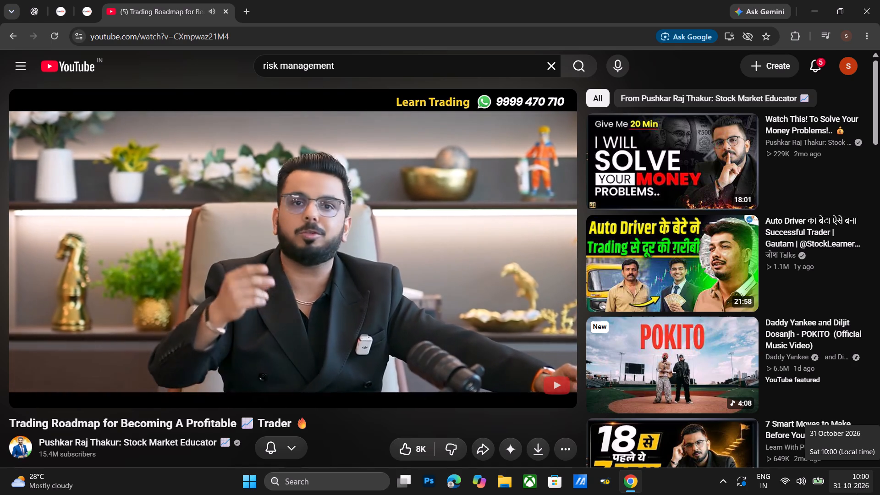
key(Left)
key(Left)
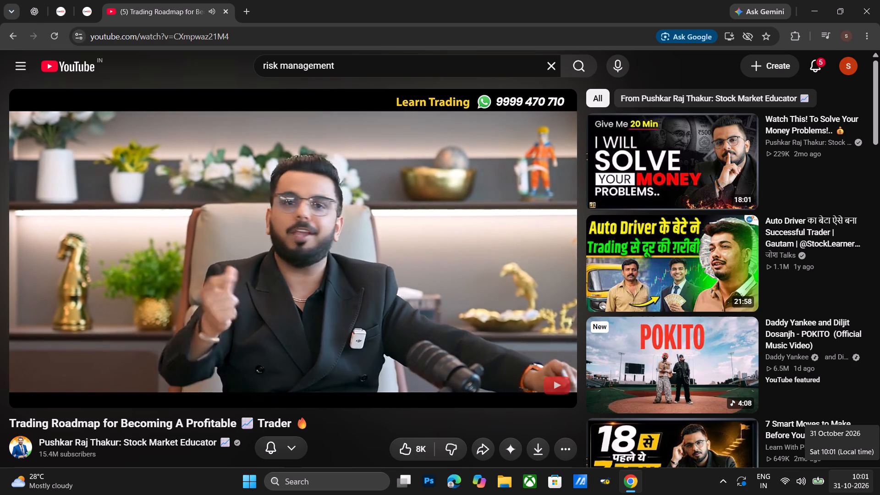
key(Right)
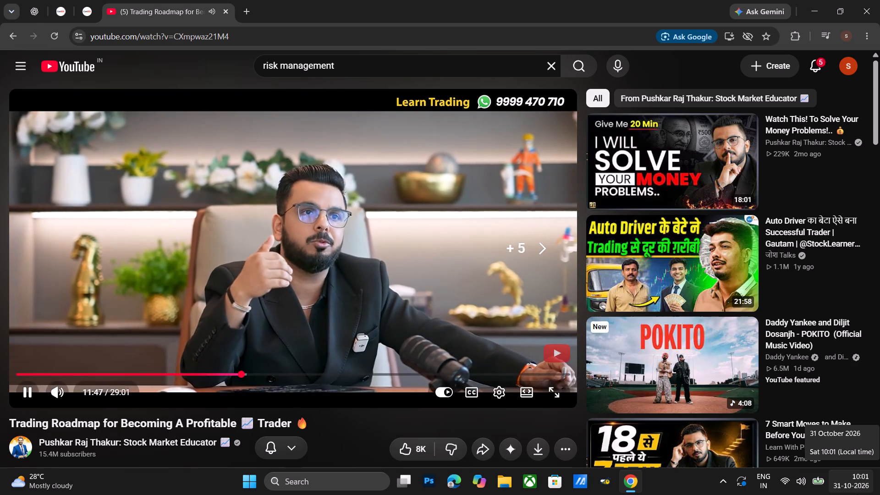
key(Right)
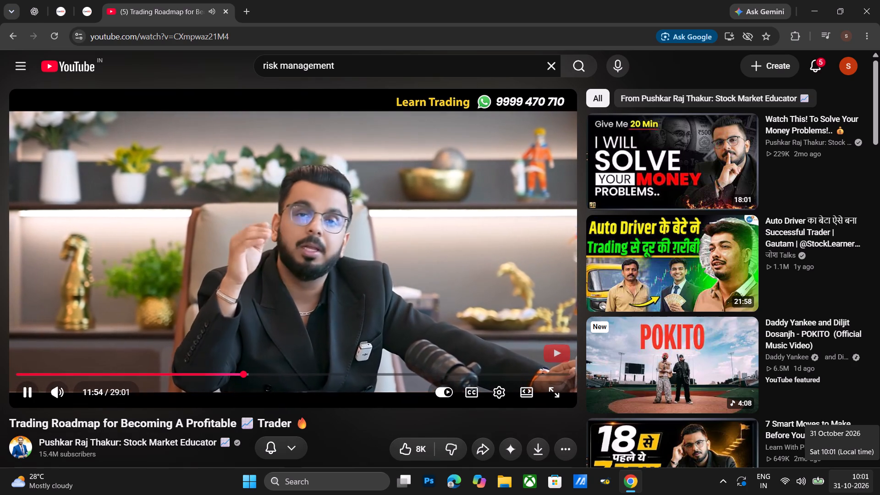
key(Right)
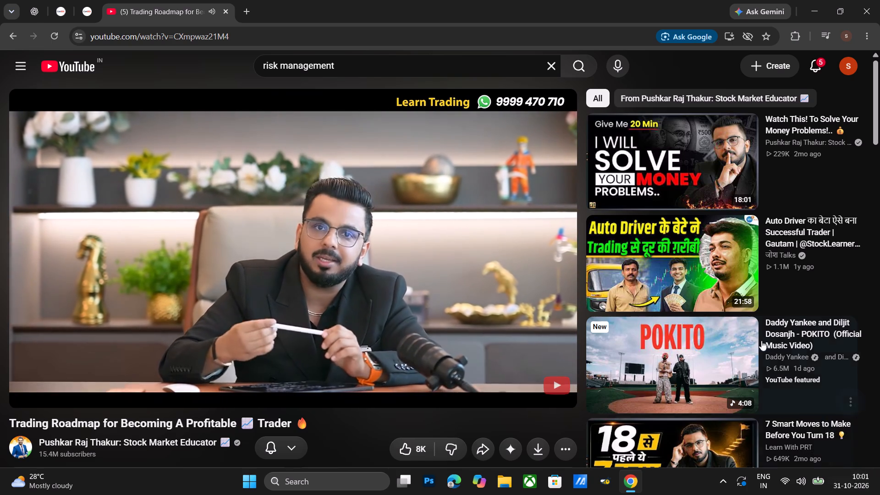
Switch to the CoinDCX SOL/USDT chart and examine recent candles around the short's entry and stop loss, along with the active position.
click(60, 0)
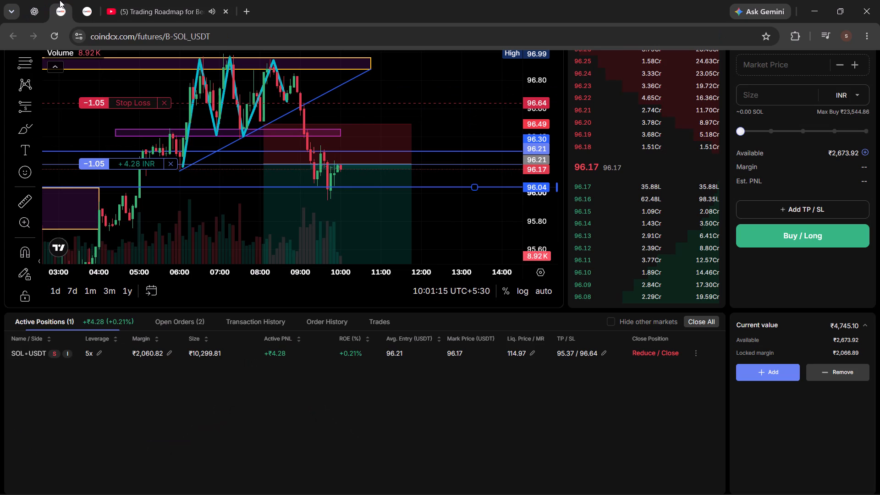
drag(223, 199, 176, 214)
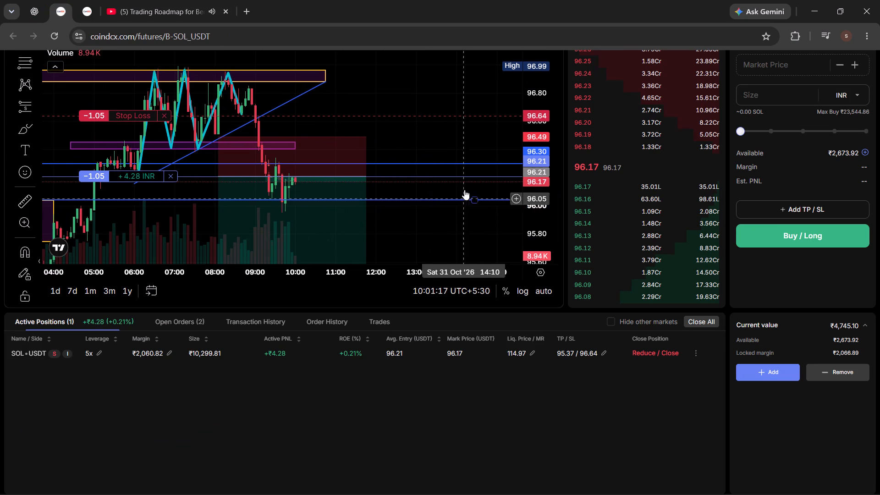
scroll(423, 423, up, 6)
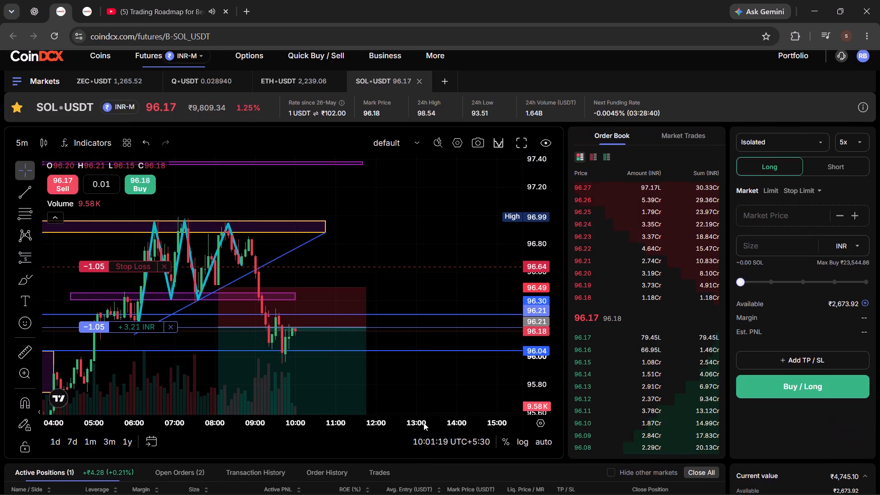
scroll(424, 430, down, 4)
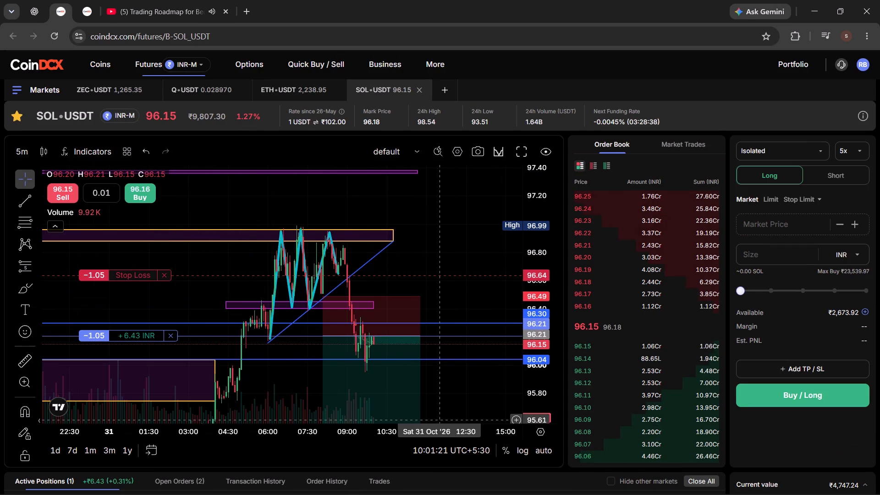
scroll(443, 418, up, 8)
scroll(404, 455, down, 4)
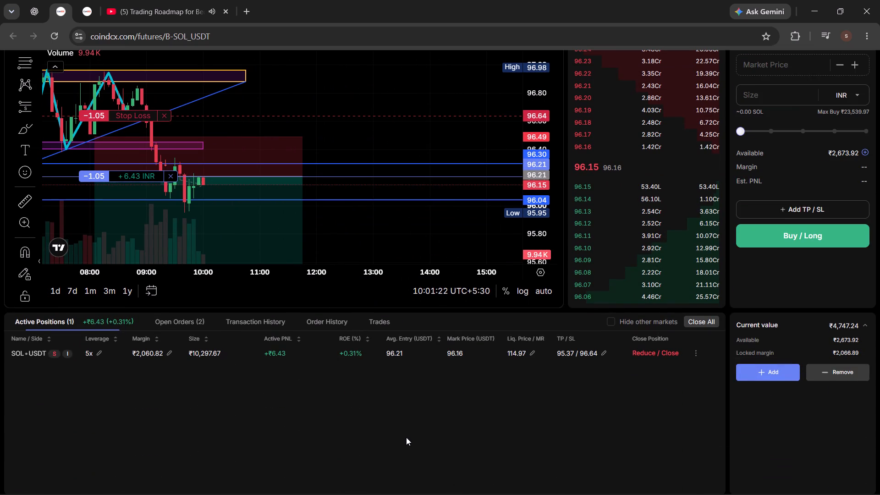
scroll(406, 436, up, 1)
drag(337, 286, 337, 285)
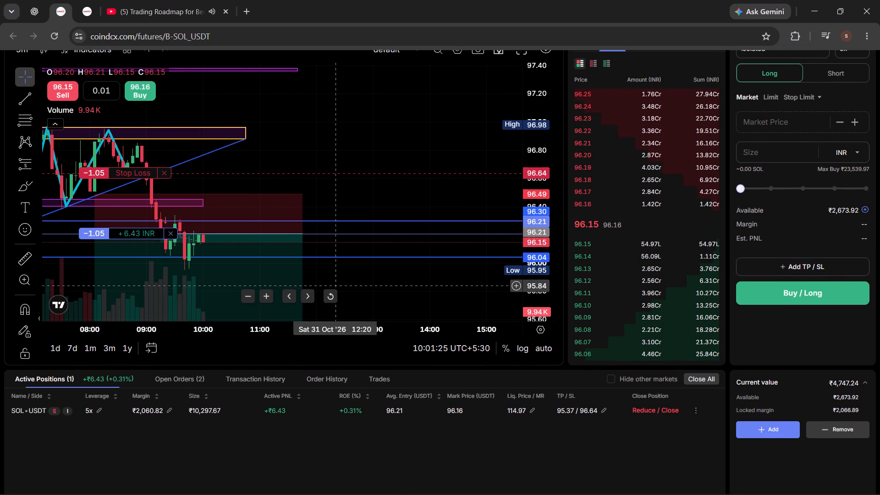
drag(337, 285, 453, 292)
drag(543, 262, 553, 203)
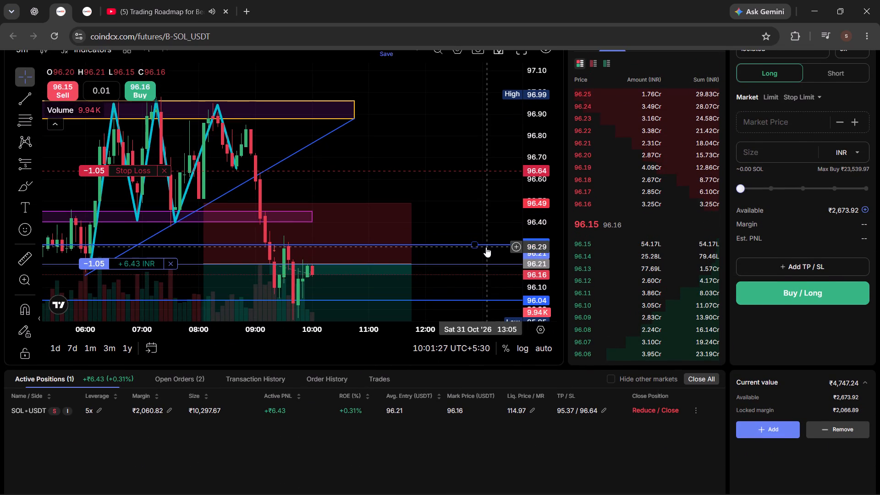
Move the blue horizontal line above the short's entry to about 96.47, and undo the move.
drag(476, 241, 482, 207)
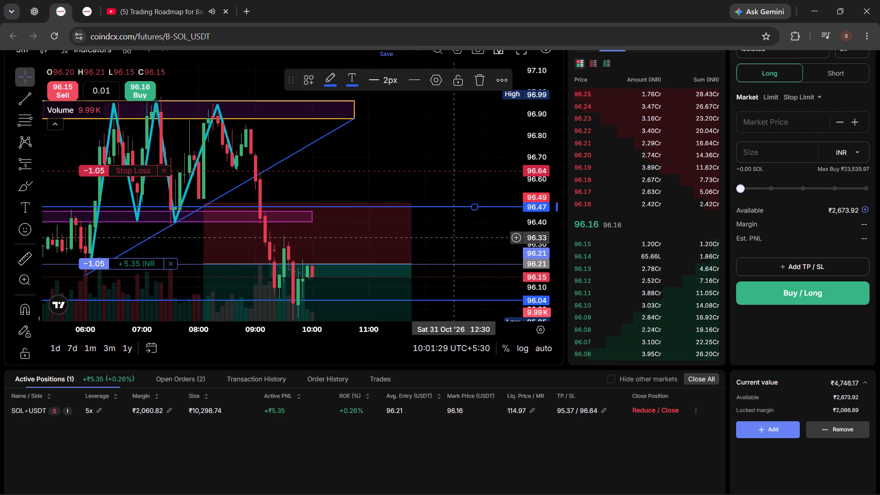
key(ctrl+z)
Examine the SOL/USDT 5-minute candles from the short's entry and the 96.04 line down to the 95.37 take-profit level.
drag(481, 228, 491, 134)
click(469, 271)
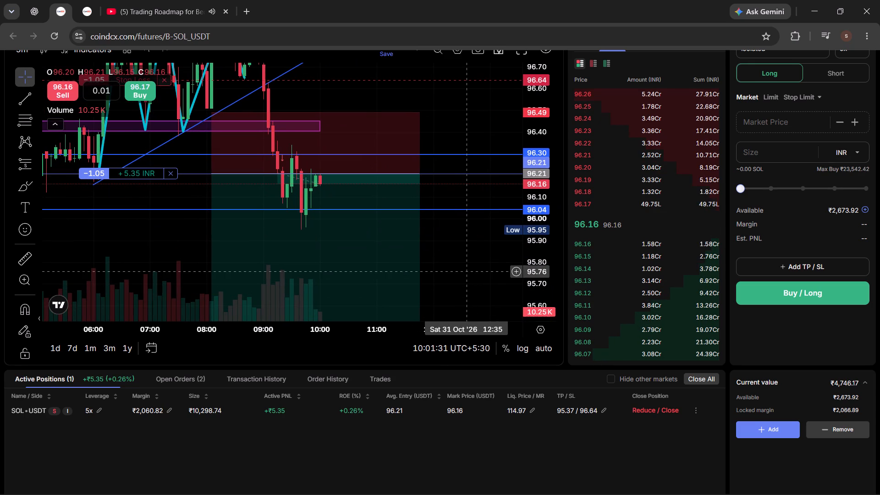
scroll(432, 254, up, 2)
drag(451, 264, 461, 208)
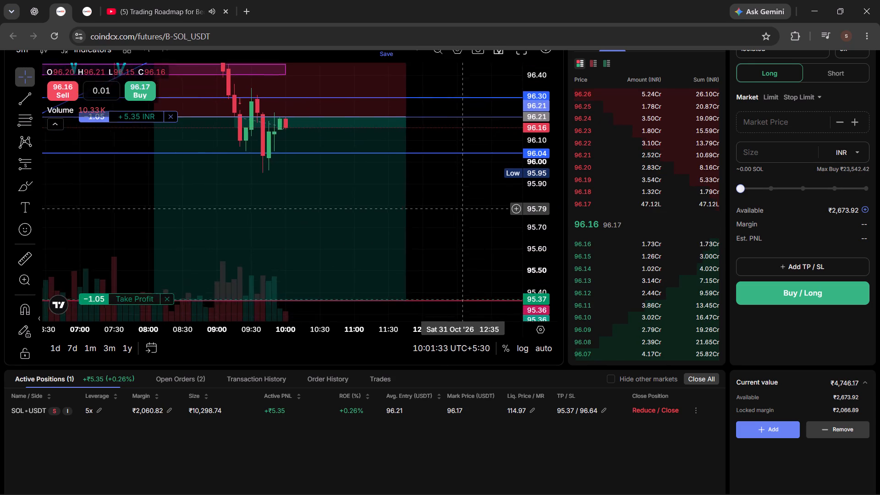
drag(461, 208, 477, 165)
drag(525, 163, 528, 179)
drag(474, 181, 478, 197)
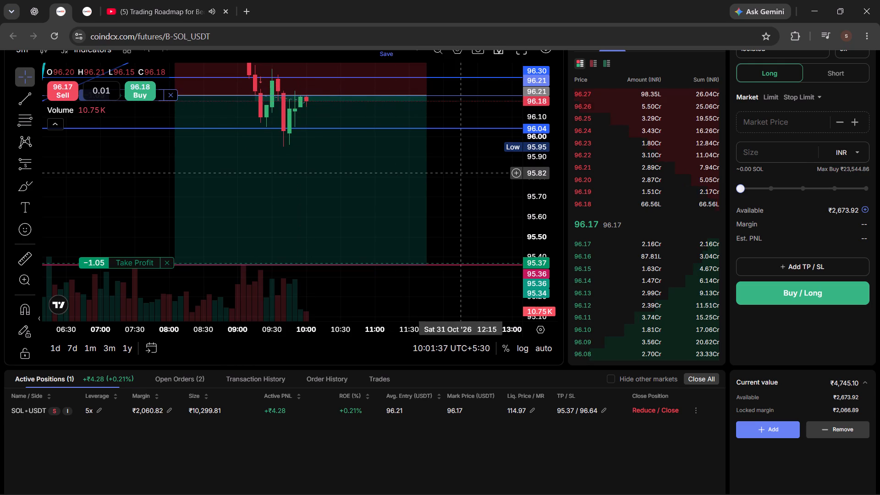
click(451, 171)
drag(467, 170, 476, 204)
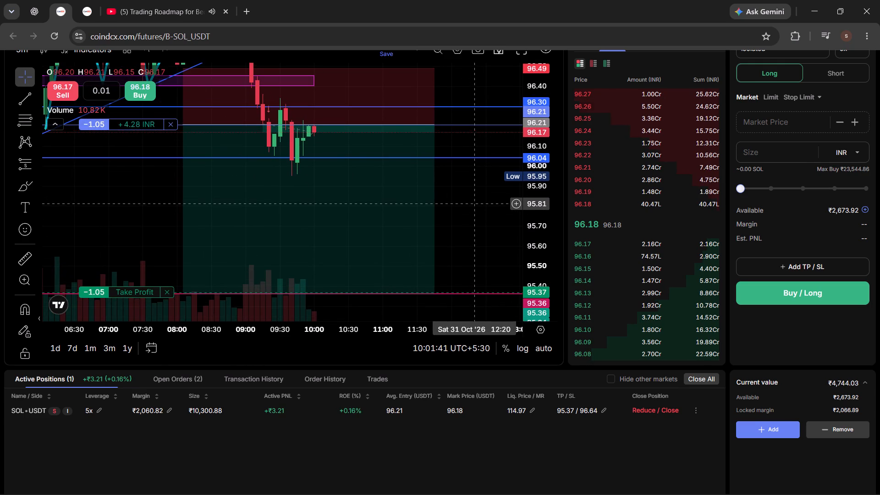
Return to the trading roadmap video on YouTube.
click(163, 0)
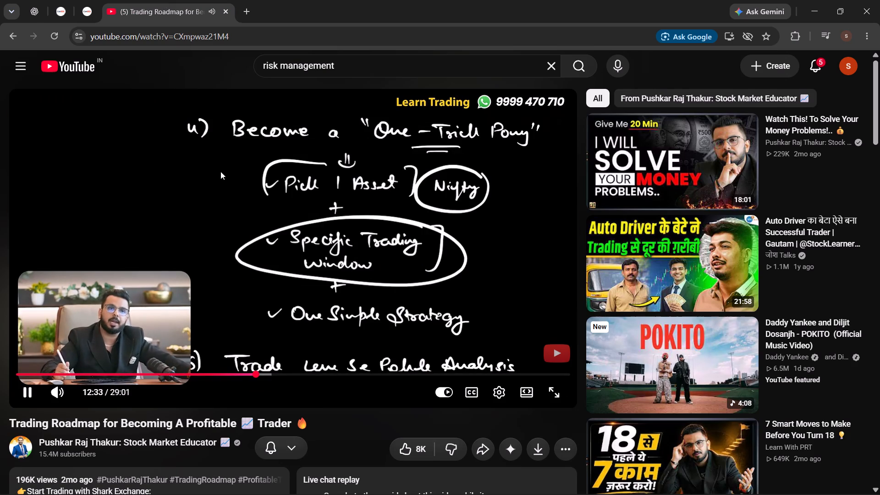
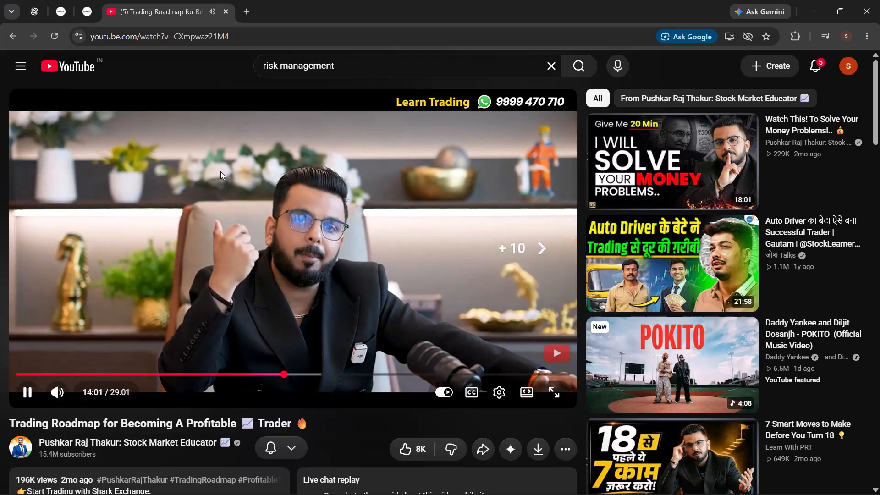
Skip ahead in short jumps through the trading roadmap video, past 14:49, to the XAU-USDT 5-minute chart demonstration.
key(Right)
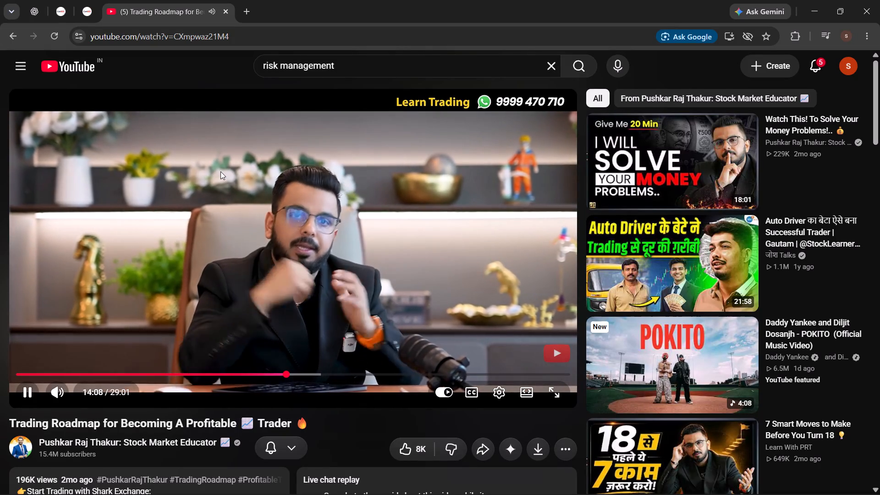
key(Right)
key(Right)
key(Right)
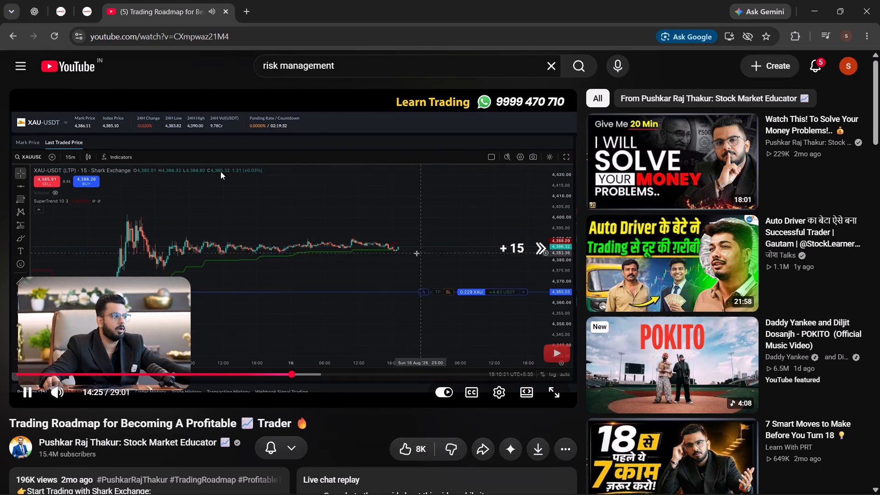
key(Right)
key(Right)
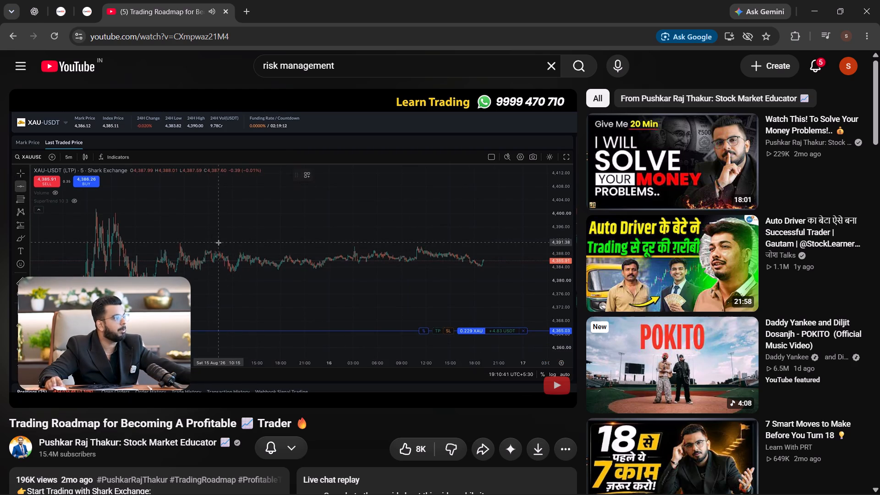
key(Right)
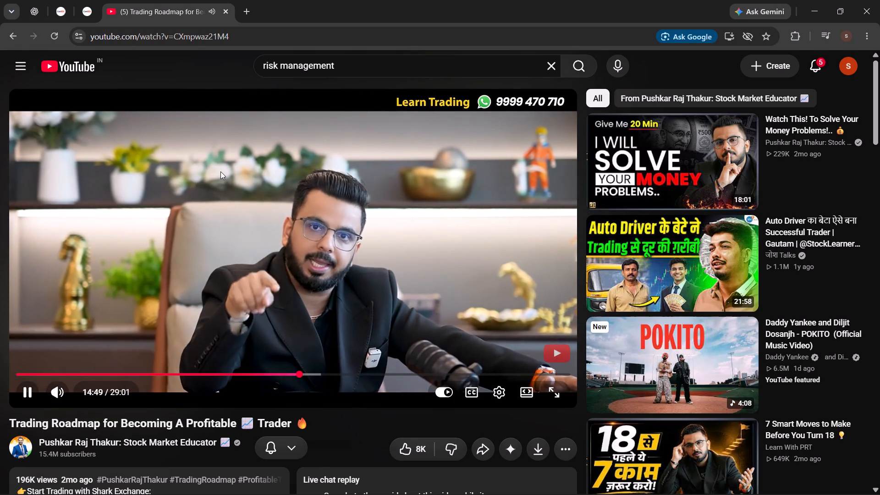
key(Right)
key(Right)
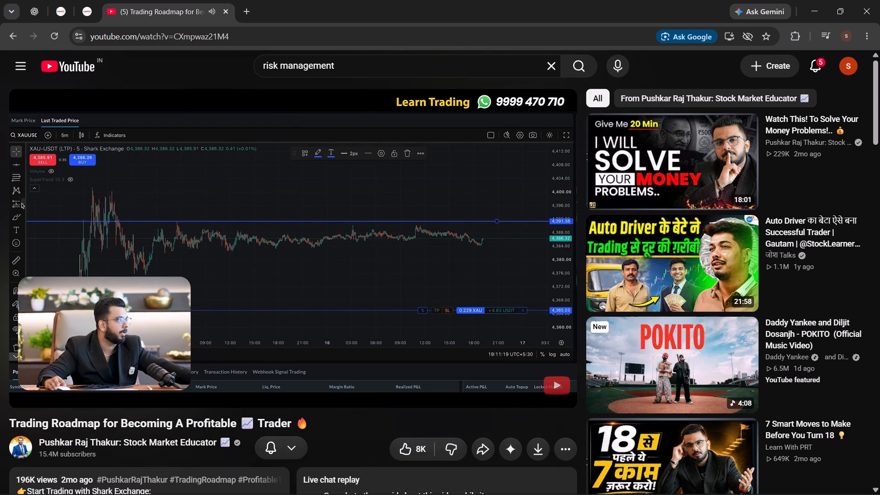
Check the active SOL/USDT short and its chart on CoinDCX, and return to the trading roadmap video on YouTube.
click(59, 5)
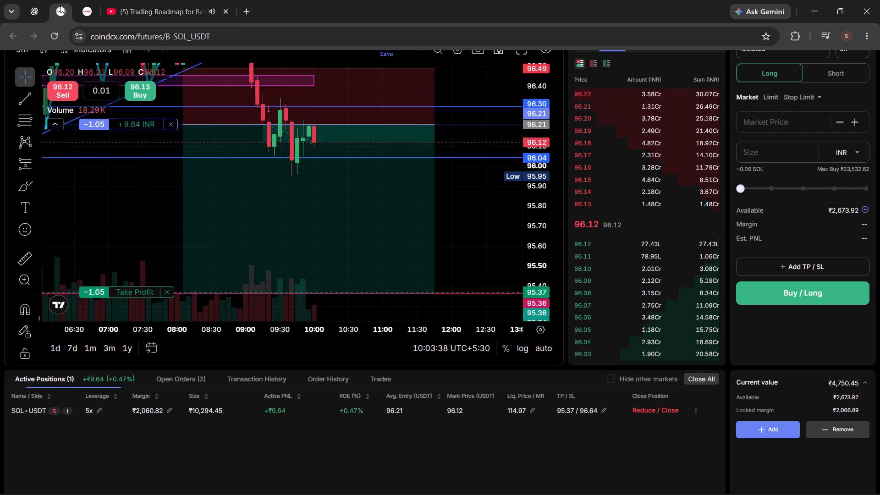
click(143, 0)
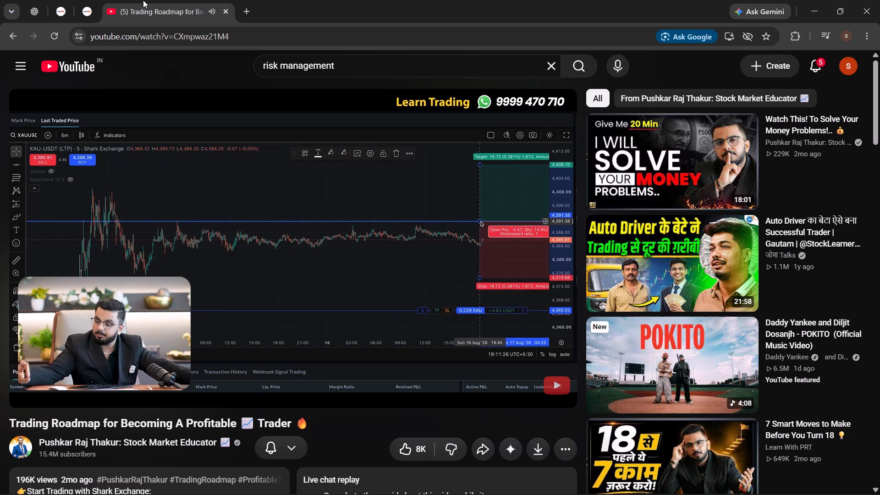
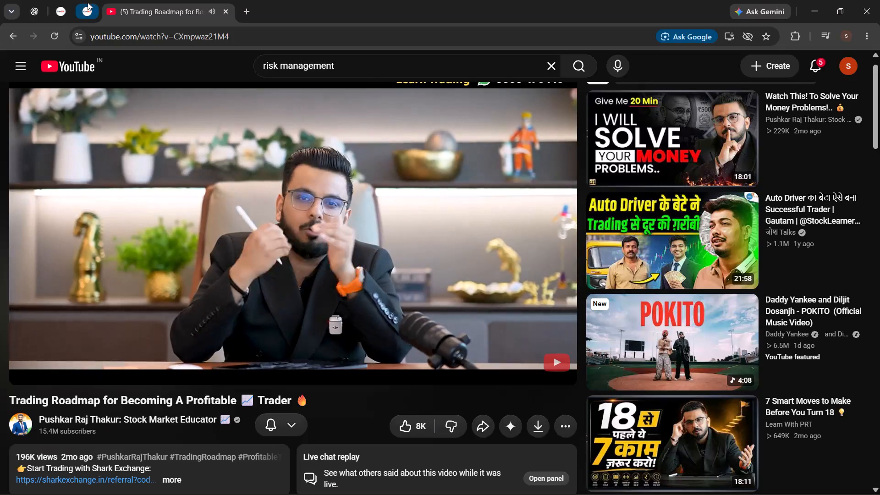
Check the SOL/USDT chart and the active short position on CoinDCX, and return to the trading roadmap video on YouTube.
click(67, 4)
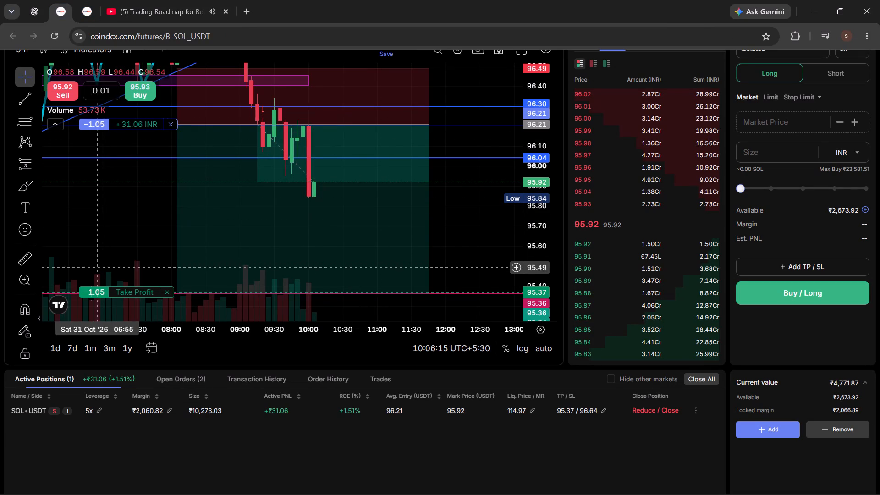
scroll(109, 247, down, 1)
click(187, 5)
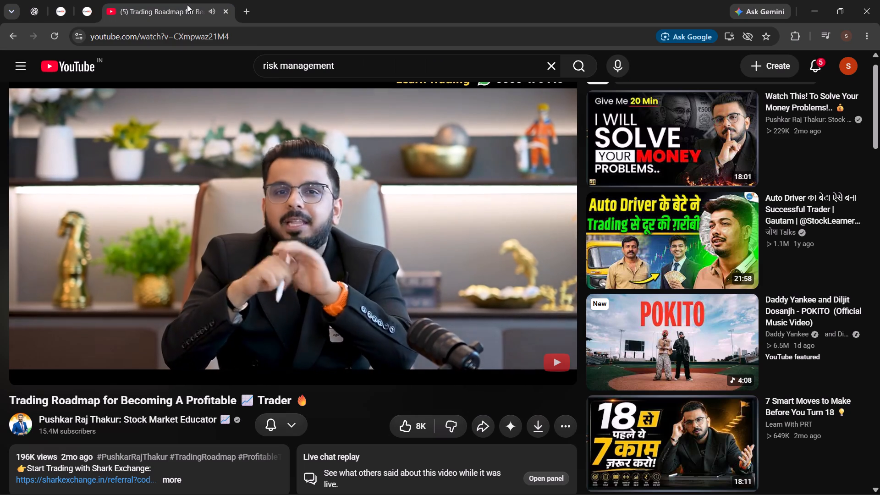
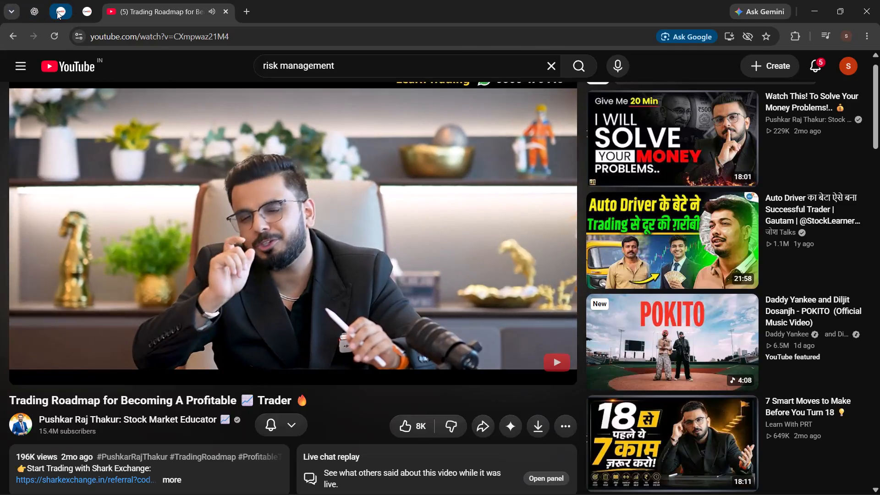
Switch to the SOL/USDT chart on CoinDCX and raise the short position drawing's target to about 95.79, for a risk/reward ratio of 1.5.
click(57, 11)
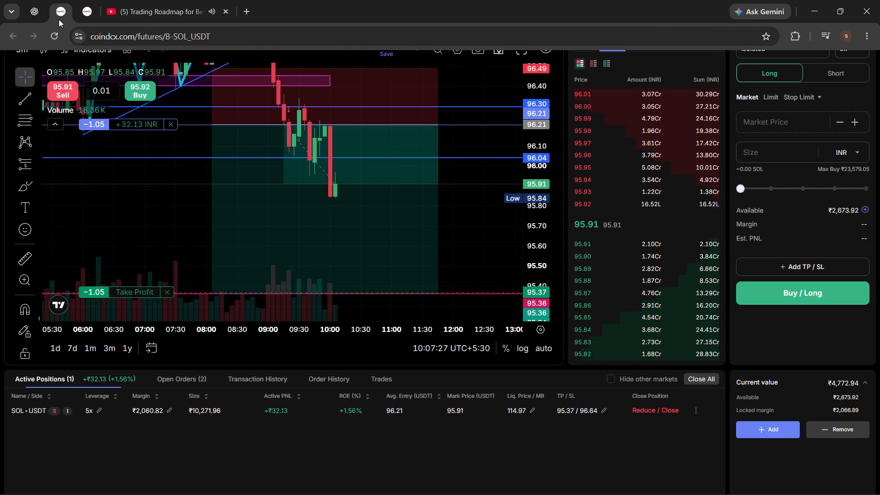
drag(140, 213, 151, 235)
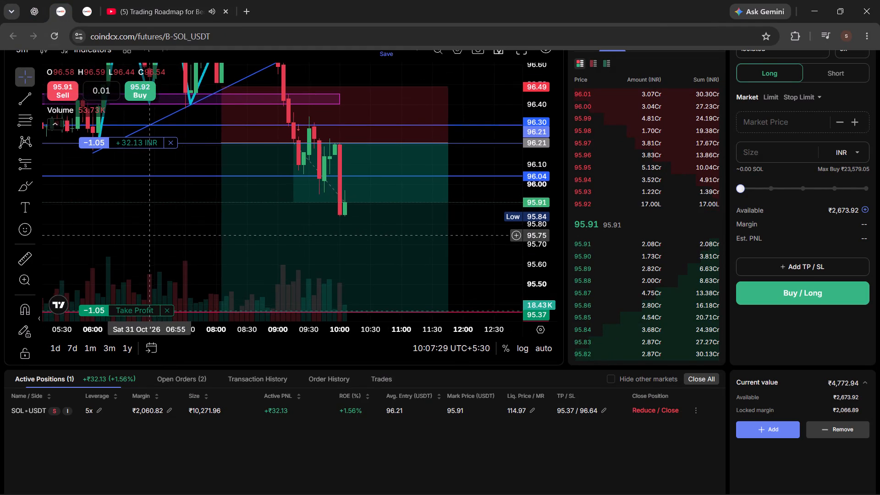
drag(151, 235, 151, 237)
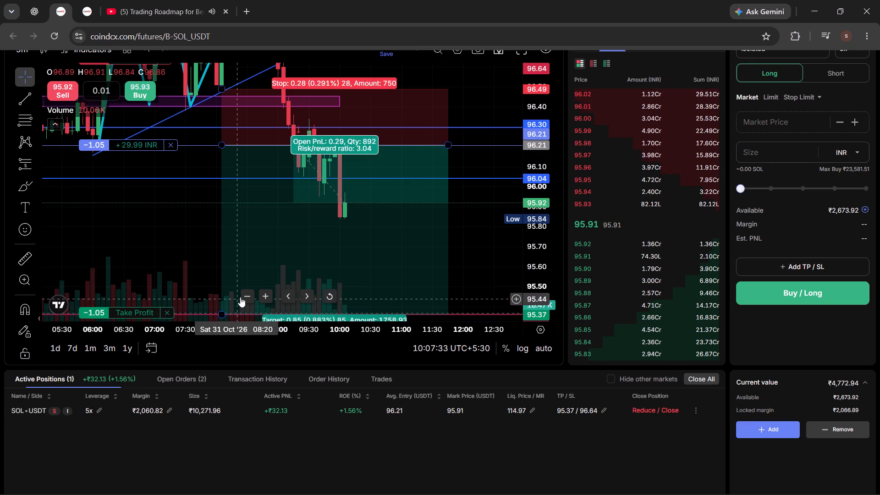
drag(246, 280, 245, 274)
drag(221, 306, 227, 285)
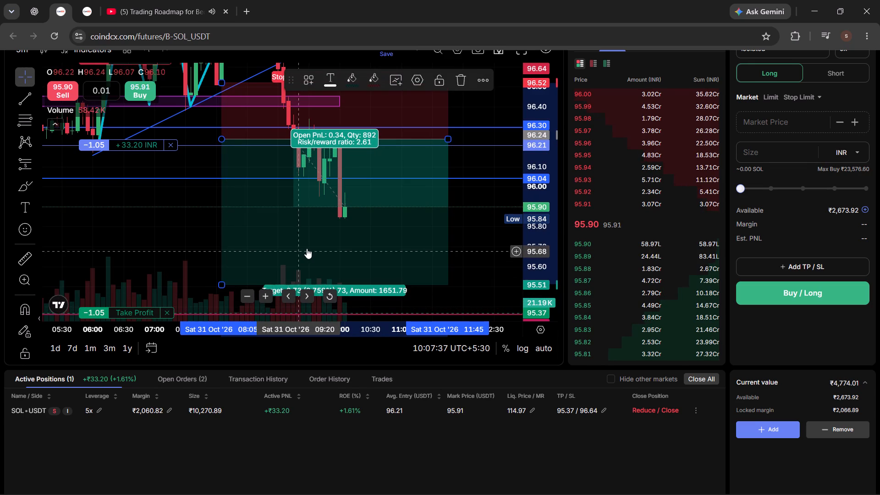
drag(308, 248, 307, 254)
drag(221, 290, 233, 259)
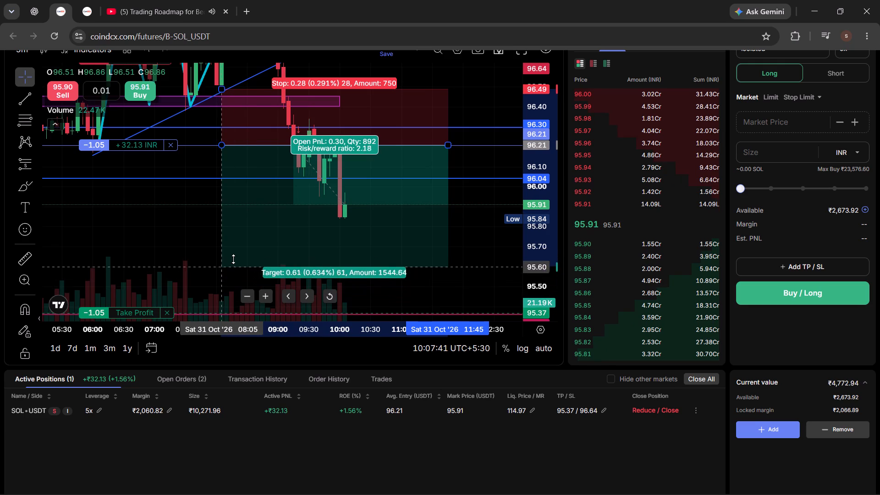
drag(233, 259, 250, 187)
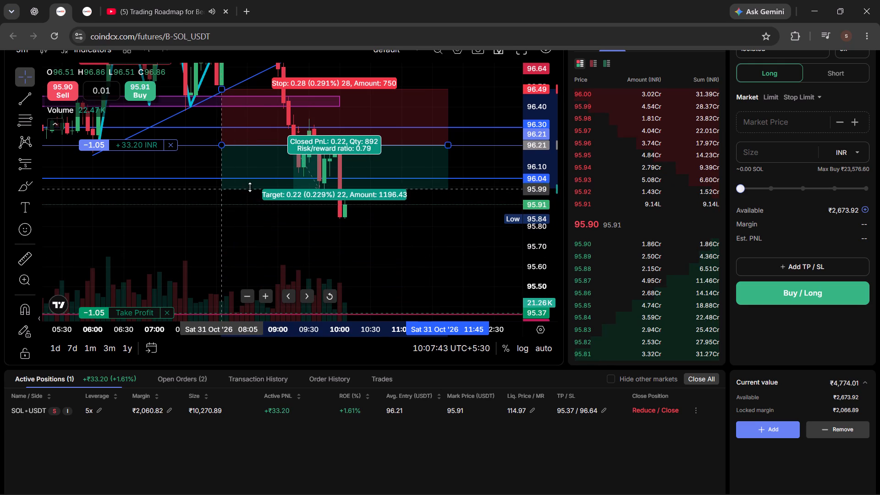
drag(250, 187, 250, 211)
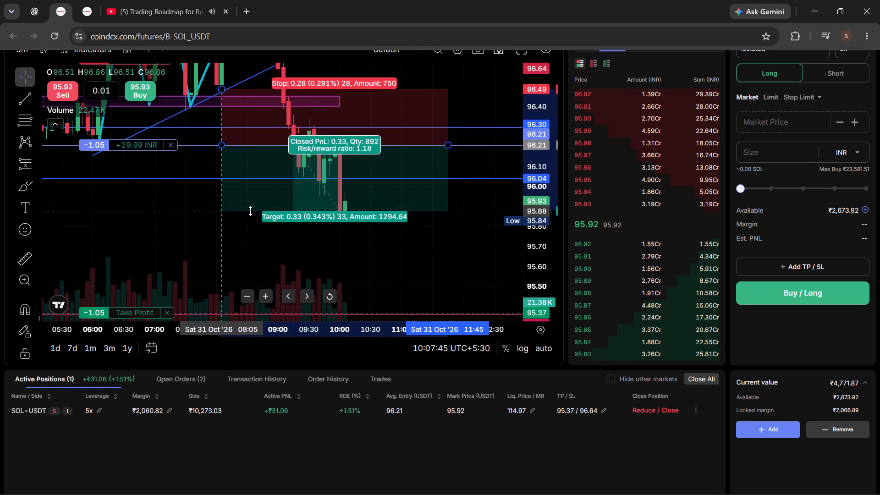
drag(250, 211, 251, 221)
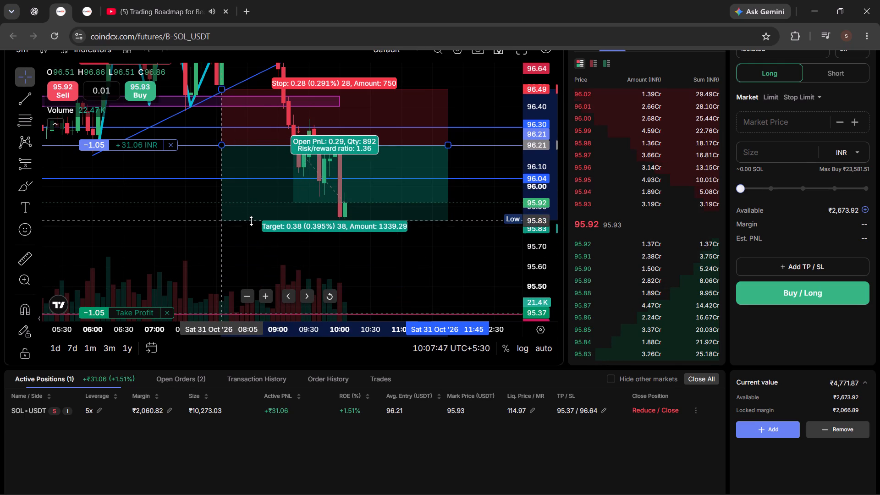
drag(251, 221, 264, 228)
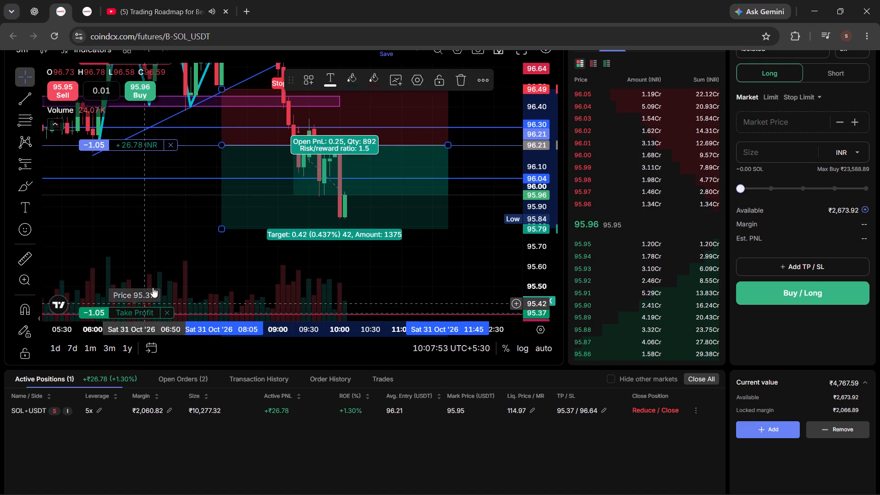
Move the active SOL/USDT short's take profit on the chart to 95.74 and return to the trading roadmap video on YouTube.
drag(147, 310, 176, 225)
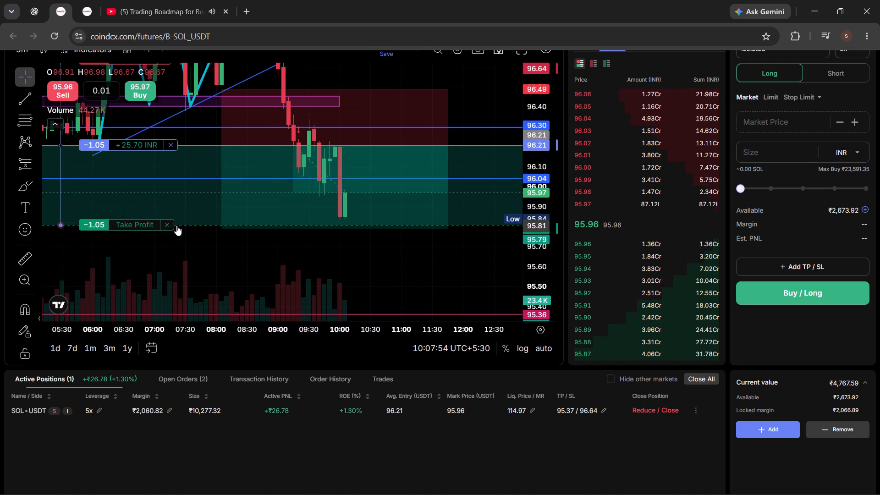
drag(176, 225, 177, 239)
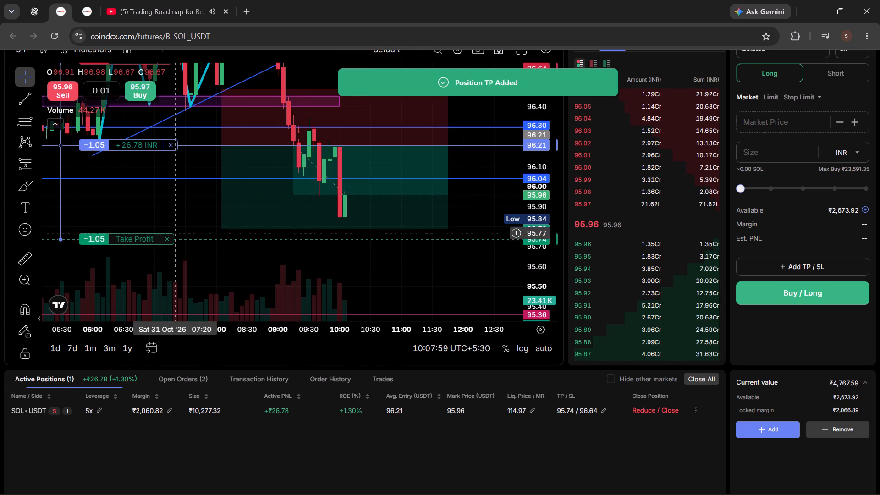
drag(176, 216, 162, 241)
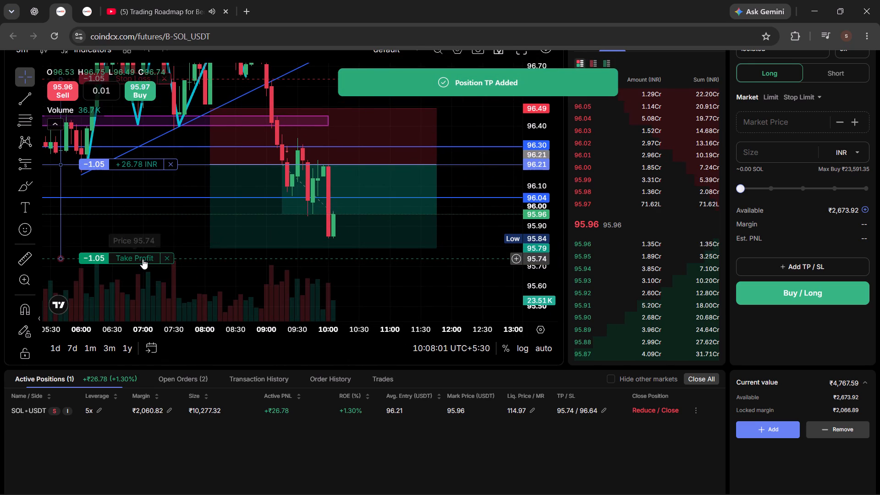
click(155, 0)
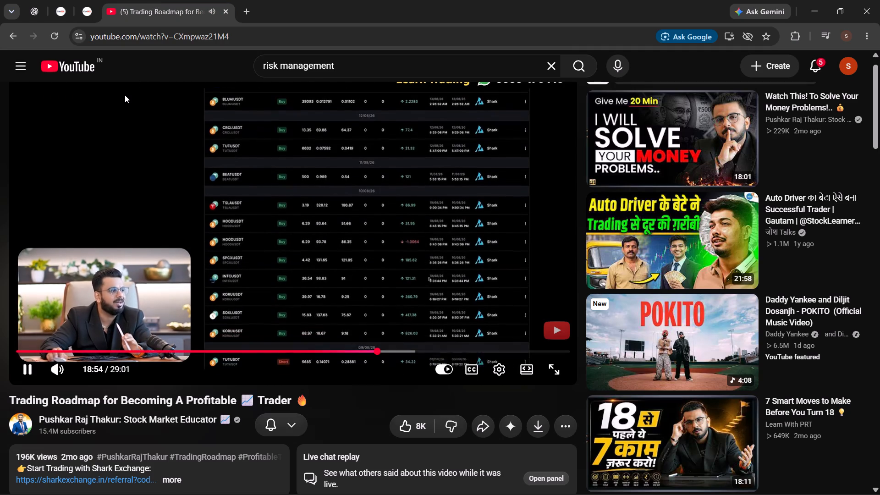
Go back to the SOL/USDT chart on CoinDCX and lower the short position drawing's target to about 95.65.
click(66, 9)
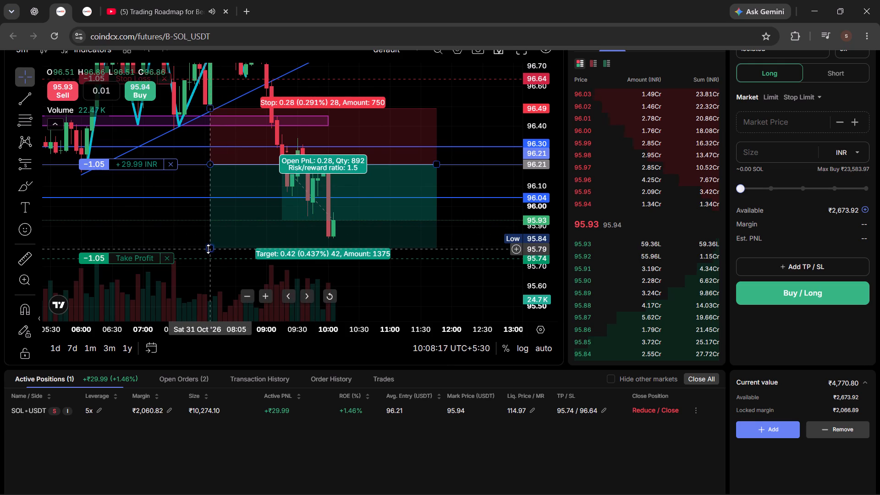
drag(208, 249, 207, 253)
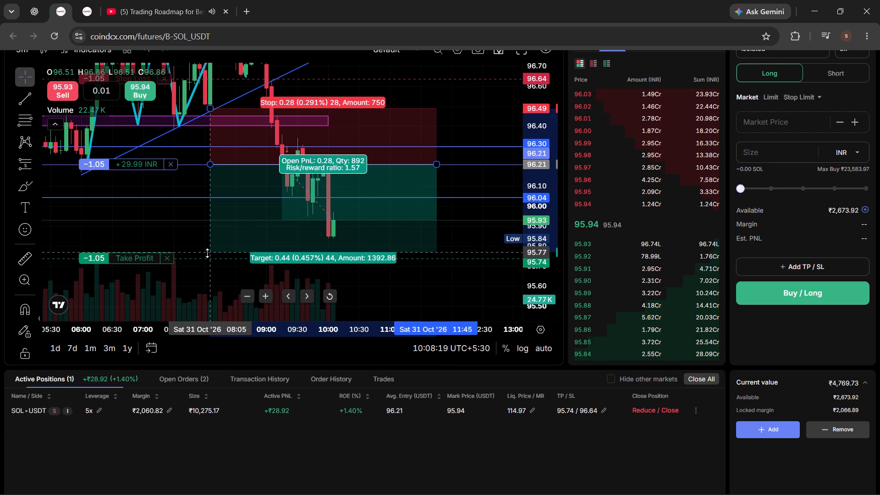
drag(207, 253, 204, 276)
Move the active SOL/USDT short's take profit on the chart to 95.66 and return to the trading roadmap video on YouTube.
drag(144, 257, 144, 258)
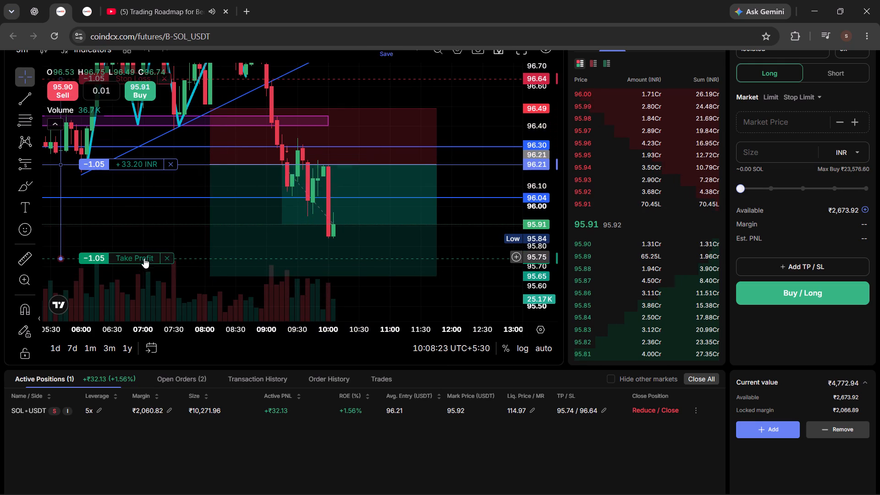
drag(144, 258, 141, 274)
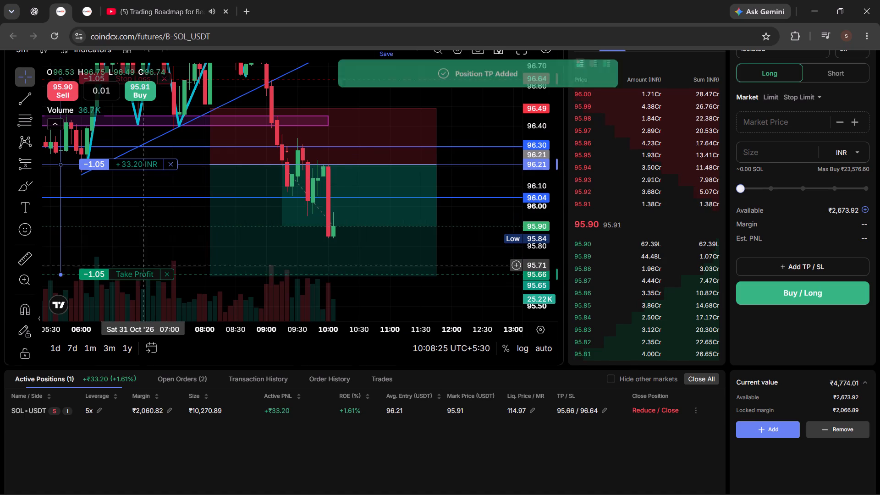
click(150, 244)
scroll(149, 243, up, 2)
scroll(160, 245, down, 1)
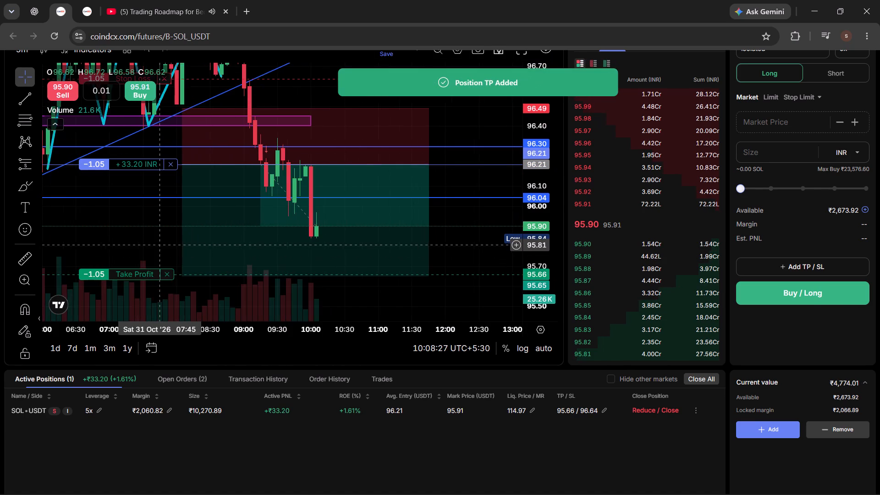
click(188, 0)
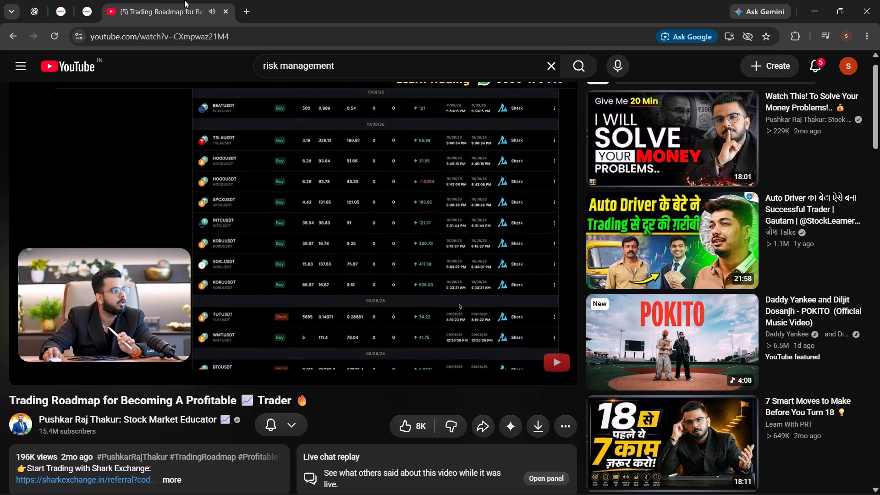
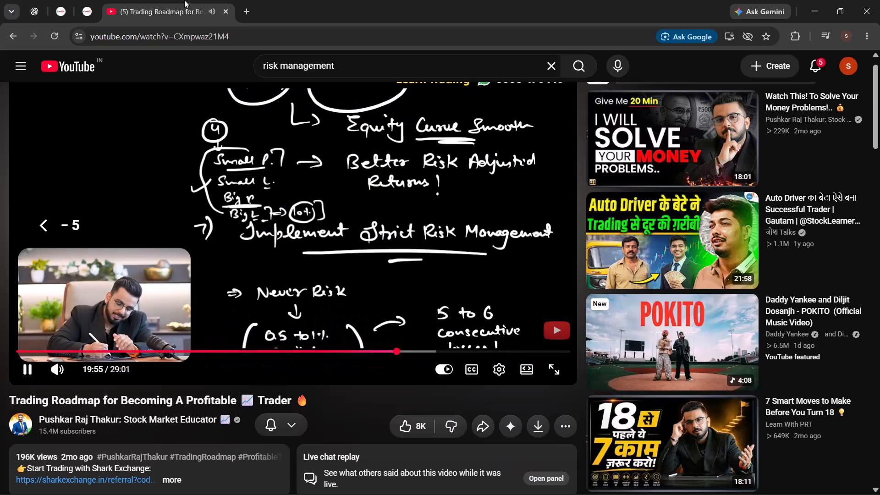
Pause the trading roadmap video briefly, and resume playback.
key(space)
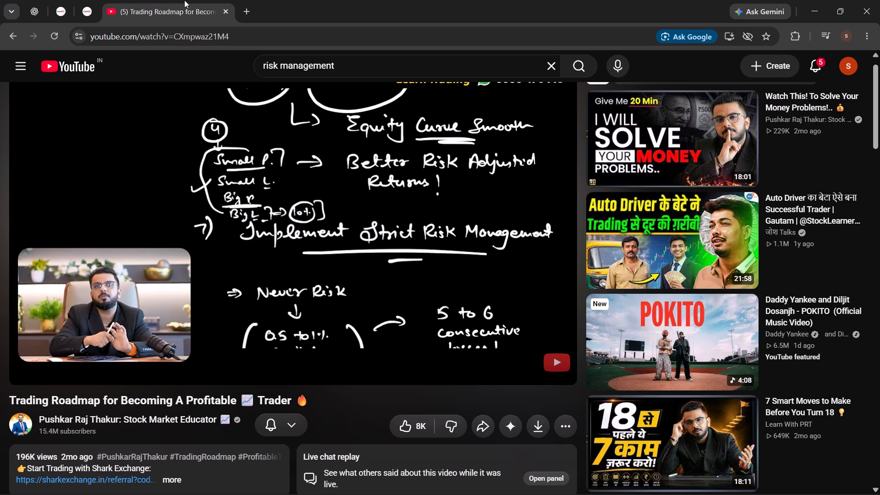
key(space)
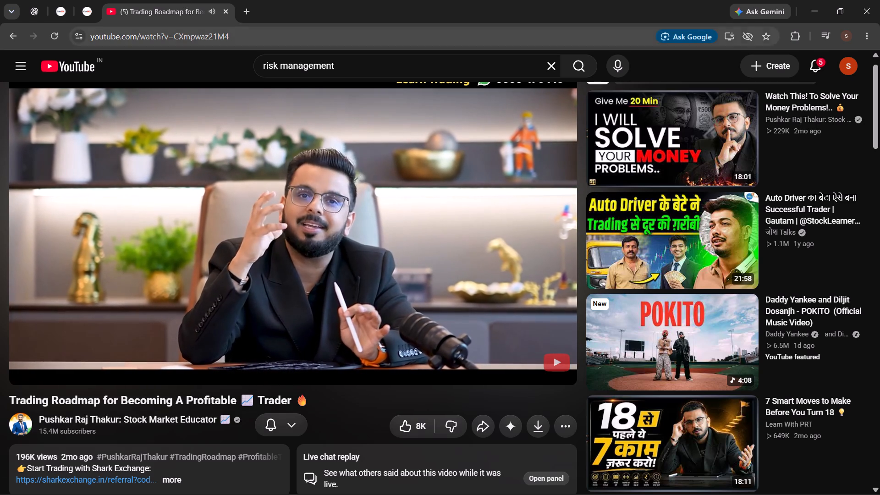
Check the active SOL/USDT short on the CoinDCX chart and return to the trading roadmap video on YouTube.
click(57, 5)
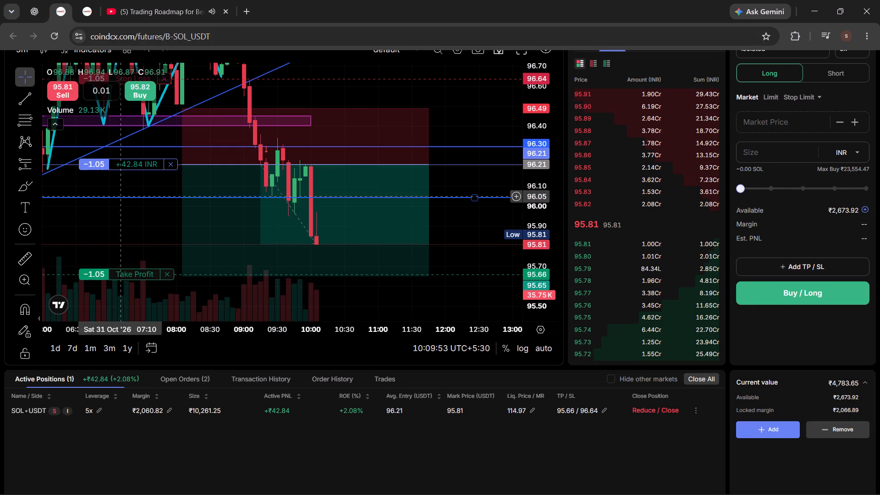
click(170, 10)
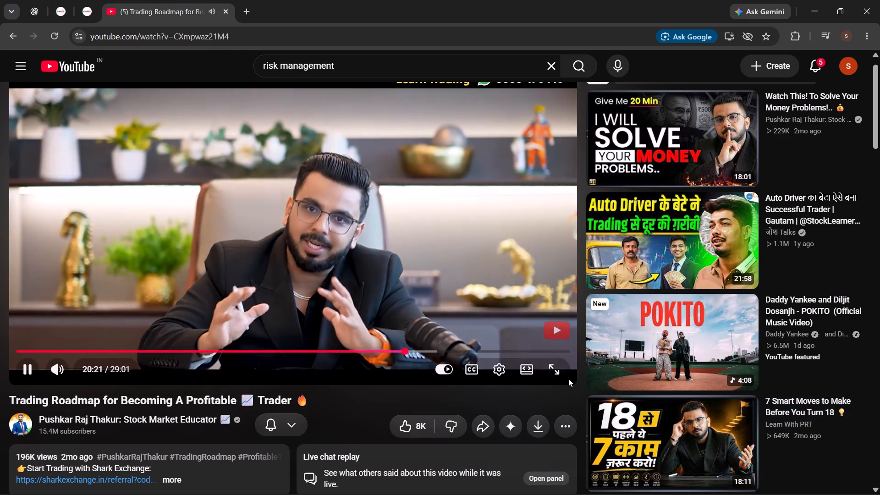
Watch the trading roadmap video in full screen.
click(559, 375)
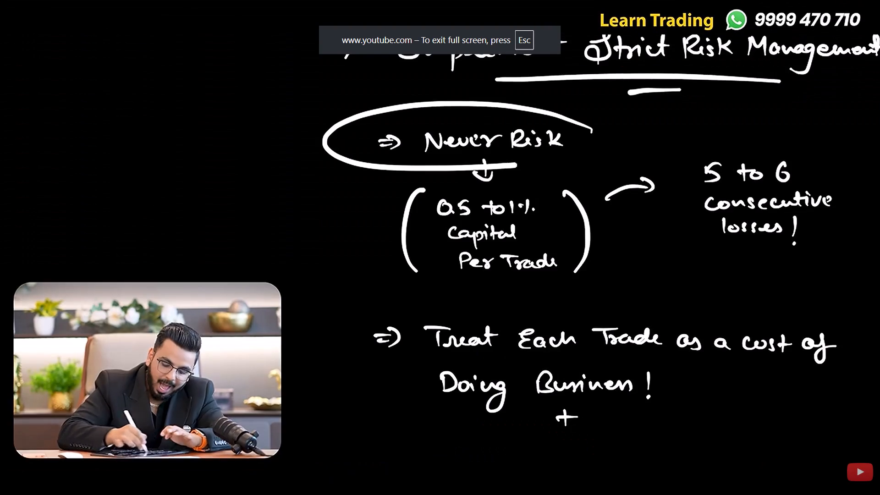
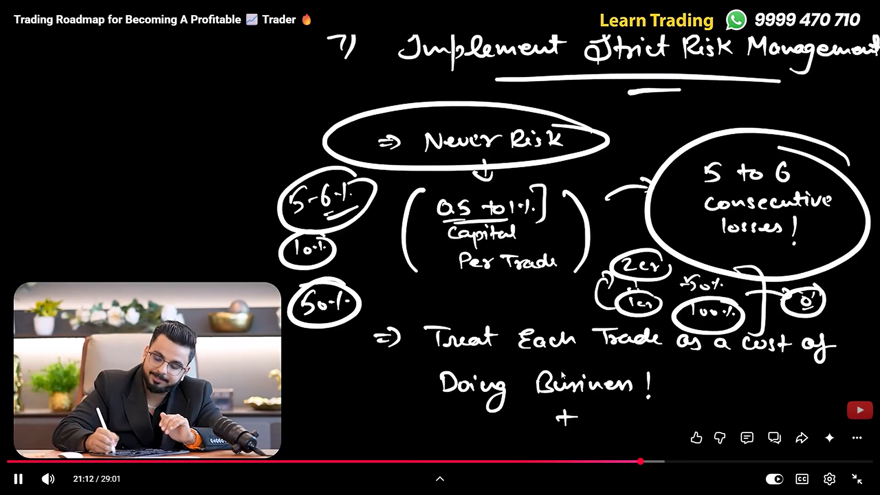
Exit full screen, check the active SOL/USDT short on the CoinDCX chart, and return to the trading roadmap video on YouTube.
click(848, 473)
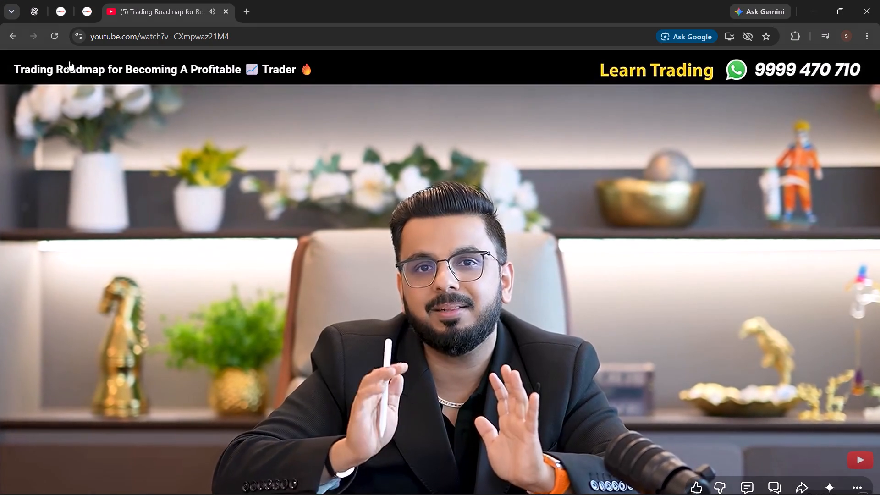
click(58, 11)
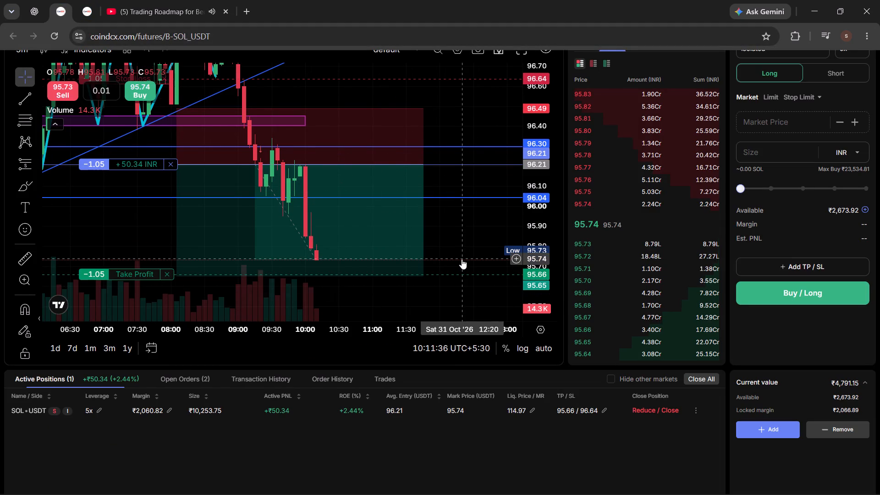
scroll(462, 259, down, 2)
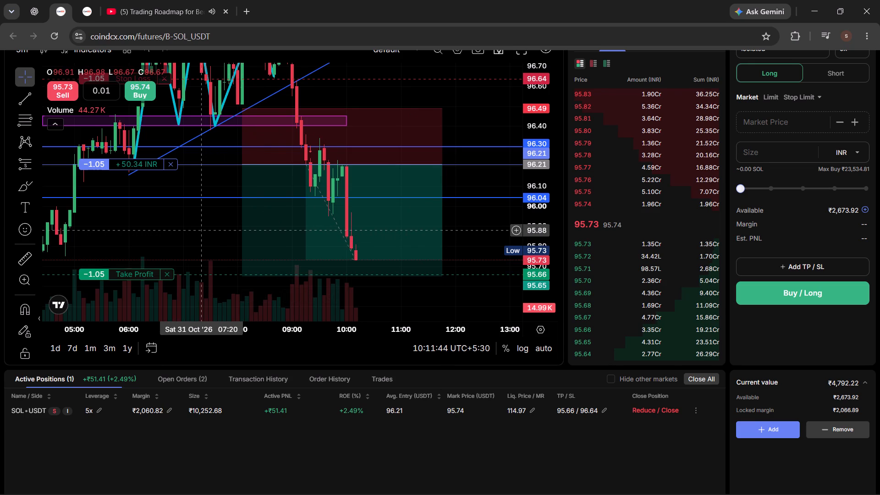
click(186, 5)
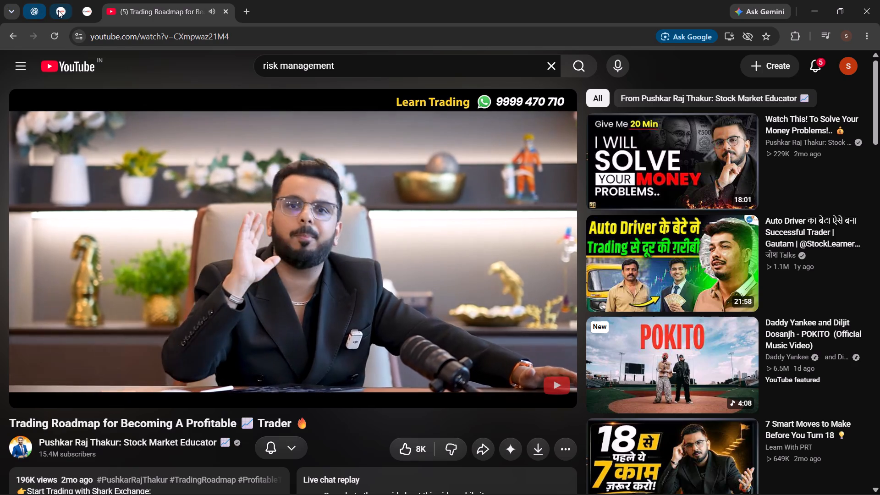
Switch to the CoinDCX chart and move the SOL/USDT short's take profit to 95.63.
click(60, 10)
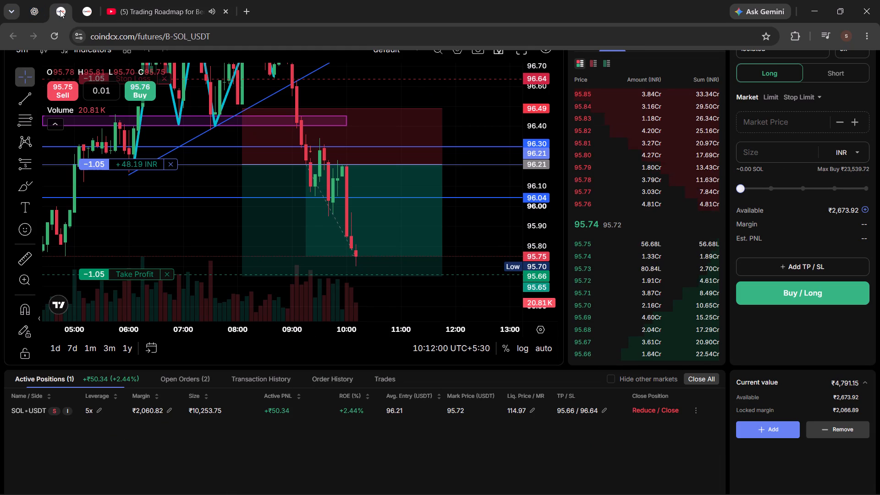
drag(134, 271, 134, 280)
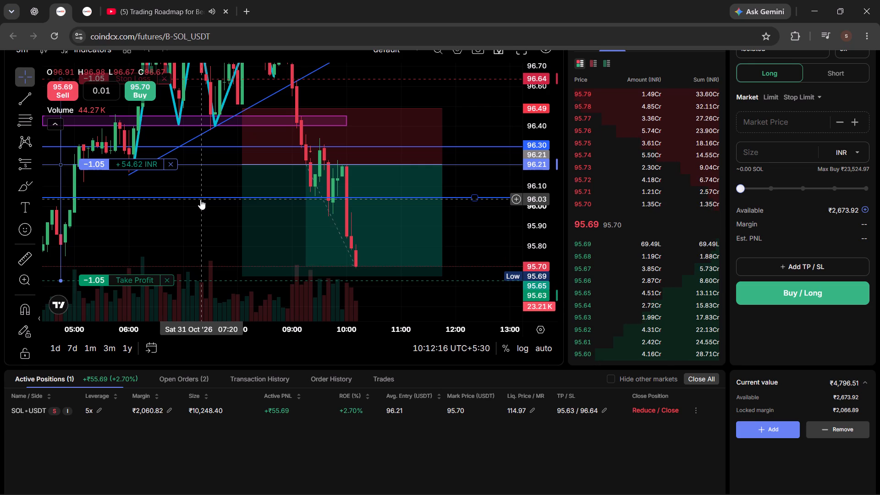
Pause the trading roadmap video on YouTube and return to the SOL/USDT chart on CoinDCX.
click(192, 0)
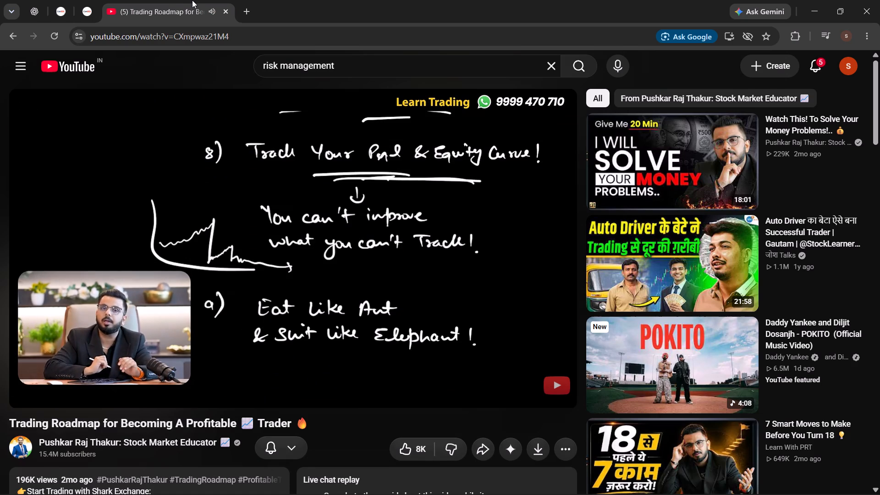
click(60, 9)
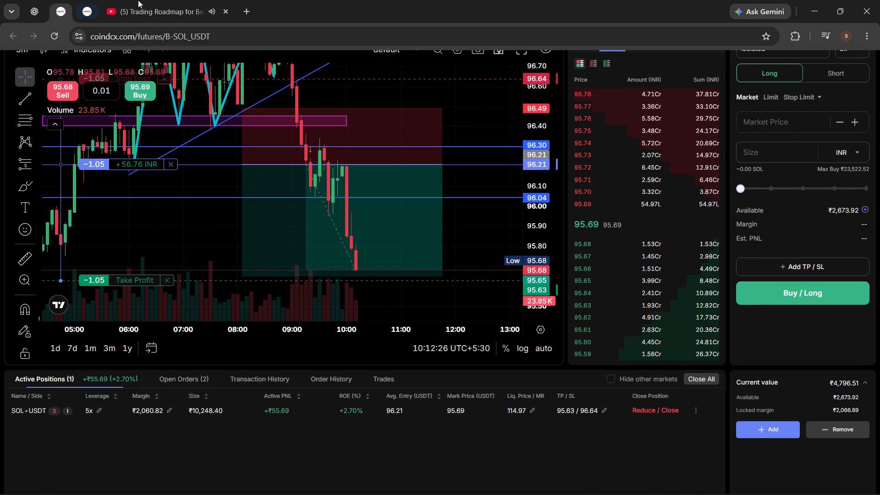
click(161, 0)
click(369, 269)
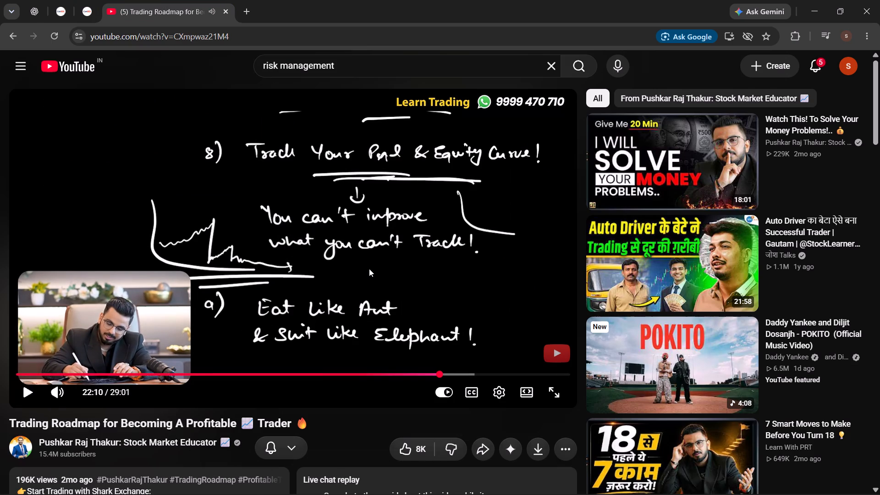
click(63, 6)
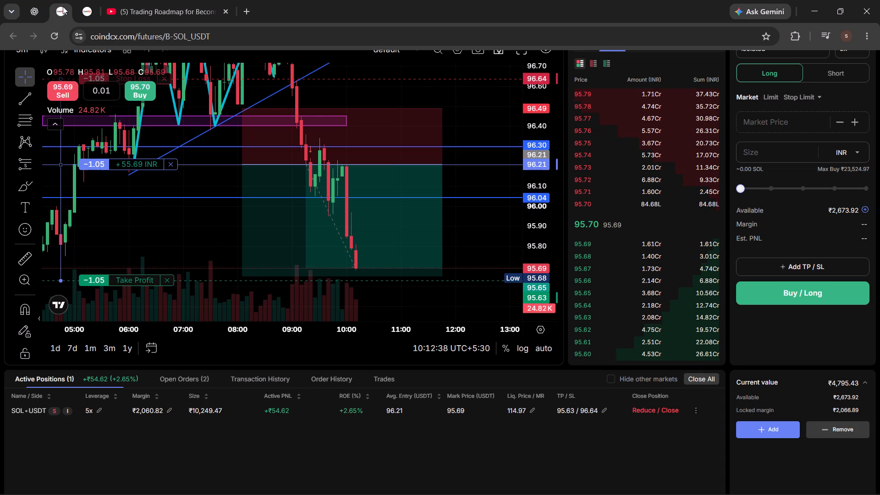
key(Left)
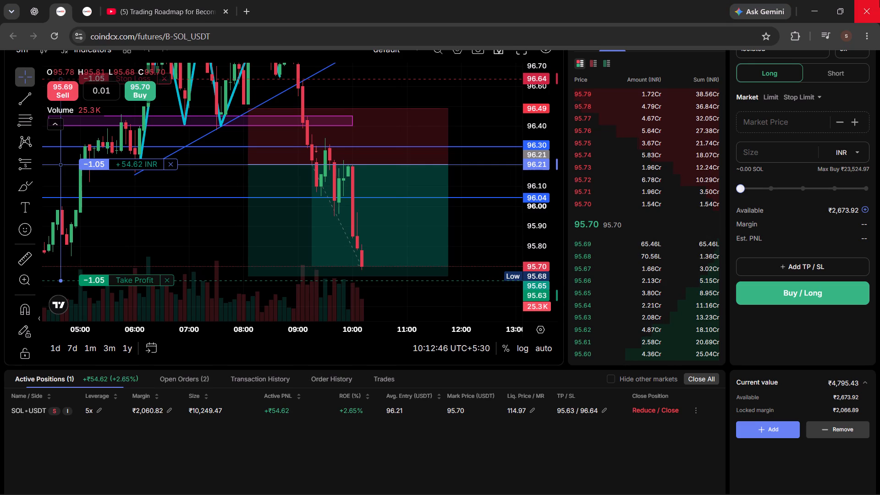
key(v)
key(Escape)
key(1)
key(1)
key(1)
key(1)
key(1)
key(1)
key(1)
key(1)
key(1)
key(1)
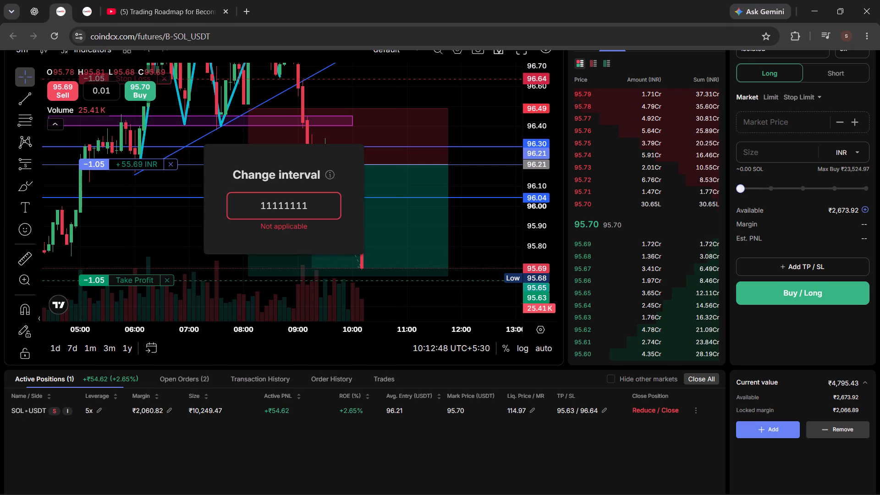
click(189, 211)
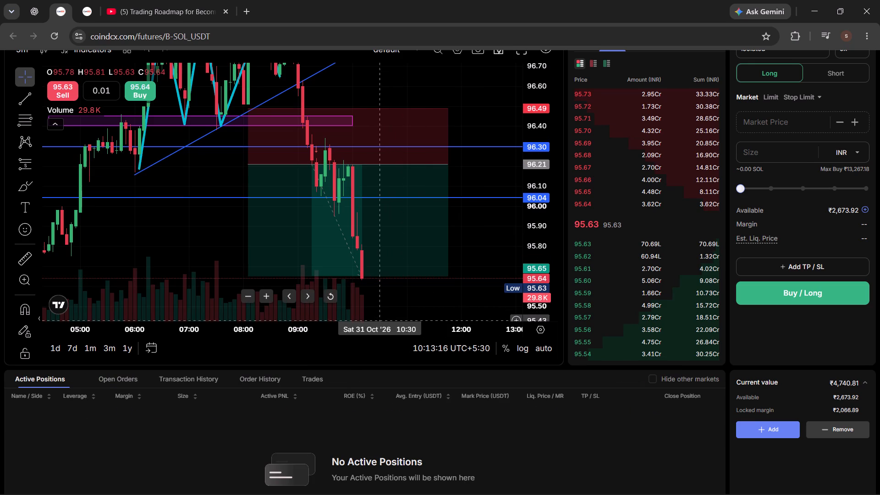
Check the open orders and review the recent SOL/USDT and ETH/USDT entries in the futures transaction history.
click(129, 382)
click(186, 386)
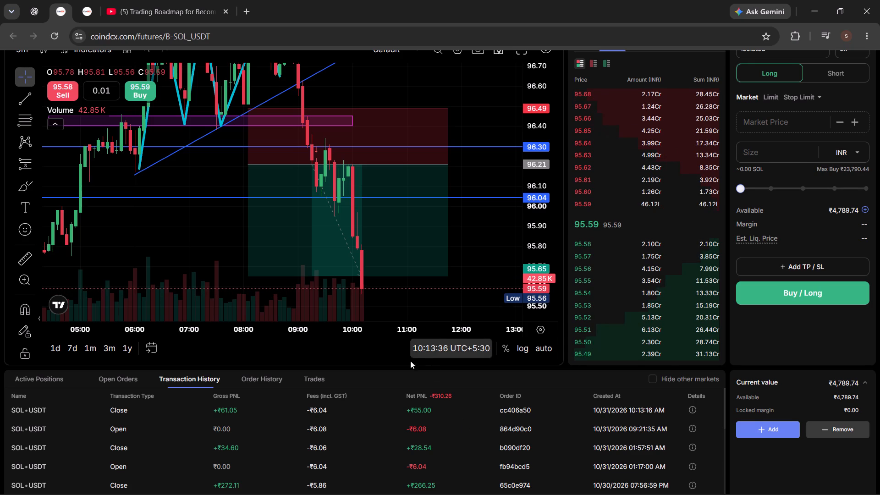
scroll(344, 431, down, 2)
scroll(319, 438, up, 2)
scroll(320, 438, down, 1)
scroll(320, 438, up, 2)
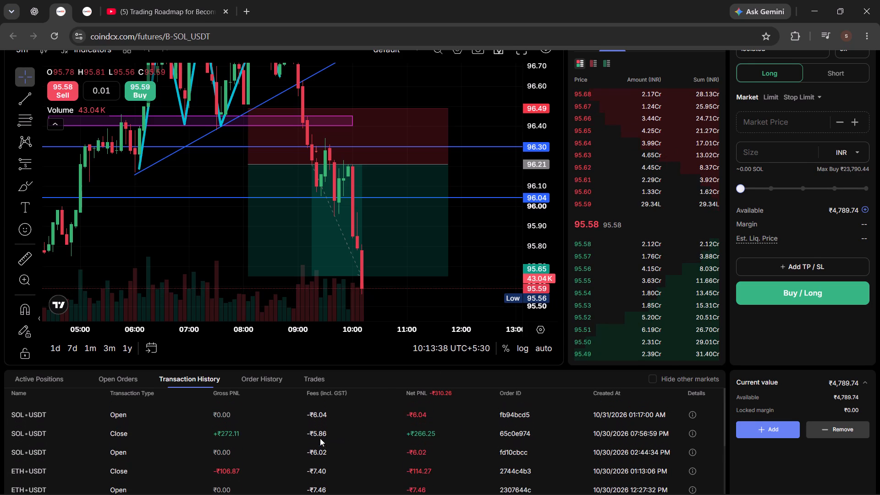
scroll(320, 438, up, 1)
scroll(568, 424, up, 4)
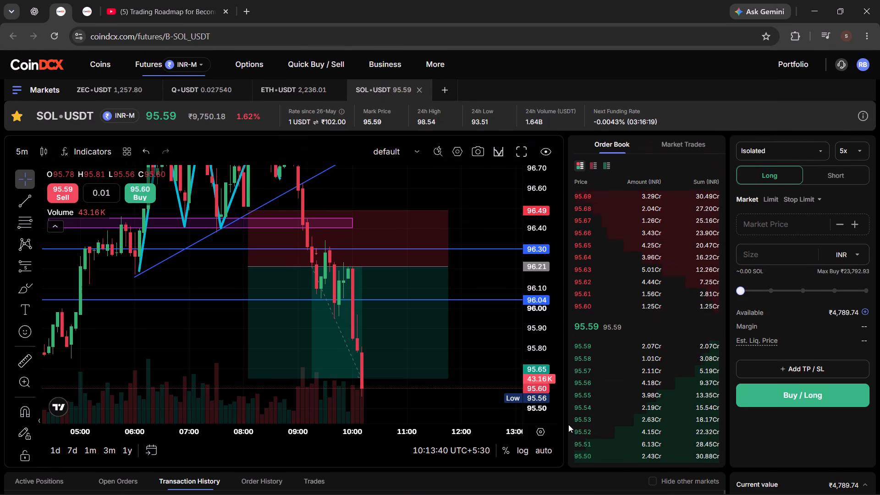
scroll(535, 467, down, 3)
scroll(539, 401, down, 2)
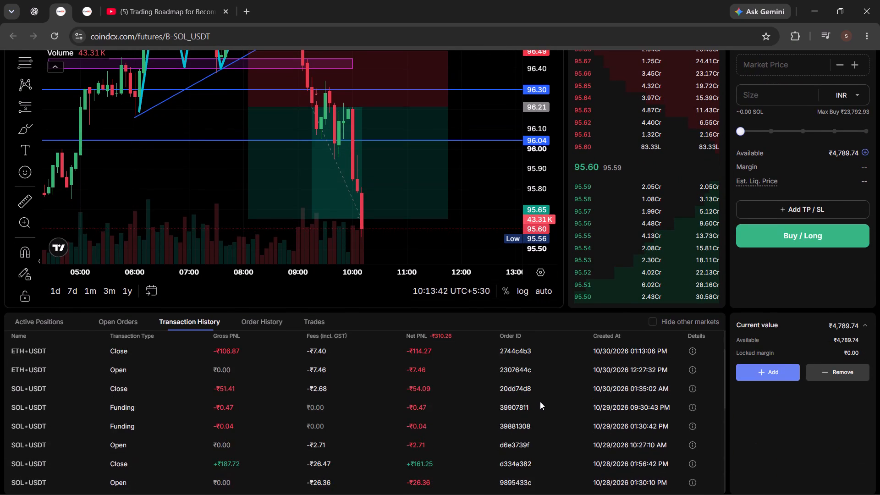
scroll(540, 401, up, 5)
scroll(540, 401, down, 1)
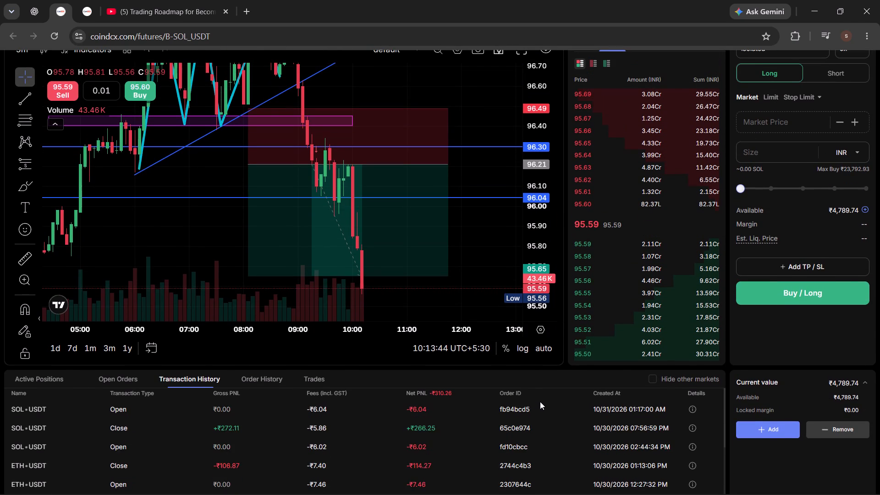
scroll(540, 401, down, 1)
scroll(543, 402, up, 4)
scroll(486, 380, down, 1)
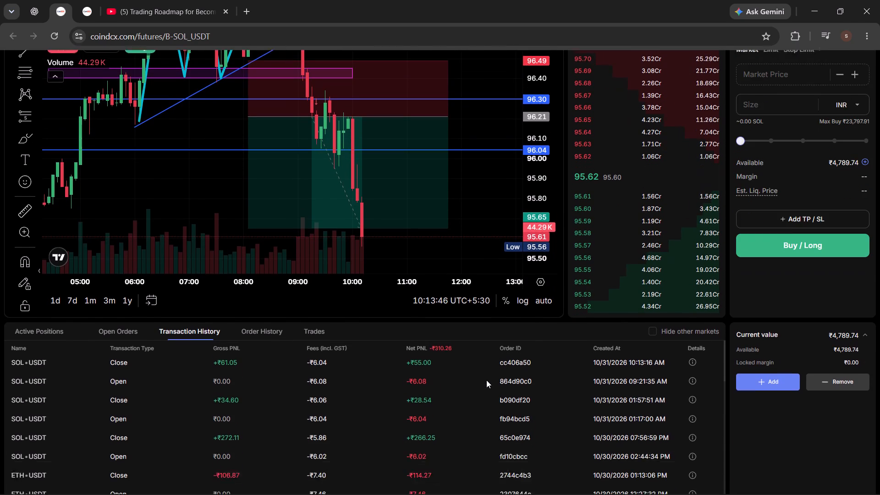
scroll(486, 380, down, 1)
scroll(488, 329, down, 6)
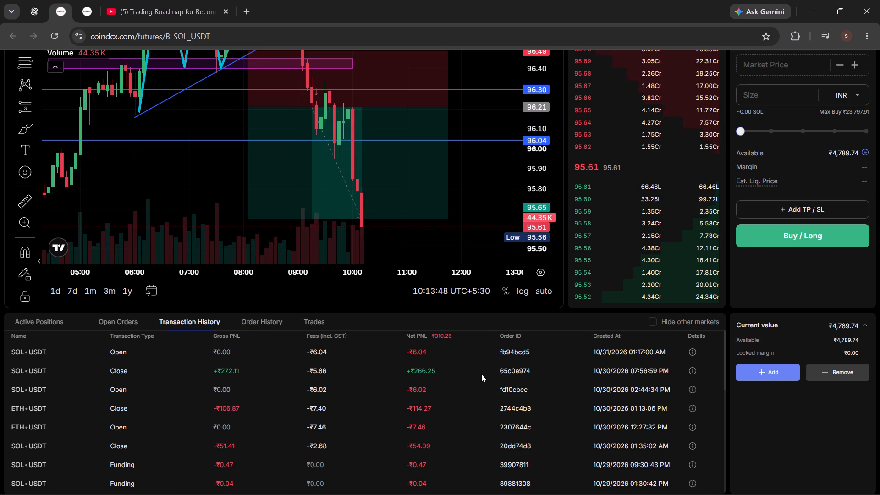
Open the transaction details of the most recent SOL/USDT close.
scroll(481, 374, up, 3)
click(689, 350)
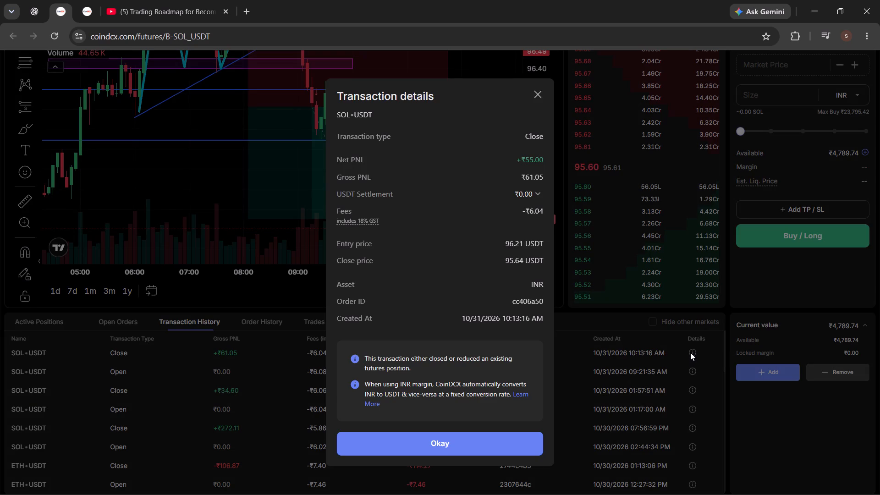
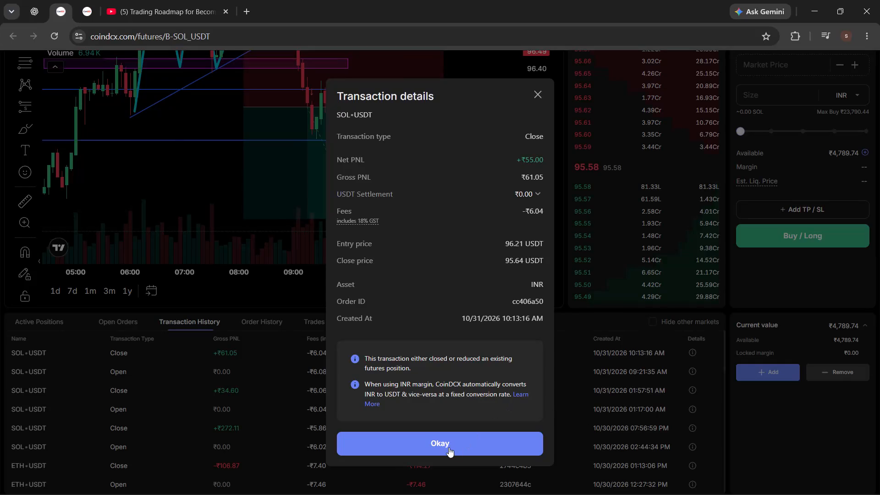
Close the transaction details and look over the recent SOL/USDT and ETH/USDT entries in the transaction history.
click(451, 446)
scroll(374, 444, up, 1)
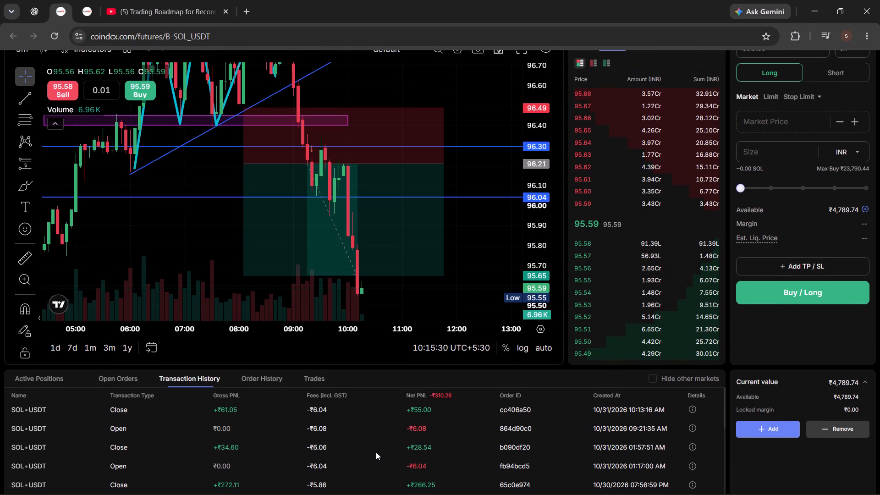
scroll(489, 382, down, 2)
scroll(488, 322, down, 2)
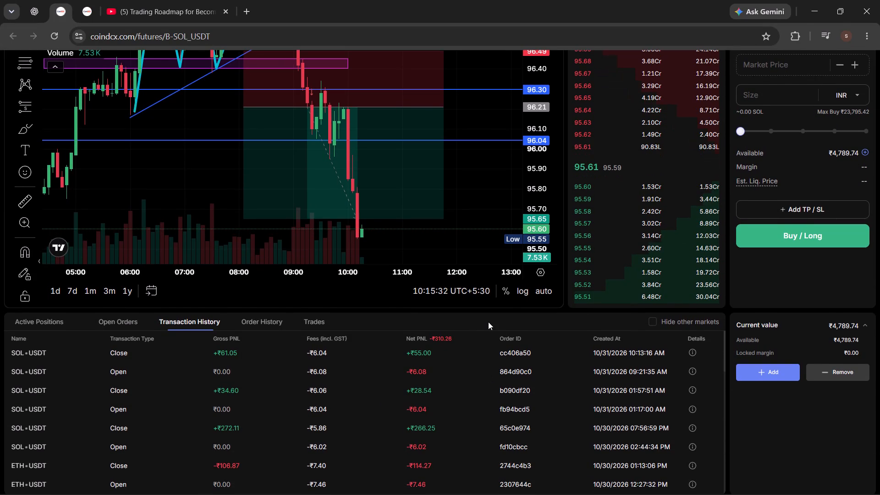
scroll(470, 324, up, 2)
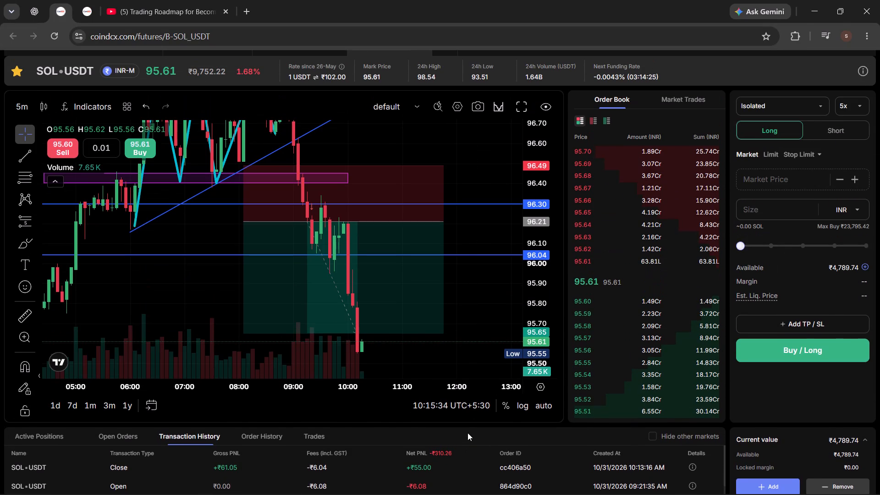
scroll(468, 431, down, 2)
scroll(479, 327, up, 1)
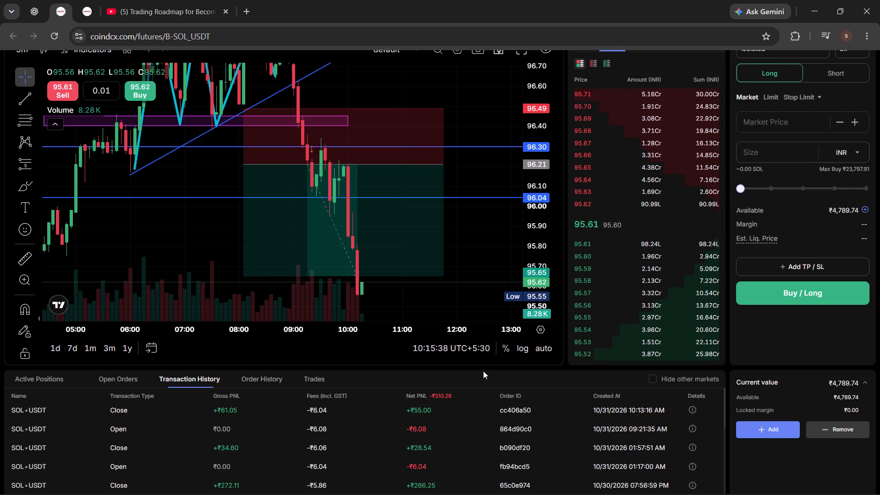
scroll(483, 371, up, 2)
scroll(484, 472, down, 3)
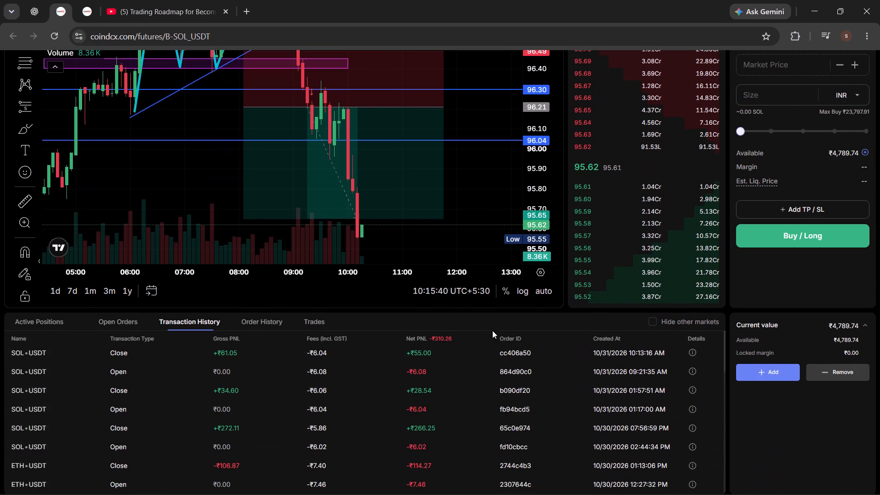
scroll(495, 322, down, 2)
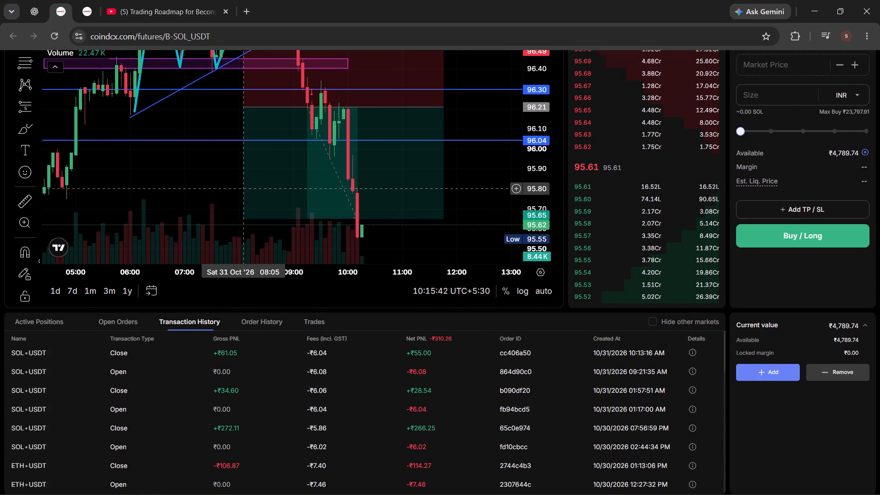
Examine the SOL/USDT 5-minute chart, comparing the closed short with the earlier long position and the marked zones.
scroll(241, 188, down, 2)
drag(534, 115, 536, 201)
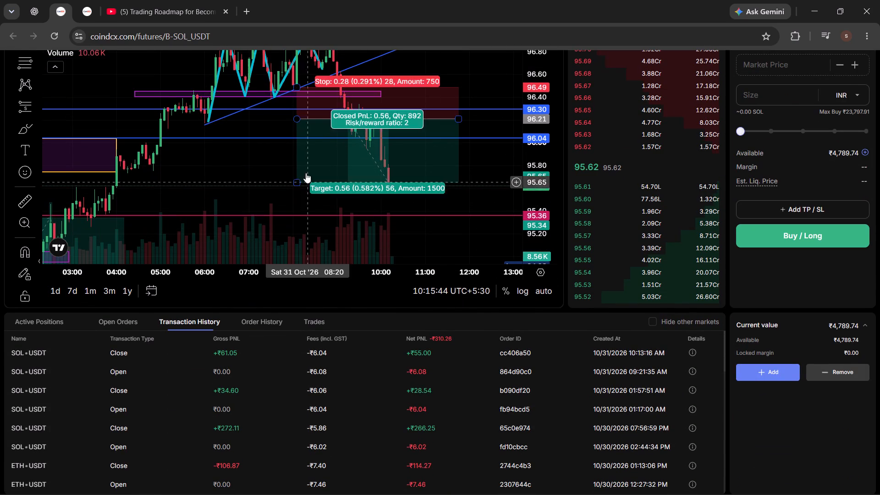
drag(257, 156, 288, 200)
scroll(288, 200, up, 3)
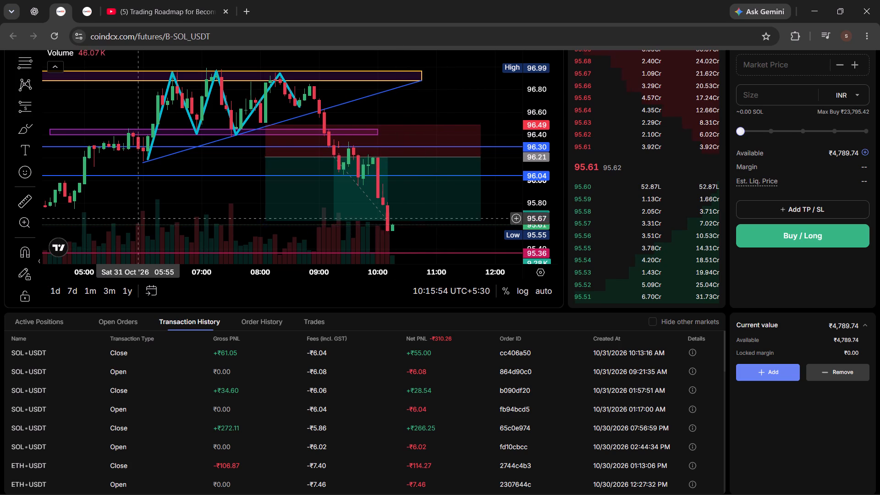
scroll(143, 214, down, 3)
drag(317, 203, 282, 135)
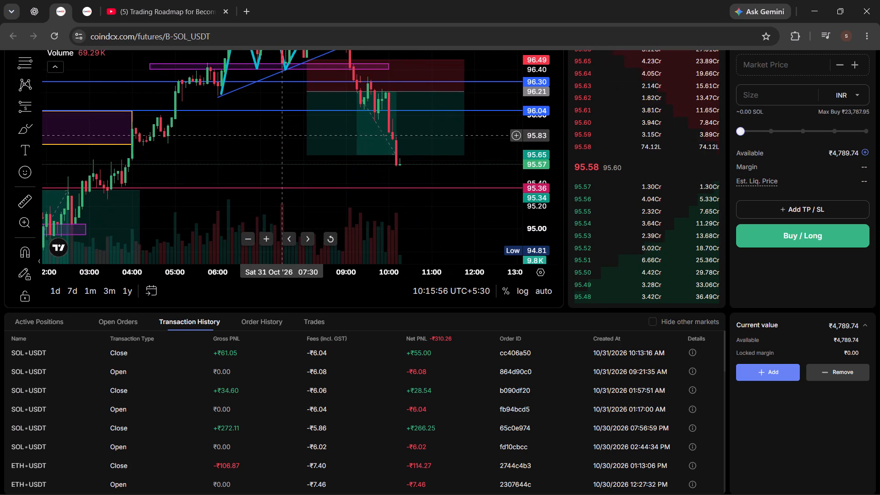
drag(282, 135, 270, 143)
scroll(270, 143, down, 3)
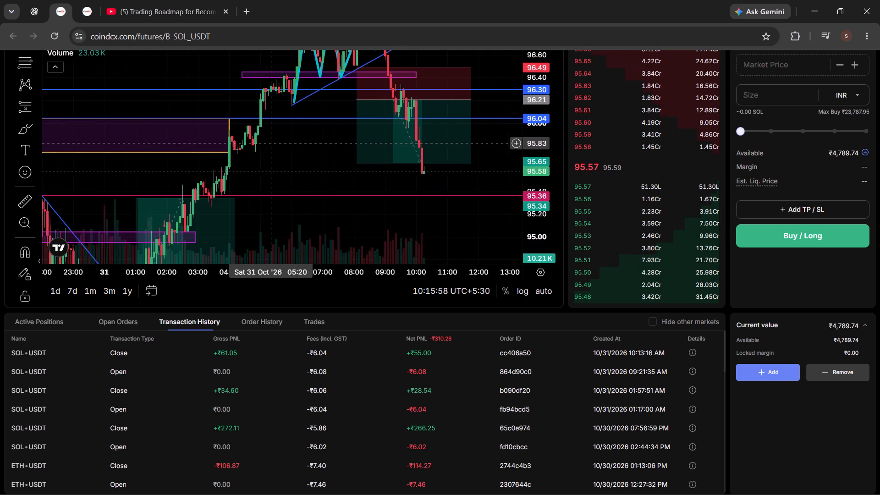
scroll(270, 143, down, 1)
drag(318, 190, 331, 60)
drag(539, 114, 522, 203)
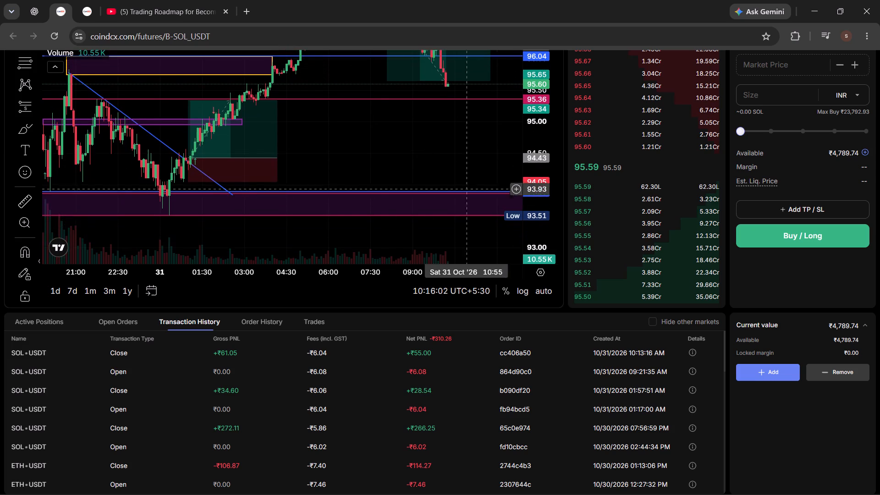
drag(386, 165, 363, 230)
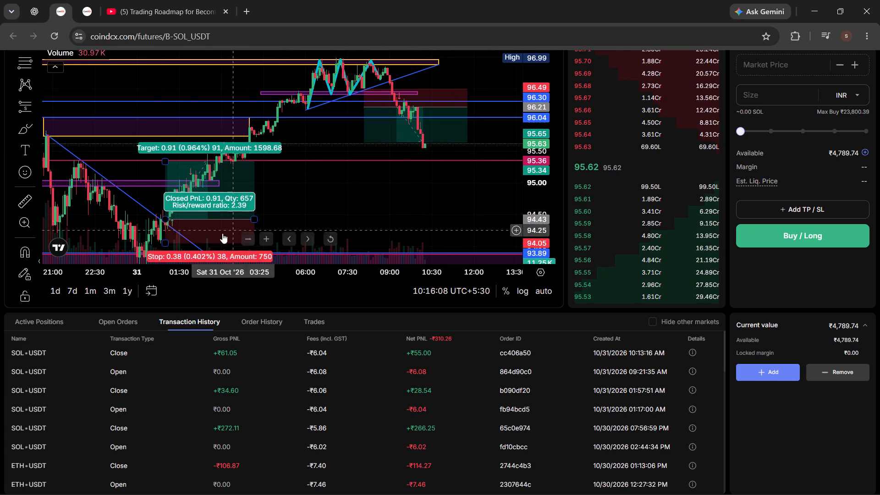
drag(394, 209, 401, 191)
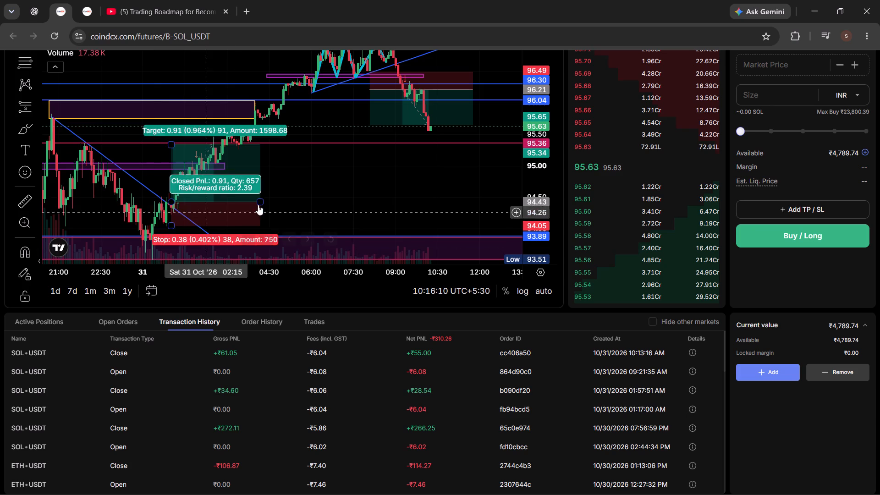
drag(405, 202, 417, 155)
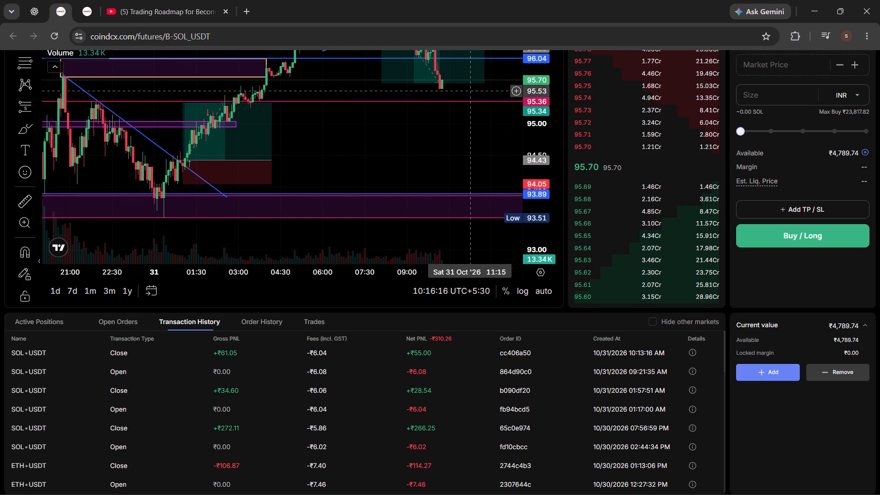
drag(430, 144, 400, 222)
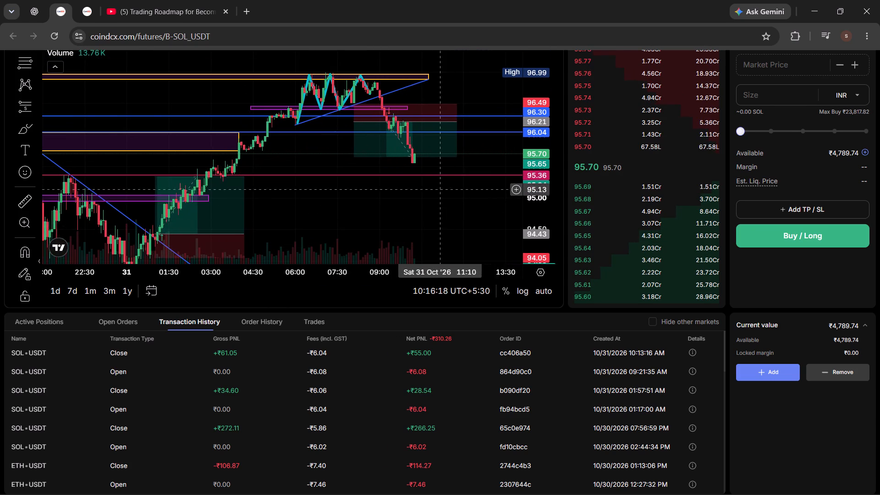
Examine the latest SOL/USDT candles around the closed short's target and the 95.36 level.
scroll(435, 193, up, 7)
drag(539, 196, 539, 38)
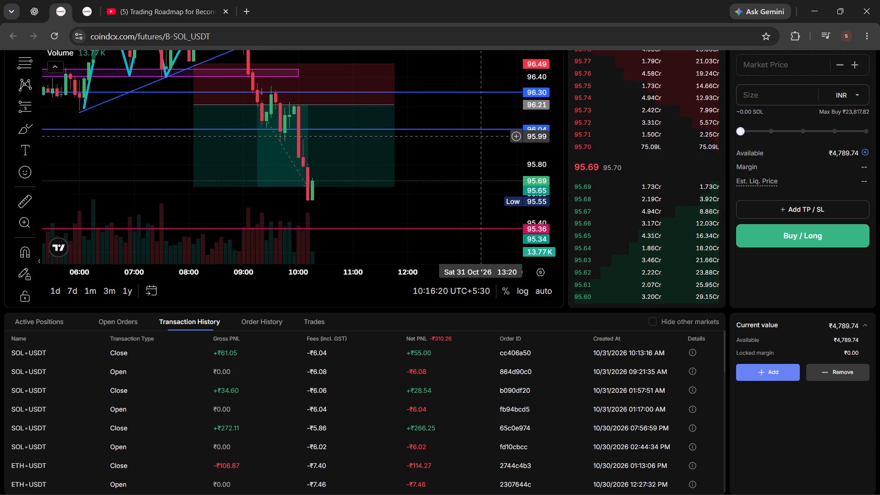
scroll(414, 238, down, 1)
scroll(432, 198, down, 1)
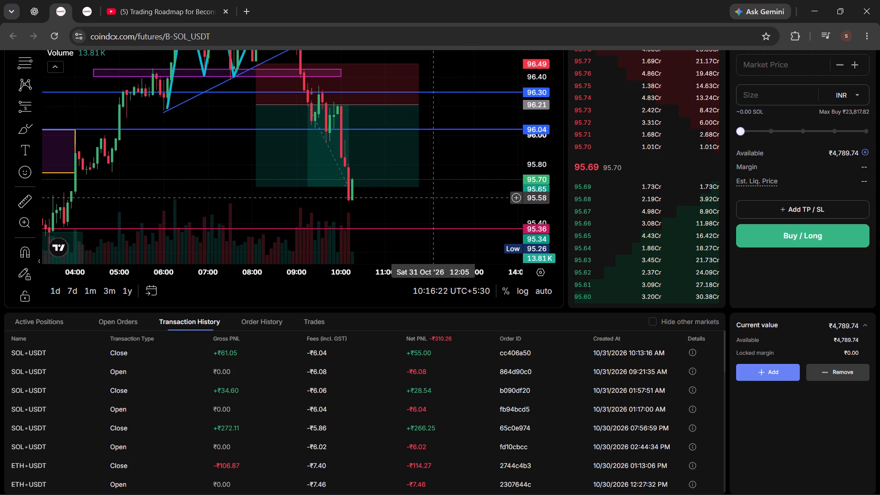
scroll(432, 198, up, 1)
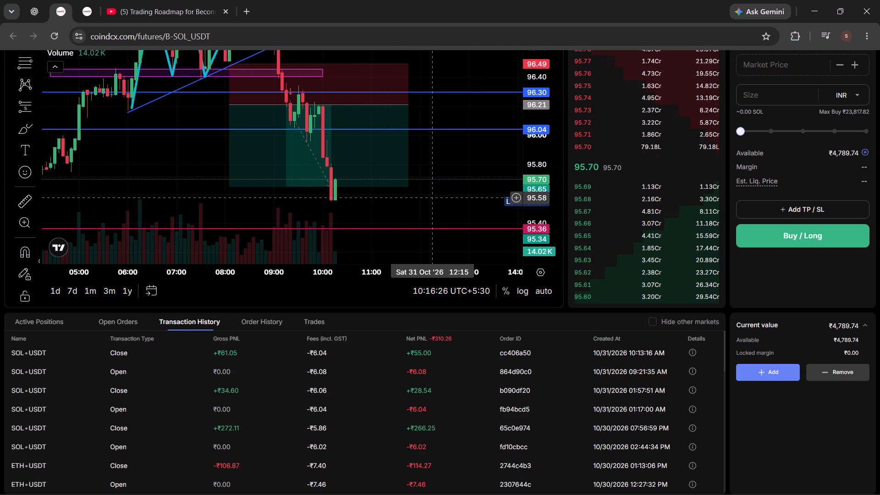
scroll(432, 198, down, 1)
scroll(432, 198, up, 1)
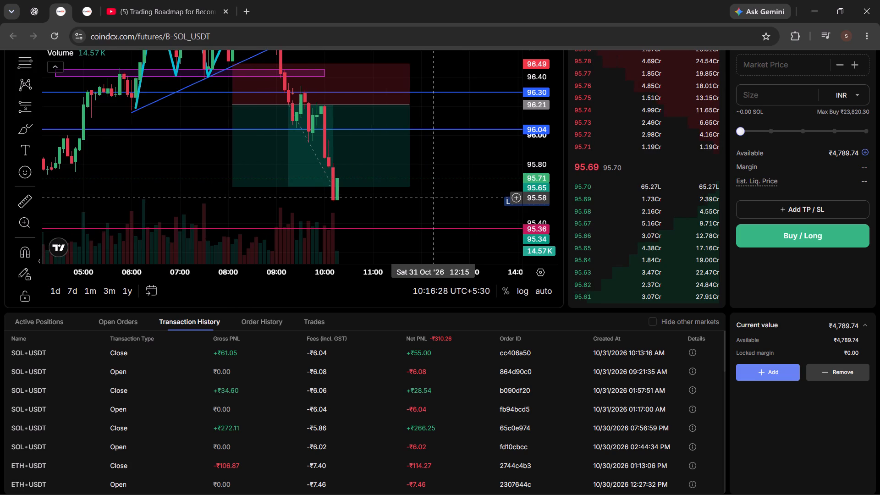
scroll(432, 198, up, 4)
scroll(432, 198, down, 1)
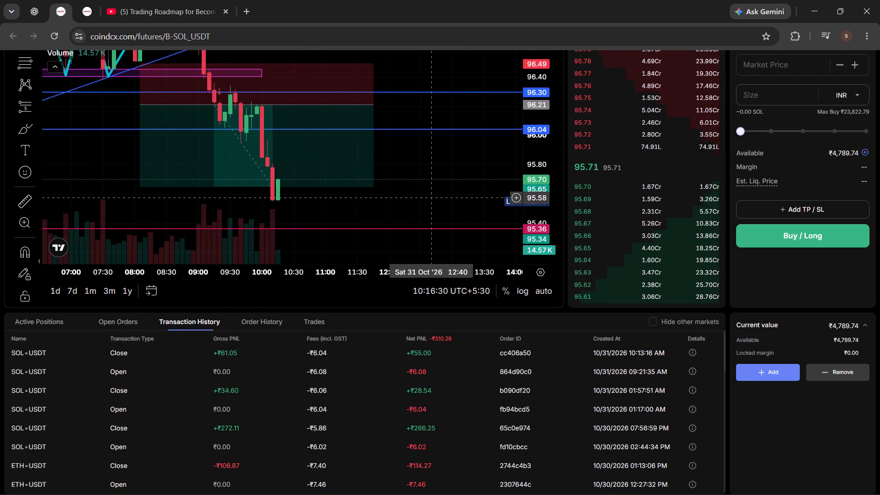
scroll(432, 198, down, 2)
scroll(432, 198, up, 1)
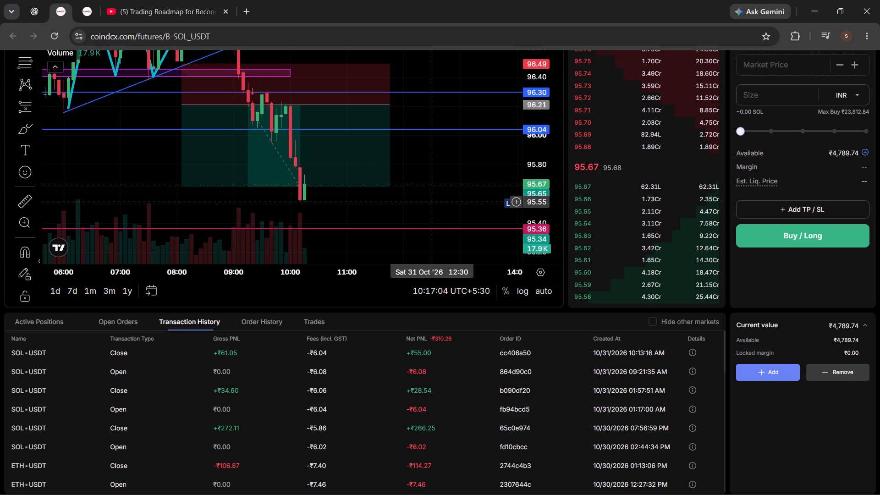
Check the ETH/USDT 5-minute chart in the other CoinDCX tab.
click(87, 19)
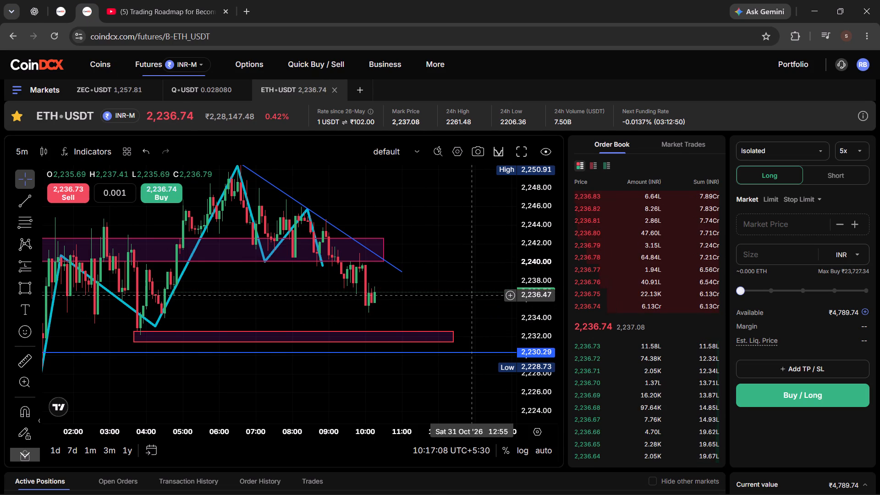
scroll(435, 293, down, 1)
scroll(435, 293, up, 1)
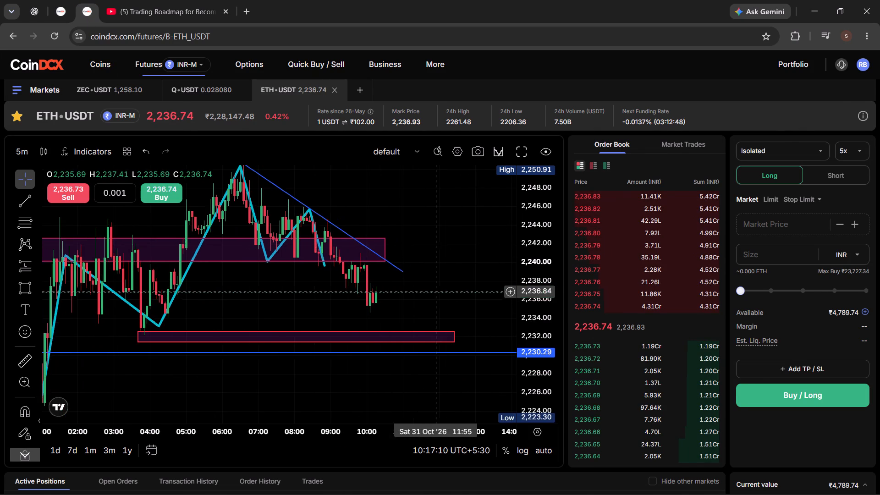
Return to the trading roadmap video on YouTube, rewind it 25 seconds and resume playback.
click(150, 0)
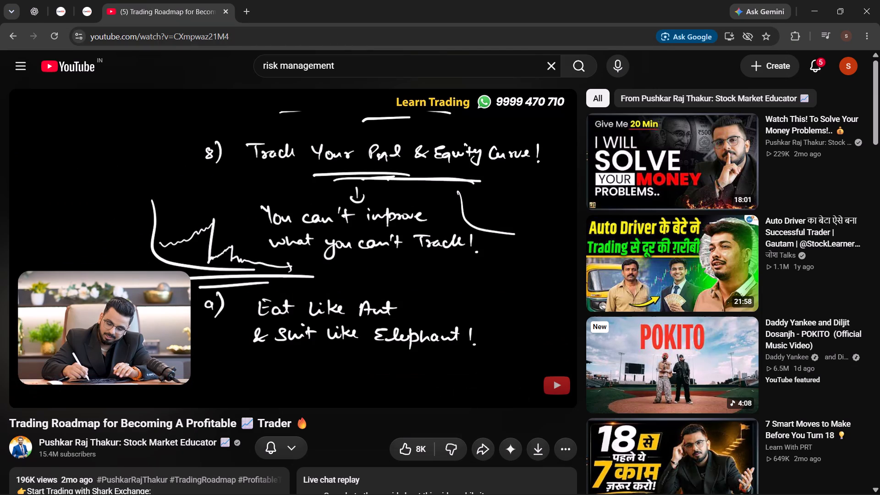
key(Left)
key(Left)
key(Left)
key(Left)
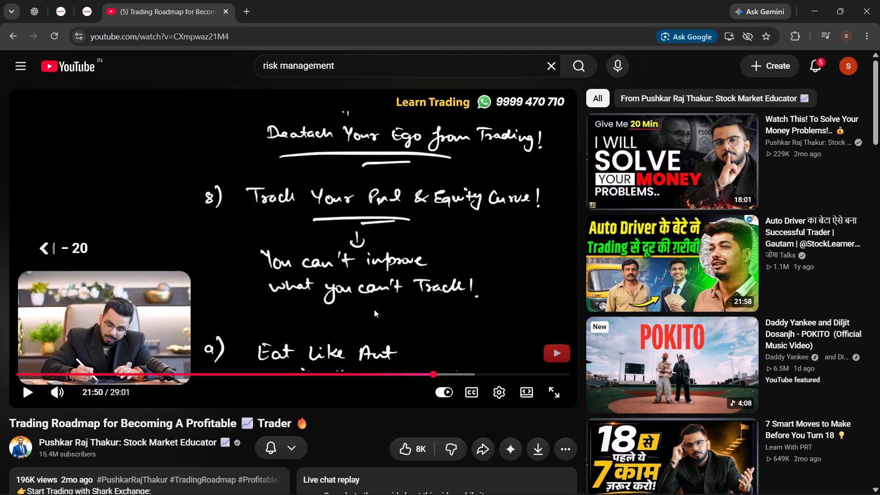
key(Left)
key(space)
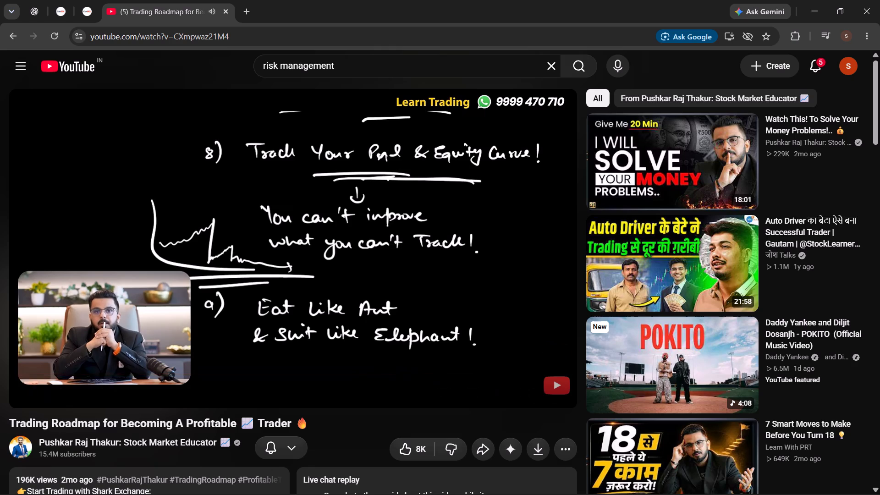
Skip forward through the video's P&L tracking section to about 22:49.
key(Right)
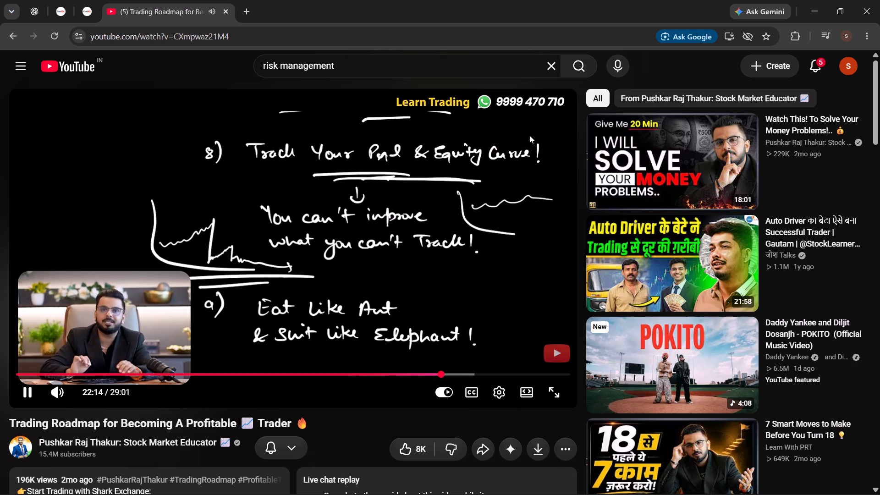
key(Right)
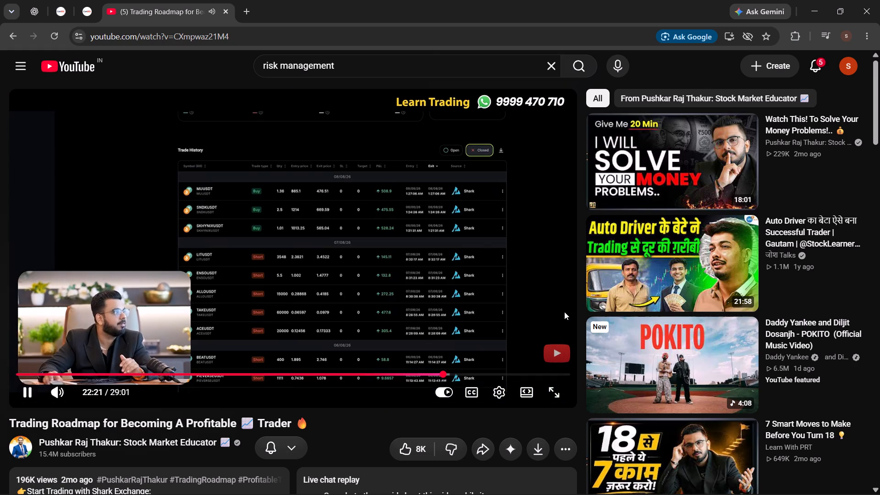
key(Right)
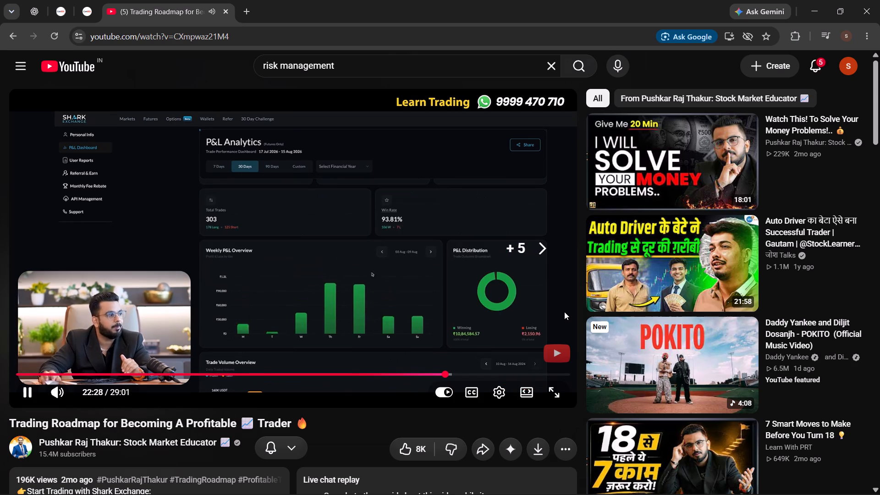
key(Right)
key(Right)
key(Right)
key(Right)
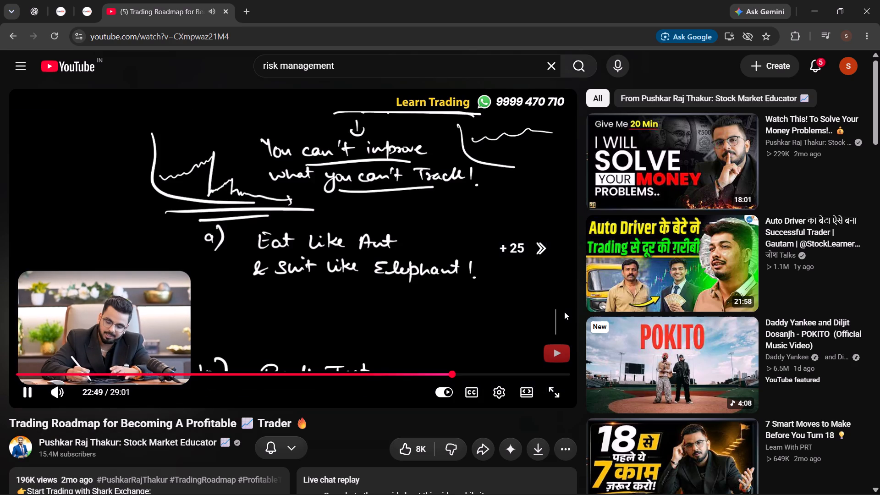
Rewind the trading roadmap video 15 seconds to rewatch the handwritten notes on tracking.
key(Left)
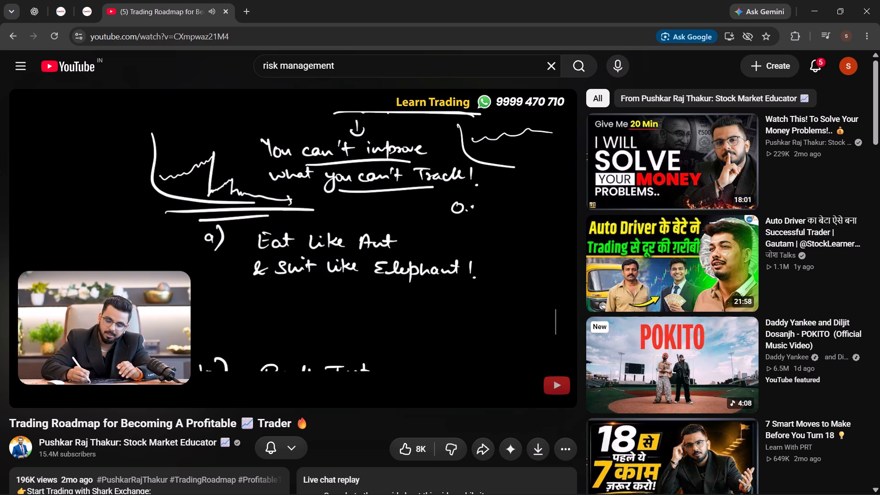
key(Left)
key(Left)
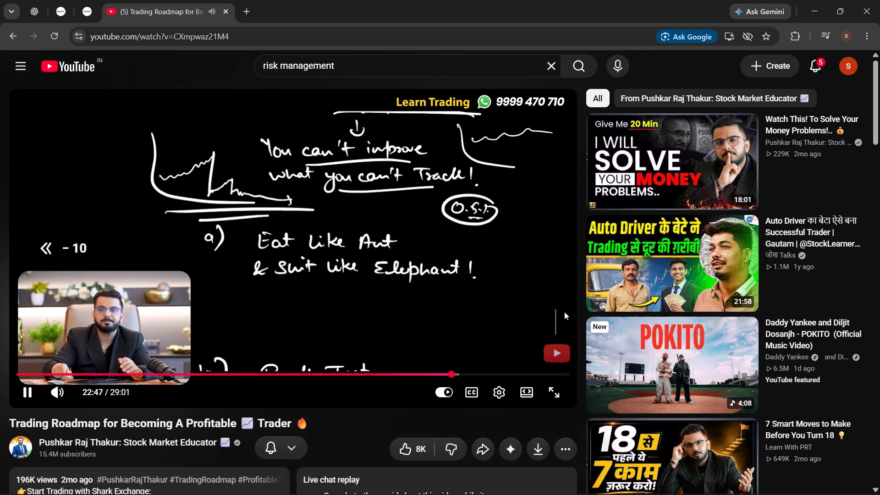
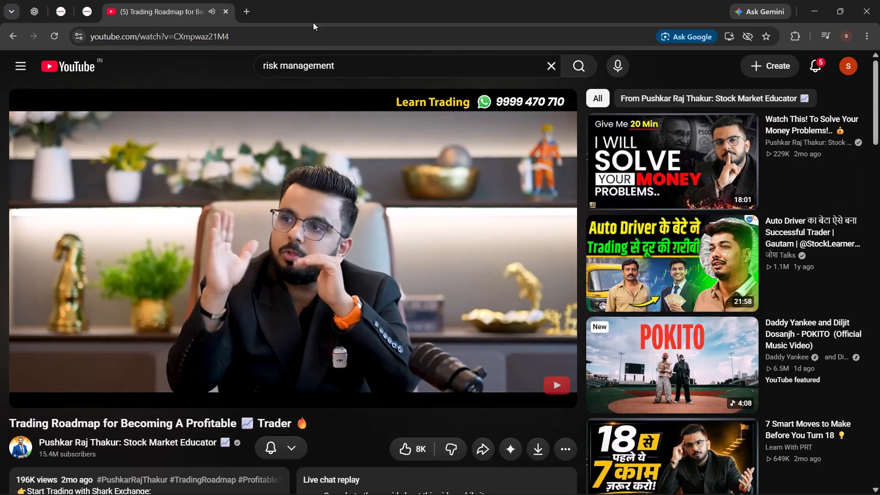
Switch to the SOL-USDT futures chart on CoinDCX and examine the price action around the drawn zones, horizontal levels and past trade setups.
click(70, 9)
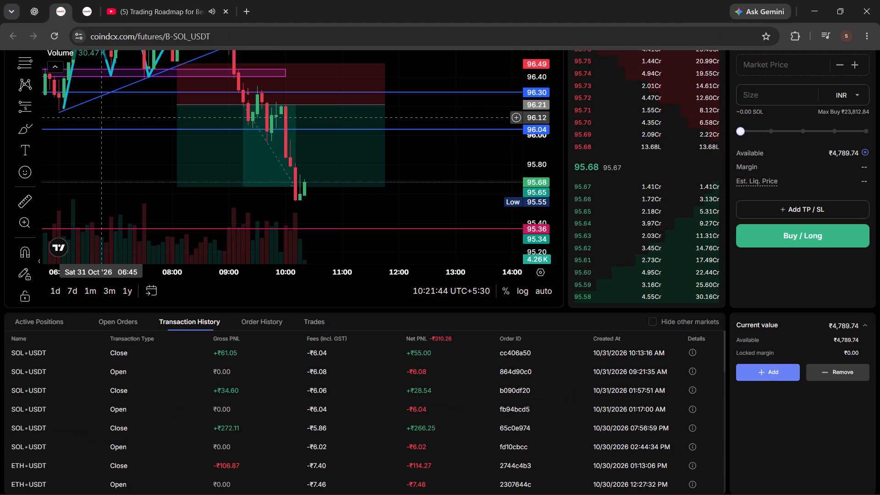
scroll(159, 198, down, 8)
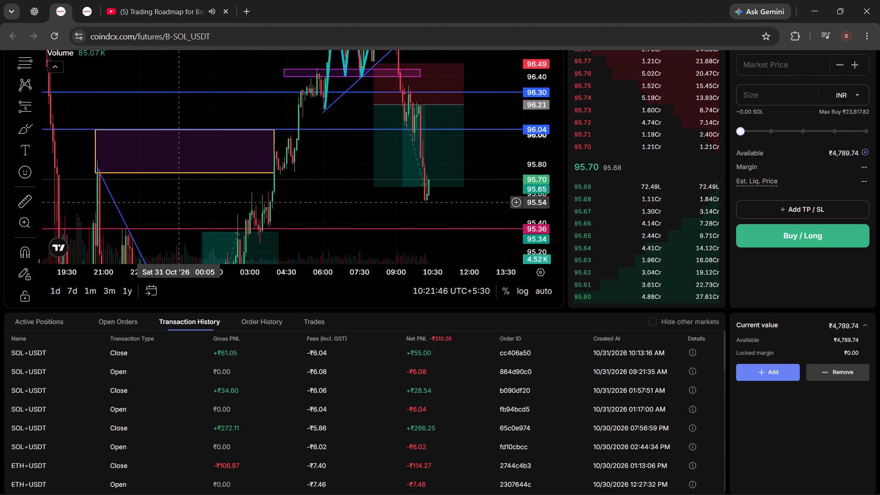
drag(364, 229, 351, 165)
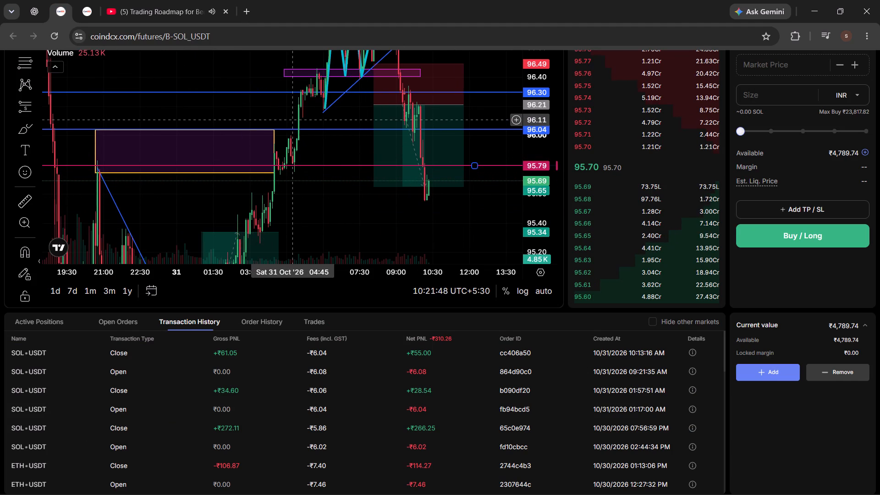
key(ctrl+z)
drag(381, 210, 343, 113)
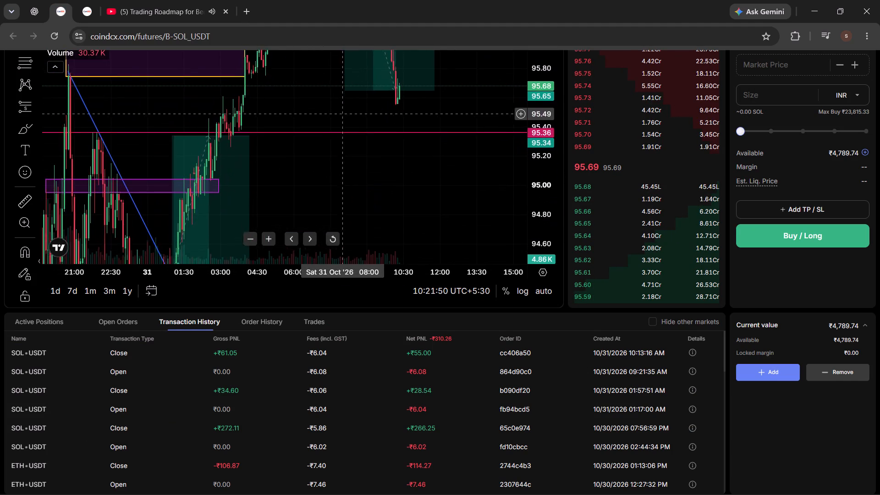
drag(343, 113, 348, 108)
drag(537, 111, 531, 222)
scroll(387, 186, down, 4)
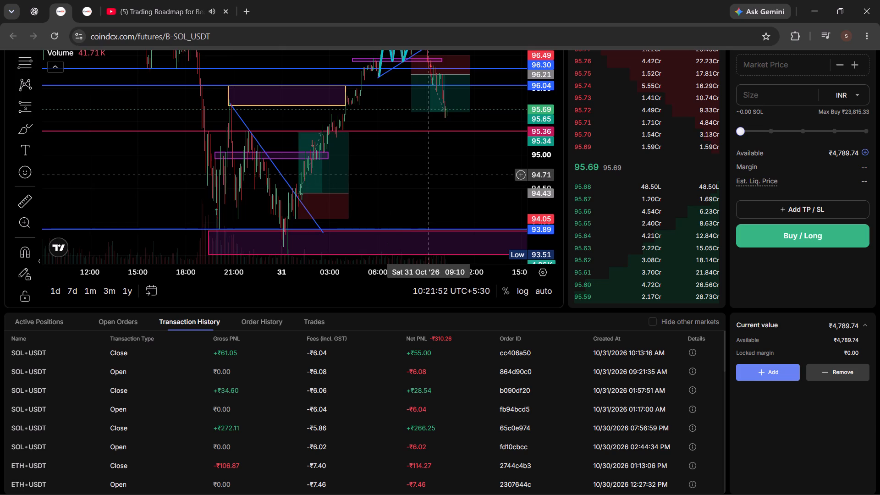
drag(428, 174, 416, 219)
drag(548, 96, 533, 172)
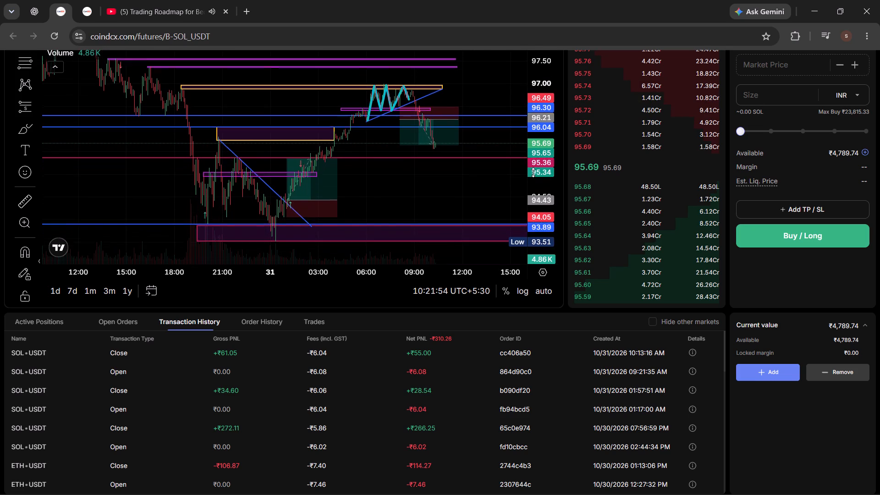
drag(533, 172, 532, 179)
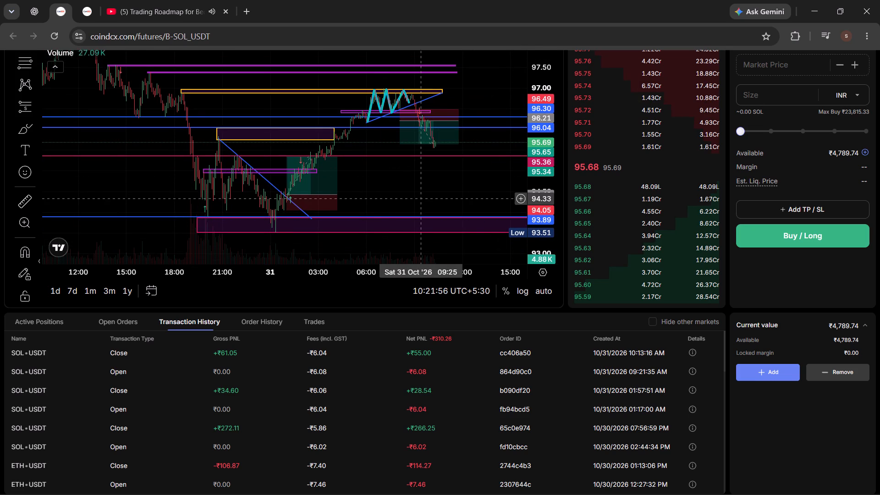
scroll(444, 190, down, 2)
drag(207, 189, 208, 259)
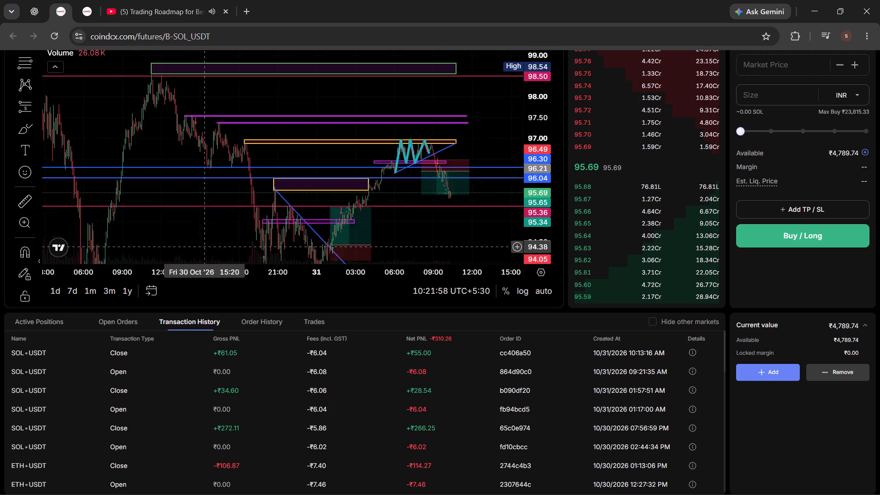
drag(208, 259, 178, 208)
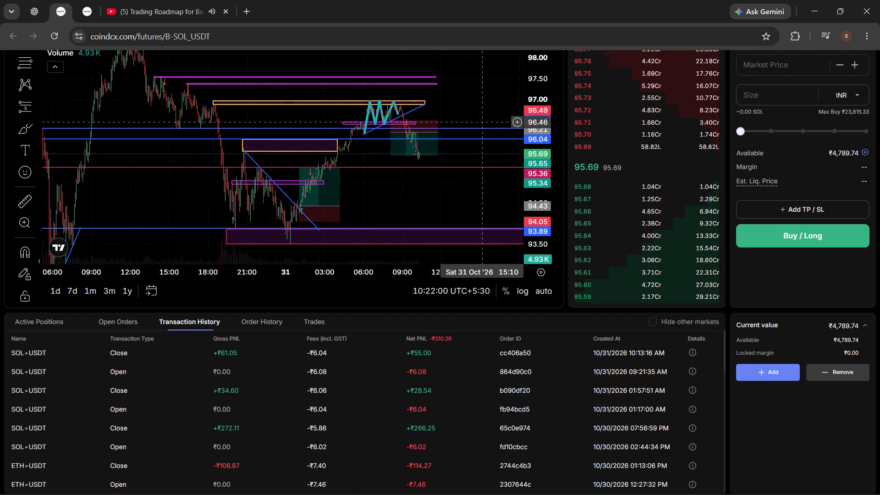
drag(430, 192, 432, 247)
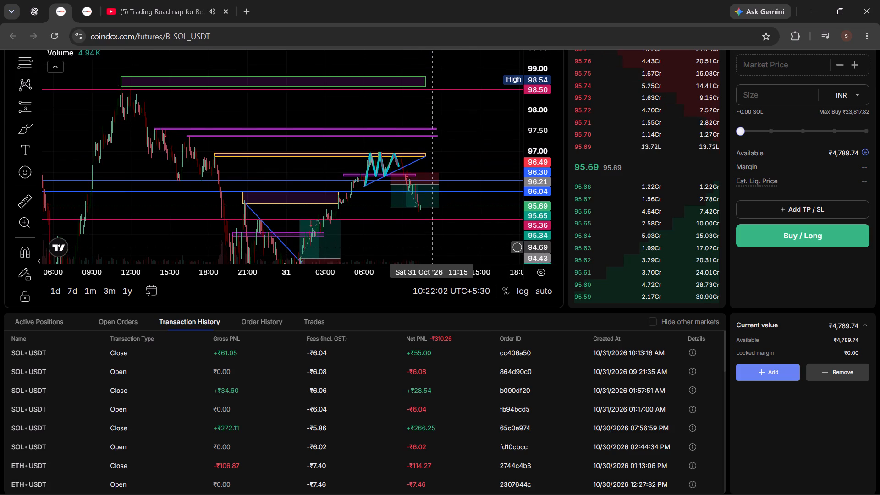
drag(432, 247, 427, 181)
scroll(423, 187, up, 3)
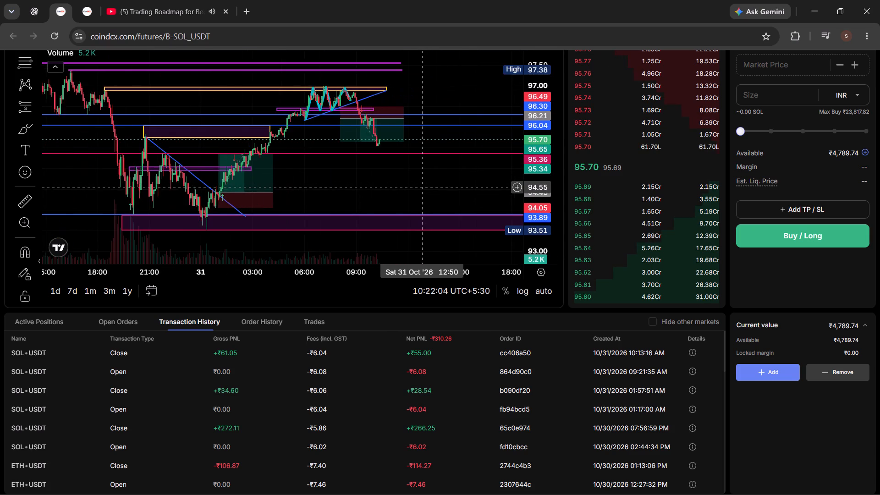
scroll(423, 187, up, 3)
drag(299, 170, 401, 226)
drag(545, 208, 554, 162)
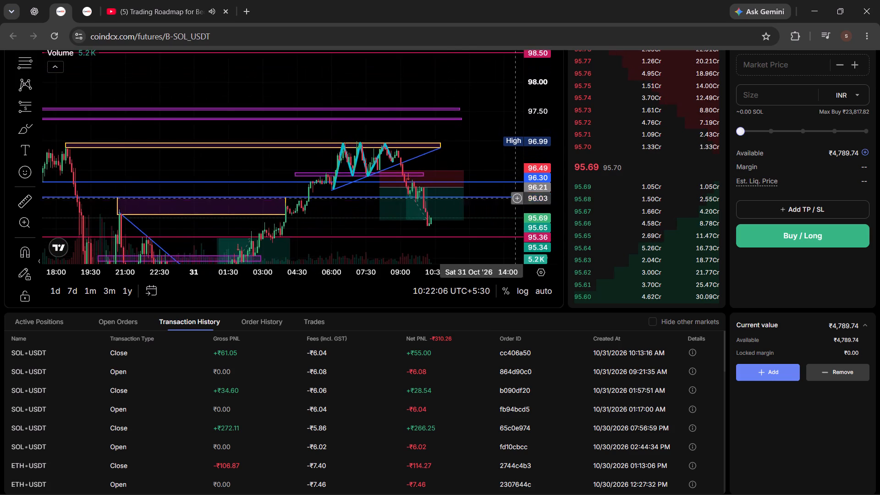
scroll(454, 235, up, 5)
drag(469, 147, 483, 100)
scroll(451, 210, up, 3)
scroll(410, 219, down, 2)
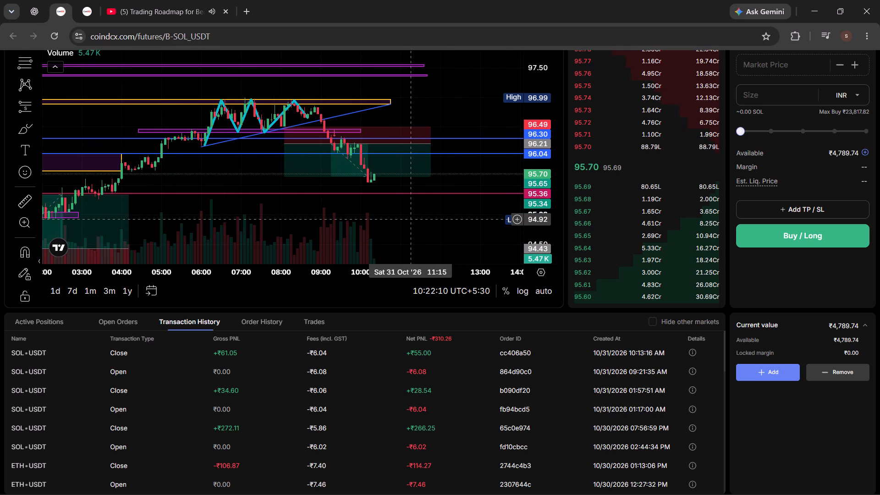
scroll(410, 219, down, 3)
Return to the YouTube video "Trading Roadmap for Becoming A Profitable Trader".
click(158, 0)
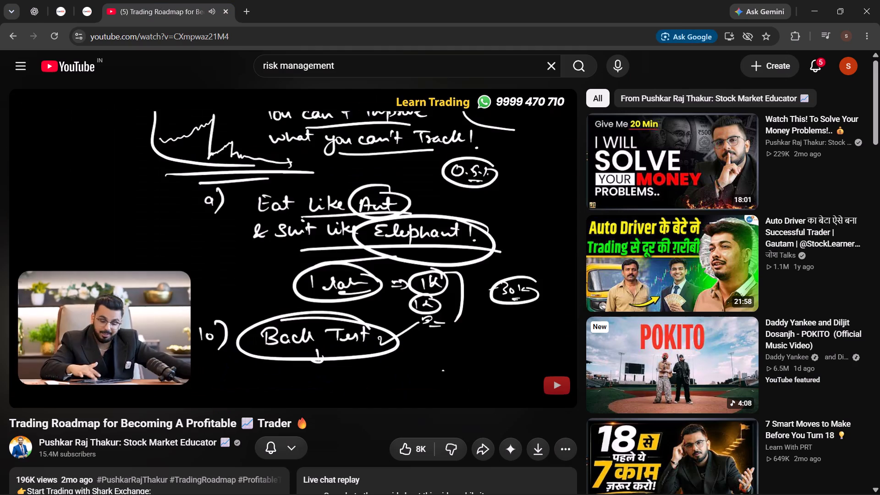